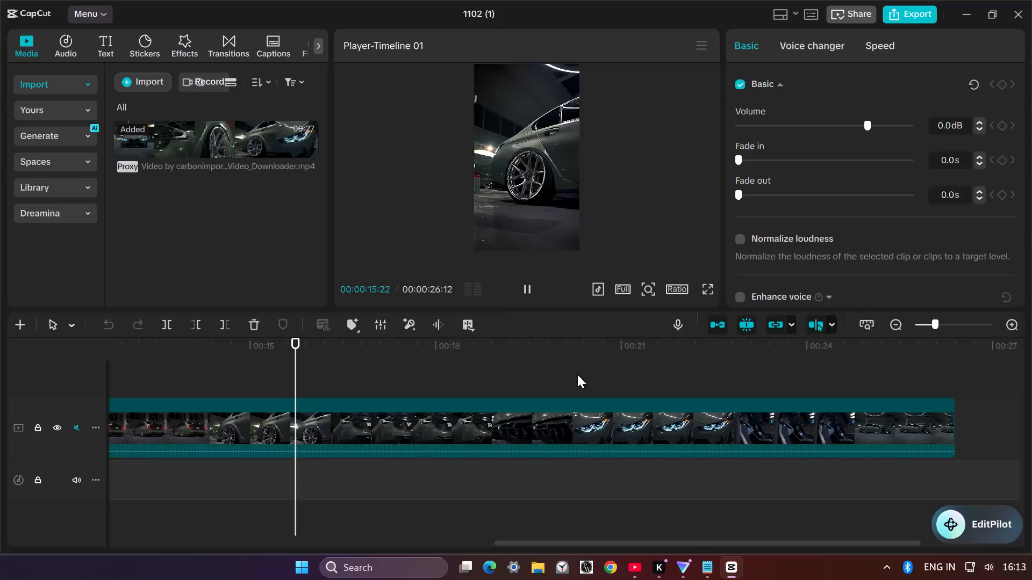
Return the playhead to the start of the timeline and select the extracted audio clip beneath the car video.
{"action": "left_click", "coordinate": [577, 374]}
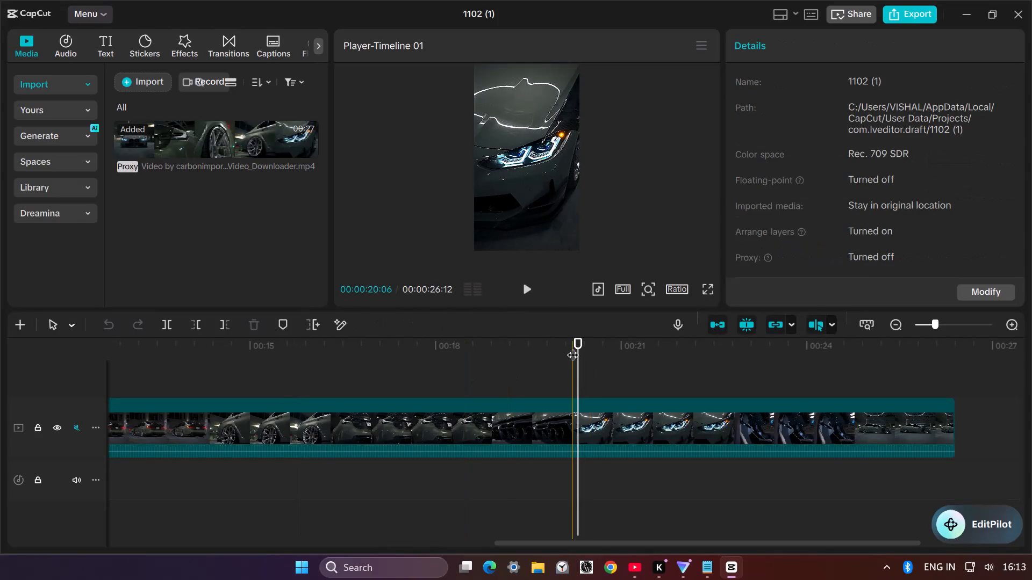
{"action": "left_click_drag", "start_coordinate": [577, 345], "coordinate": [16, 423]}
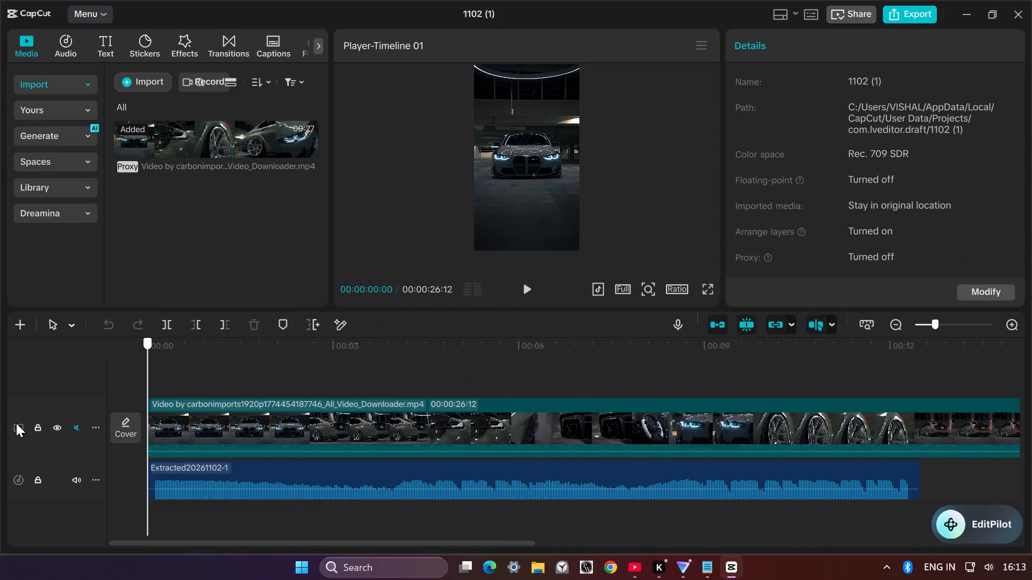
{"action": "left_click", "coordinate": [357, 482]}
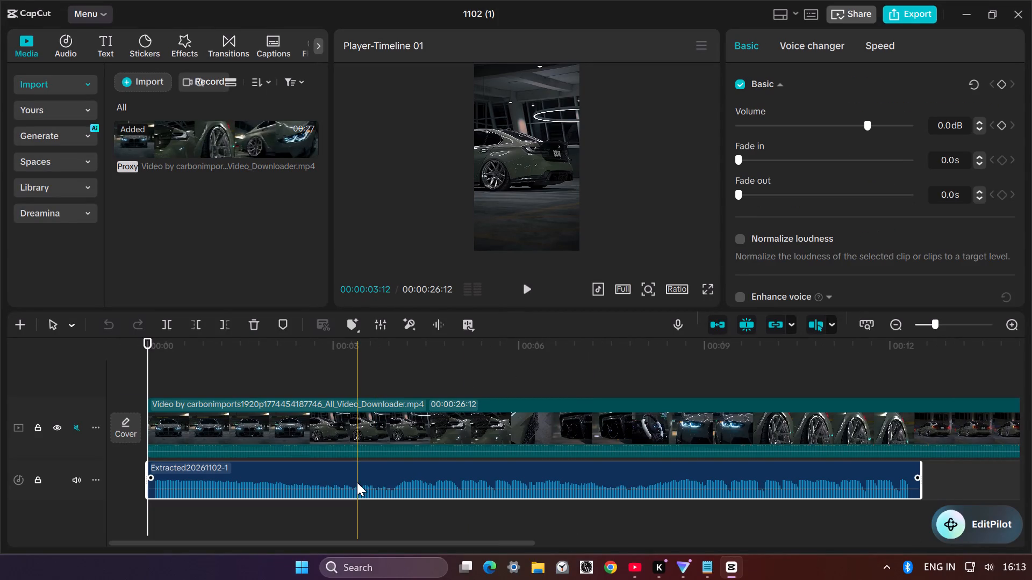
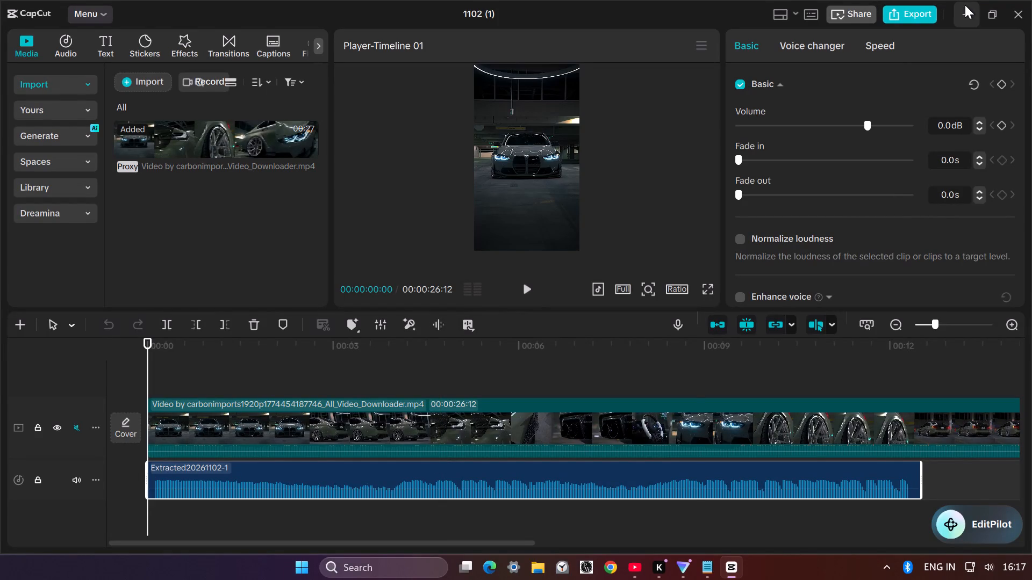
Switch to File Explorer and look through the realme P3 Ultra 5G phone's Internal storage, Downloads and Videos folders for the recording.
{"action": "left_click", "coordinate": [537, 565]}
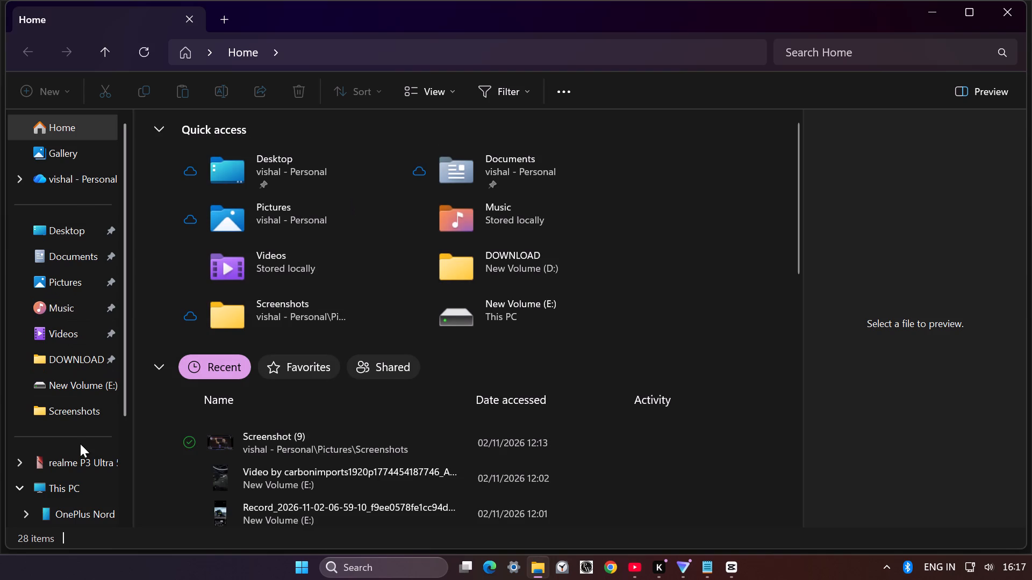
{"action": "left_click", "coordinate": [83, 466]}
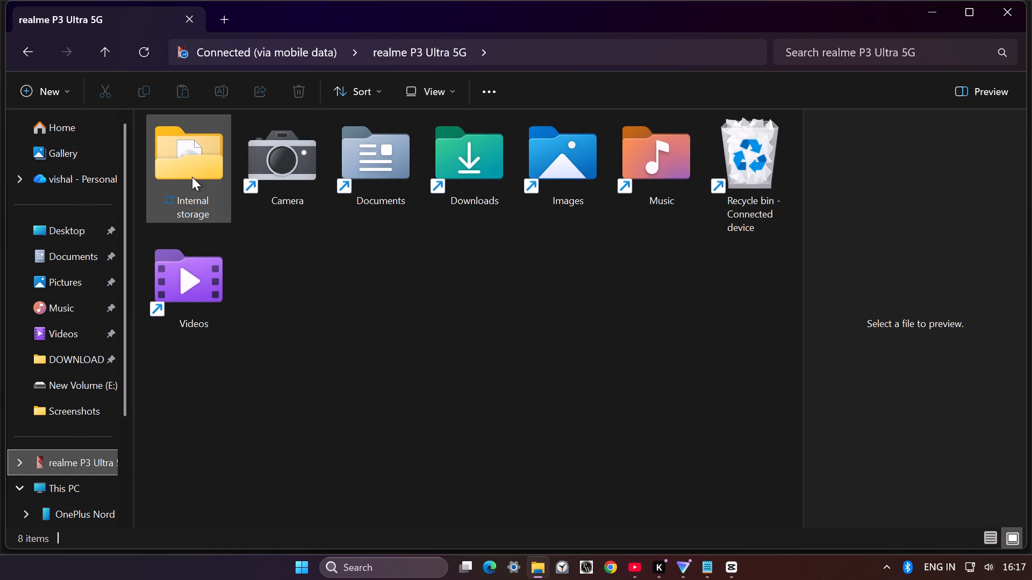
{"action": "double_click", "coordinate": [192, 177]}
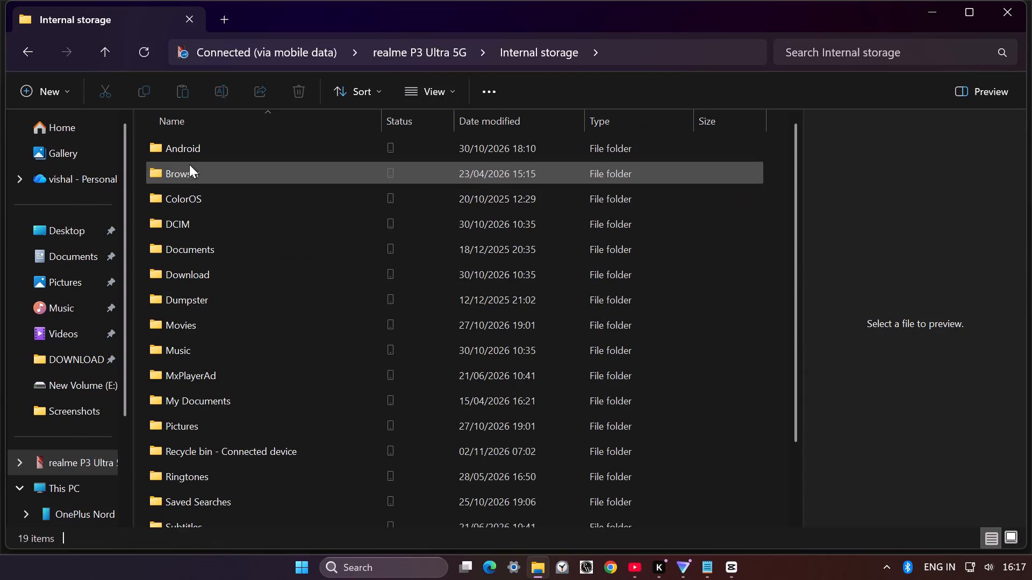
{"action": "left_click", "coordinate": [14, 48]}
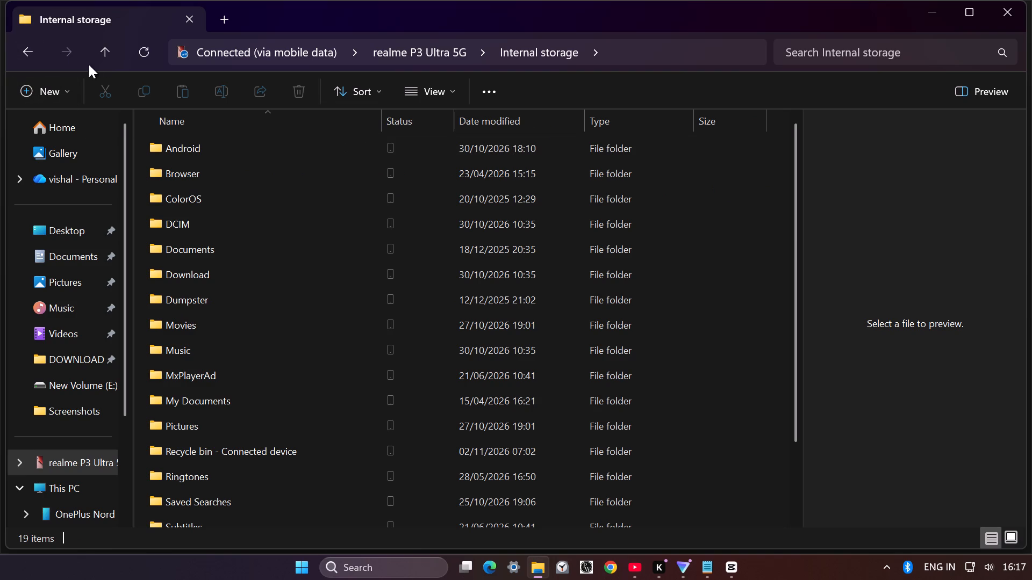
{"action": "left_click", "coordinate": [35, 52]}
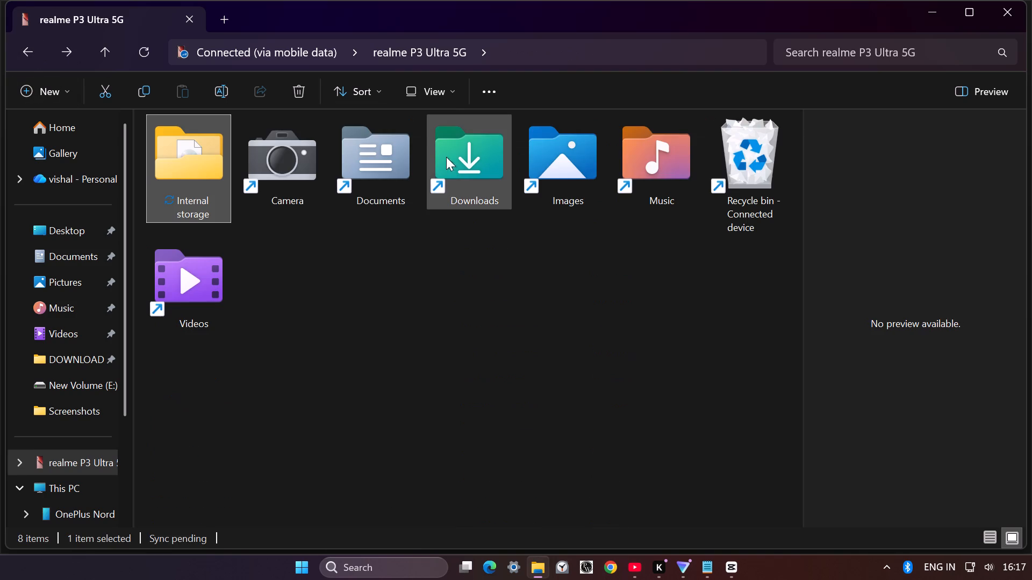
{"action": "double_click", "coordinate": [447, 157]}
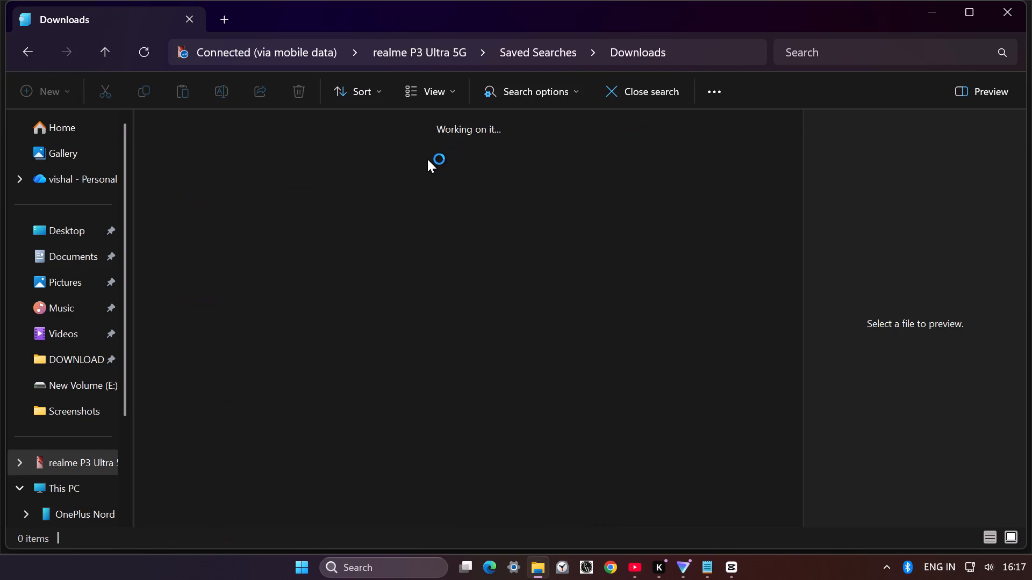
{"action": "left_click", "coordinate": [30, 48]}
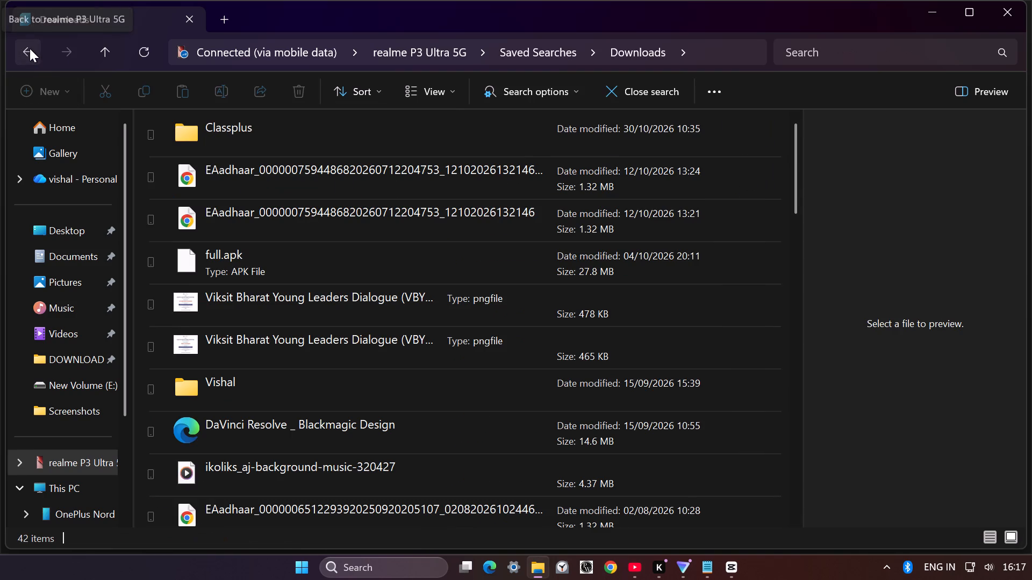
{"action": "double_click", "coordinate": [199, 252]}
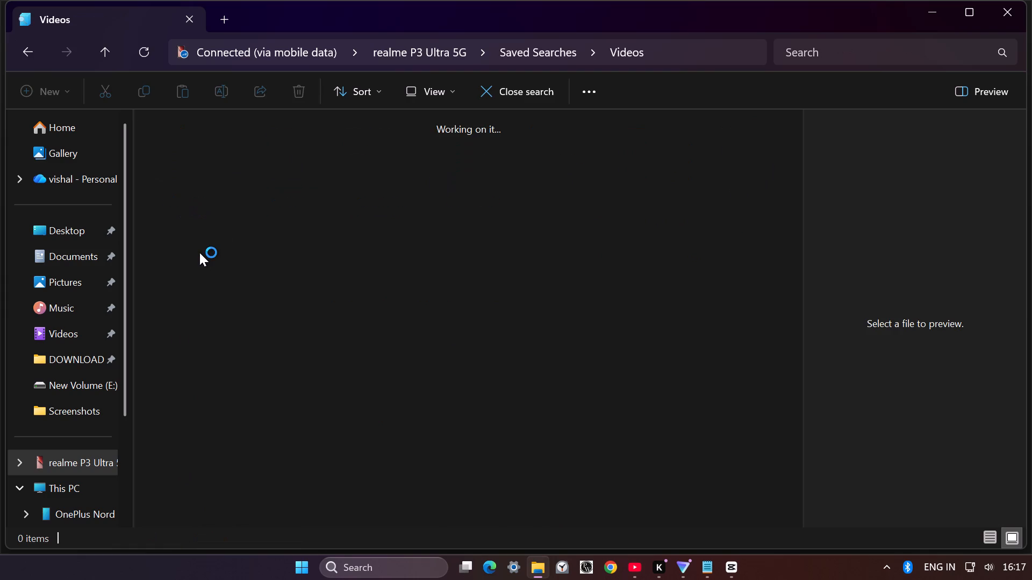
{"action": "scroll", "coordinate": [281, 212], "scroll_direction": "down", "scroll_amount": 3}
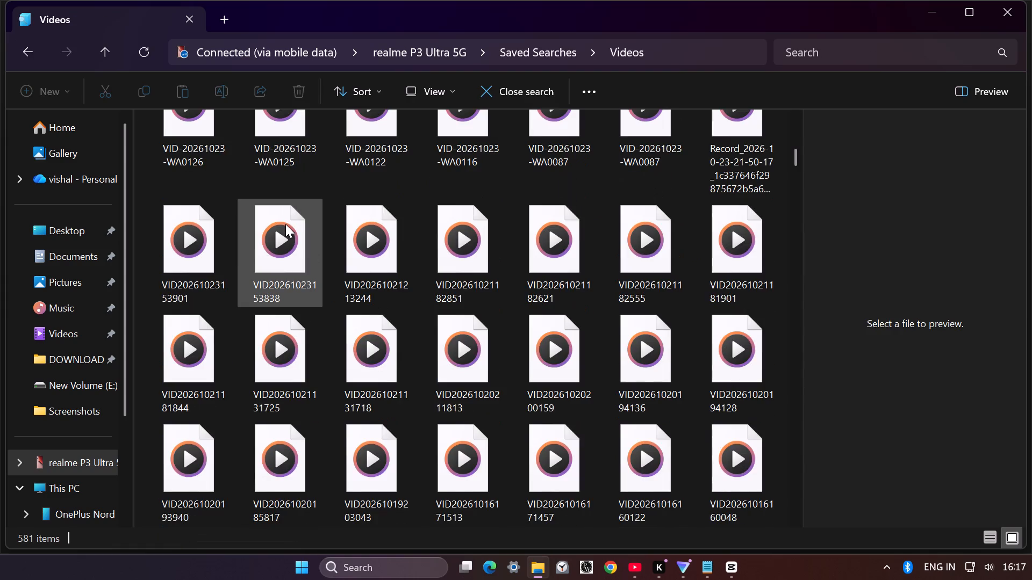
{"action": "scroll", "coordinate": [285, 224], "scroll_direction": "up", "scroll_amount": 7}
{"action": "scroll", "coordinate": [284, 223], "scroll_direction": "down", "scroll_amount": 2}
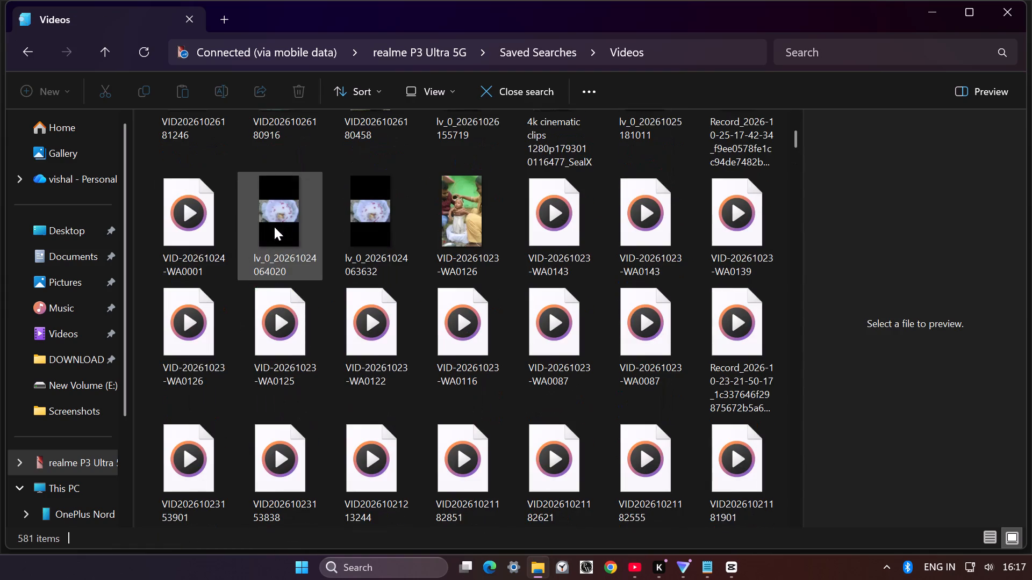
Open the internal shared storage of the OnePlus Nord CE4 phone.
{"action": "left_click", "coordinate": [92, 488]}
{"action": "left_click", "coordinate": [90, 511]}
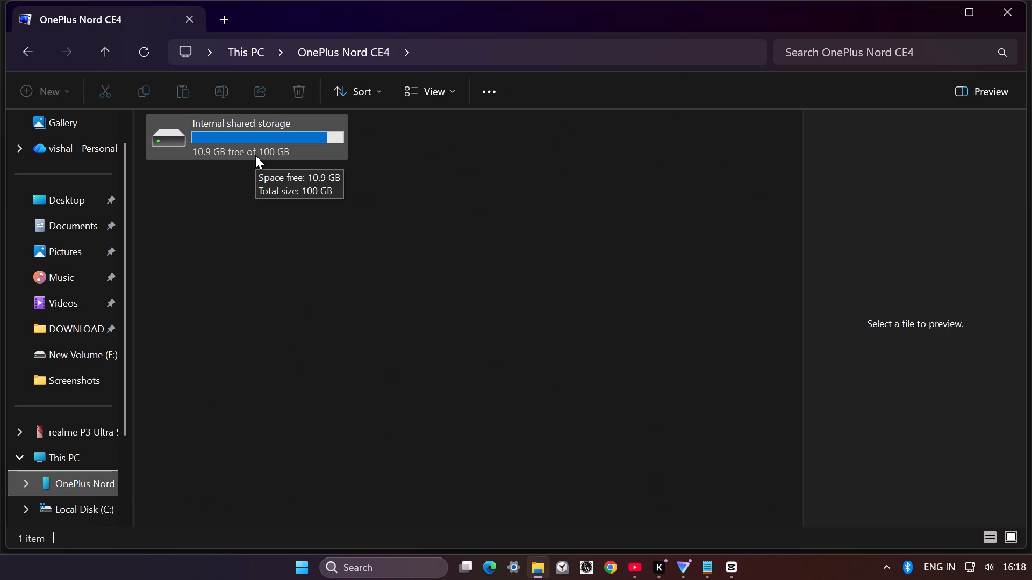
{"action": "triple_click", "coordinate": [255, 155]}
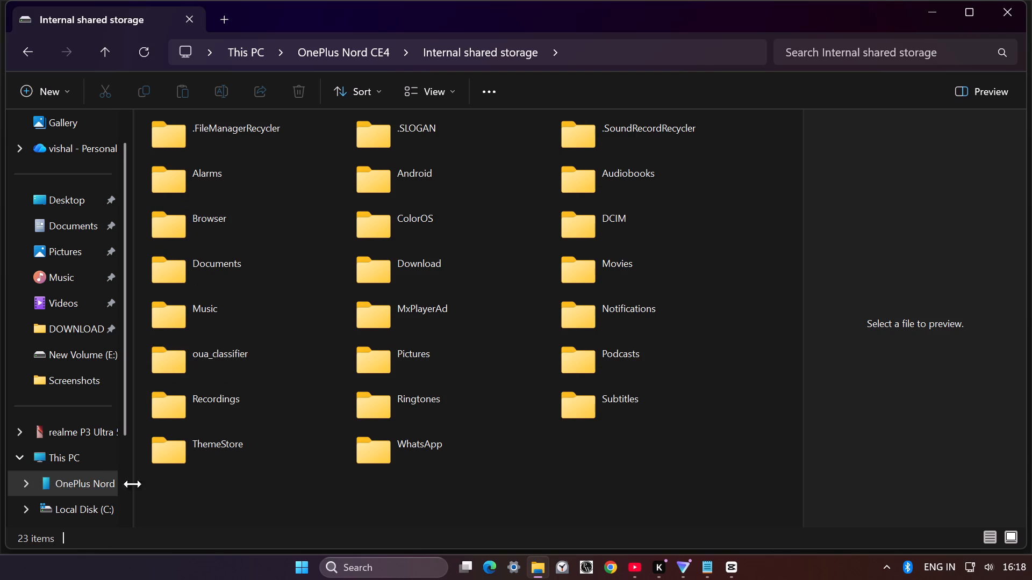
{"action": "double_click", "coordinate": [75, 477]}
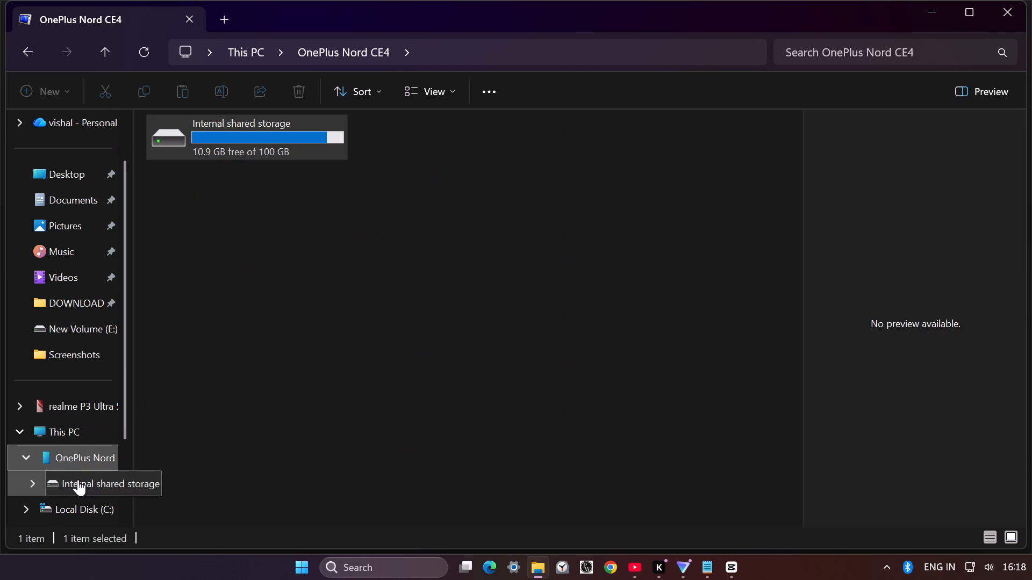
{"action": "left_click", "coordinate": [228, 136]}
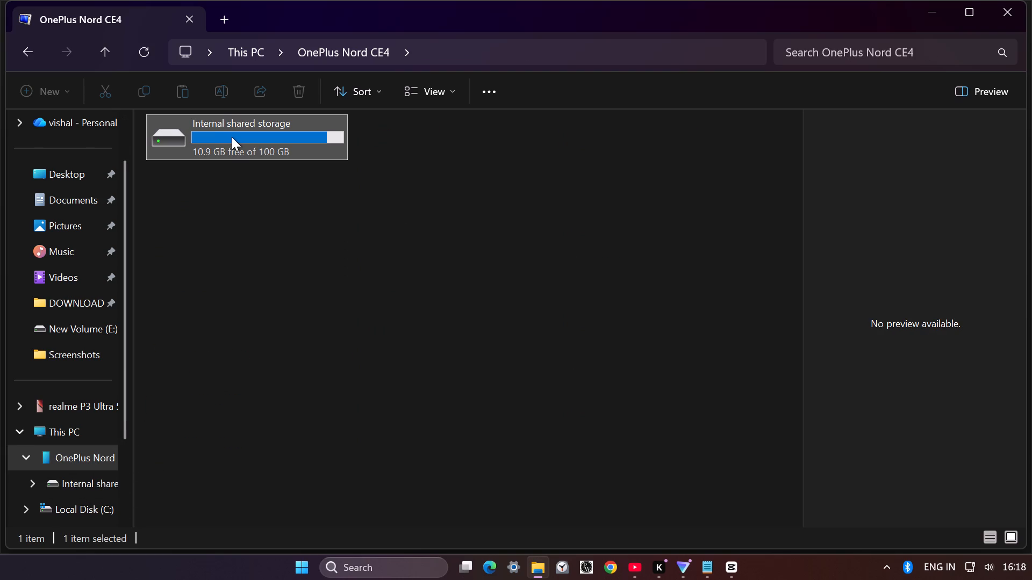
{"action": "left_click", "coordinate": [232, 137]}
{"action": "left_click", "coordinate": [230, 136]}
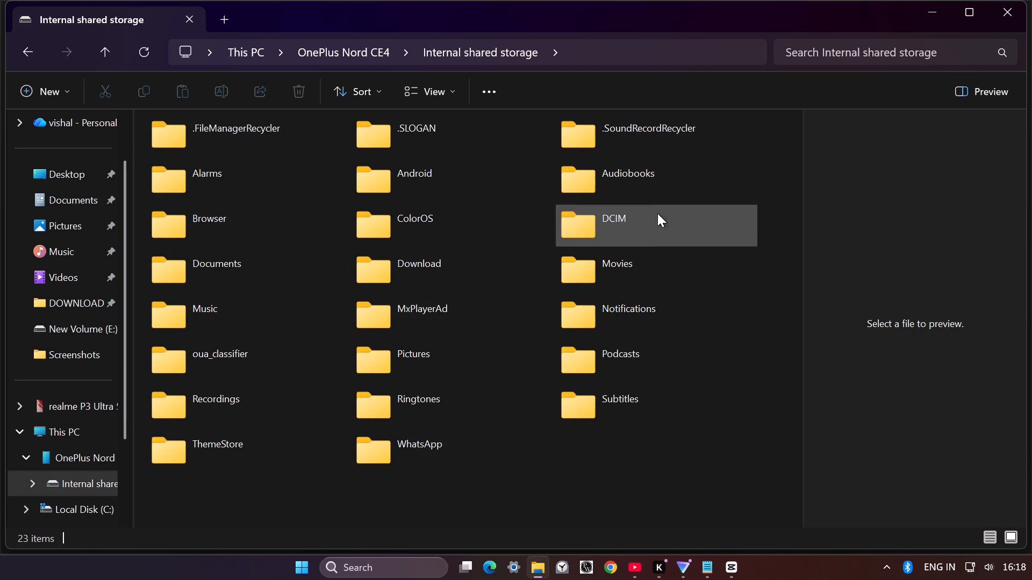
{"action": "scroll", "coordinate": [621, 297], "scroll_direction": "down", "scroll_amount": 2}
{"action": "scroll", "coordinate": [605, 278], "scroll_direction": "up", "scroll_amount": 2}
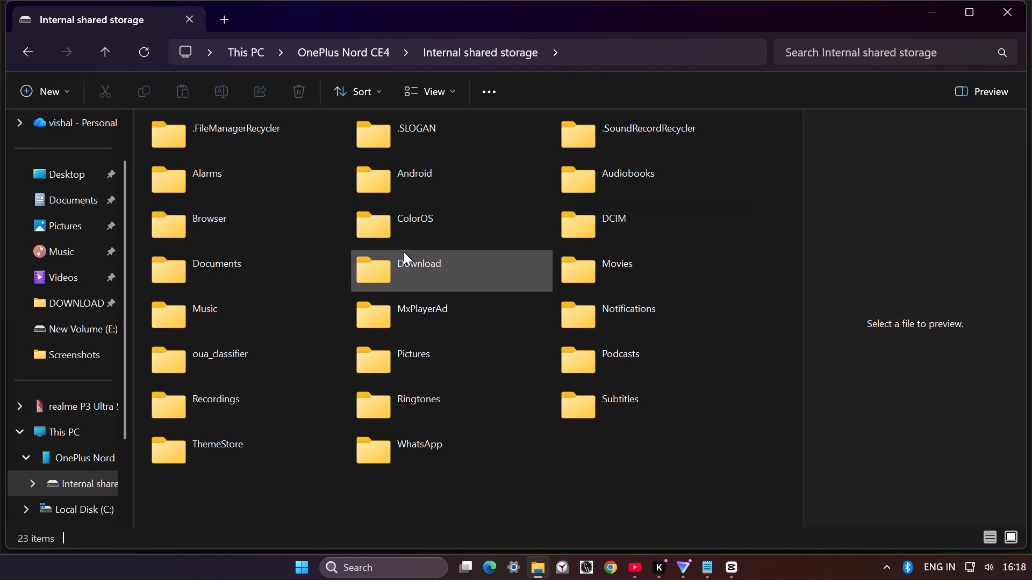
Look through the Download and Recordings folders in the OnePlus Nord CE4's internal shared storage for the recording.
{"action": "double_click", "coordinate": [401, 252]}
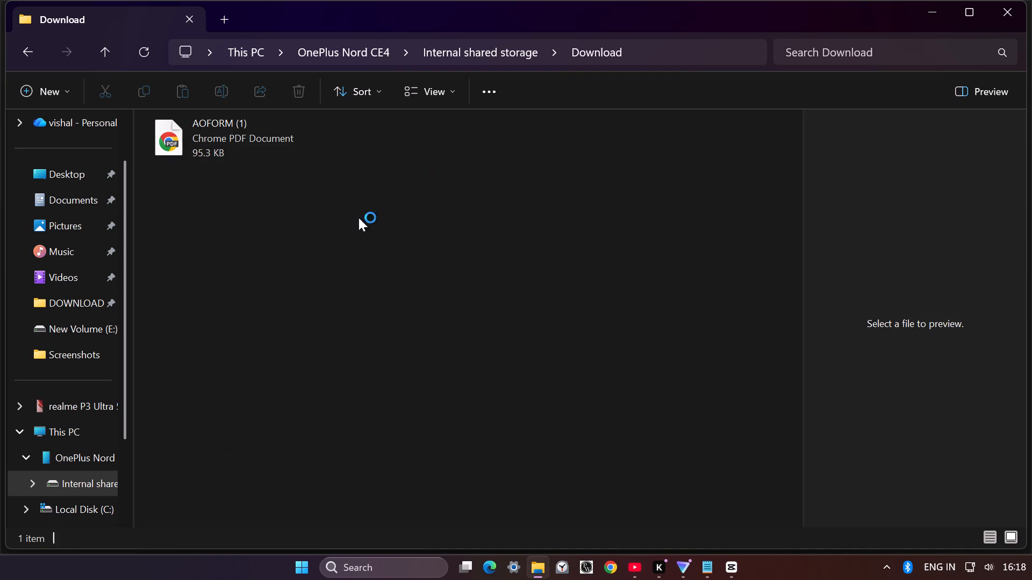
{"action": "left_click", "coordinate": [21, 60]}
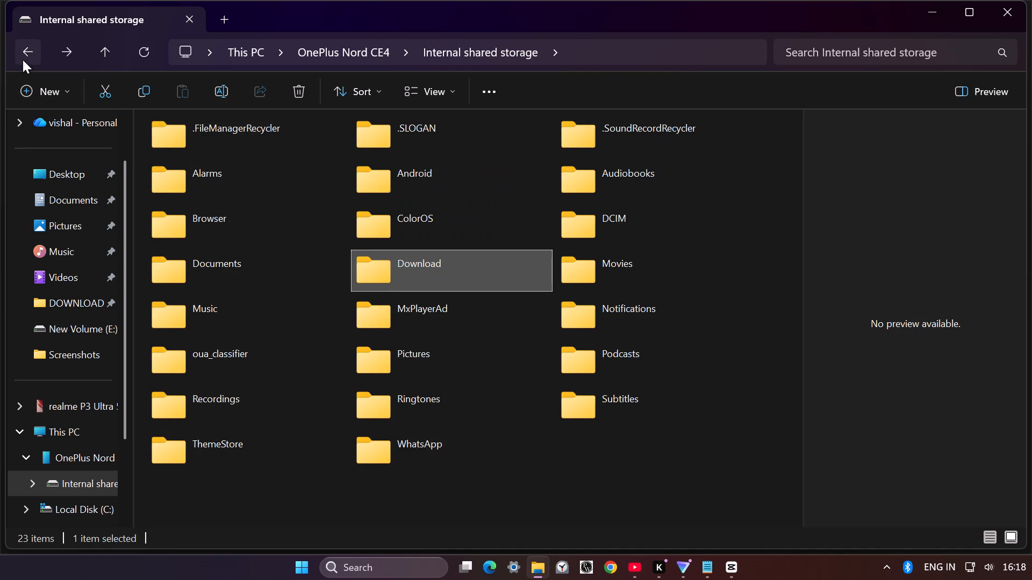
{"action": "double_click", "coordinate": [361, 260]}
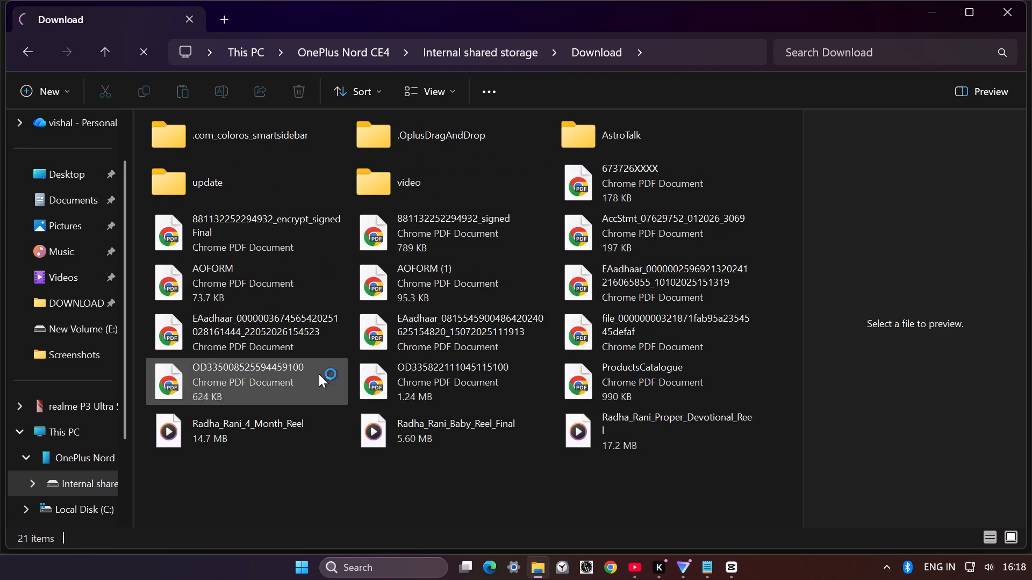
{"action": "scroll", "coordinate": [377, 364], "scroll_direction": "down", "scroll_amount": 4}
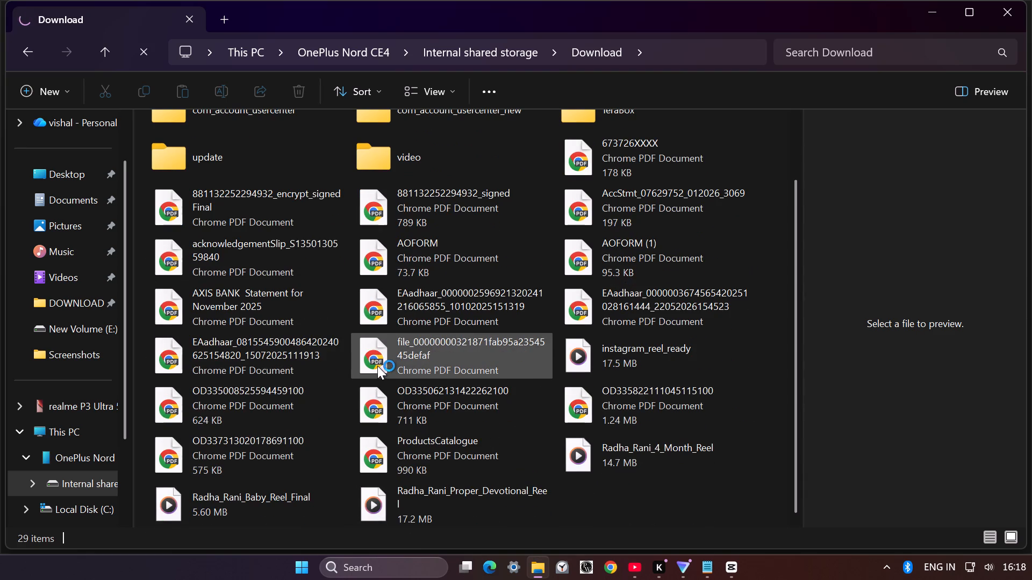
{"action": "scroll", "coordinate": [377, 366], "scroll_direction": "up", "scroll_amount": 6}
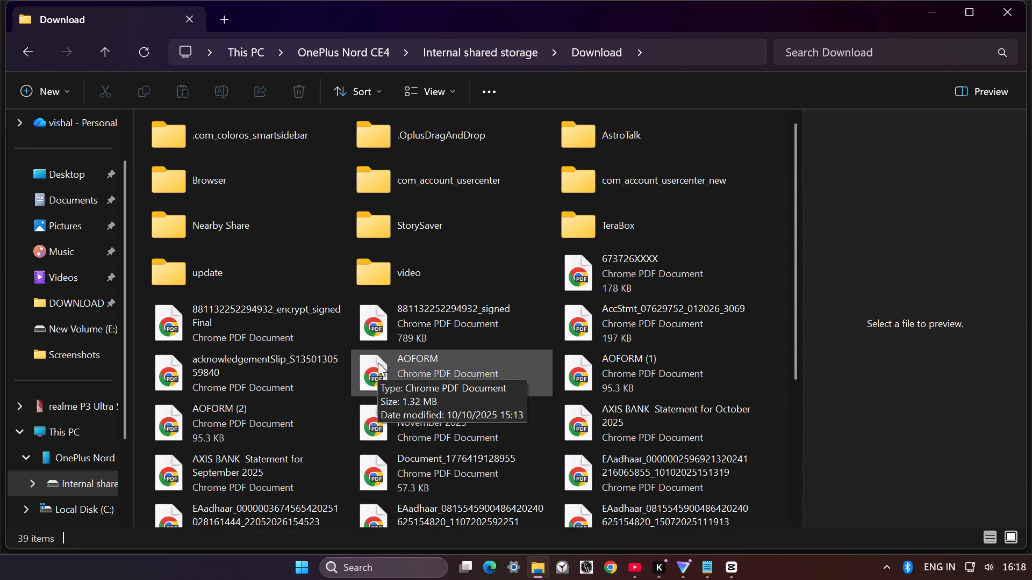
{"action": "scroll", "coordinate": [378, 363], "scroll_direction": "down", "scroll_amount": 2}
{"action": "left_click", "coordinate": [20, 53]}
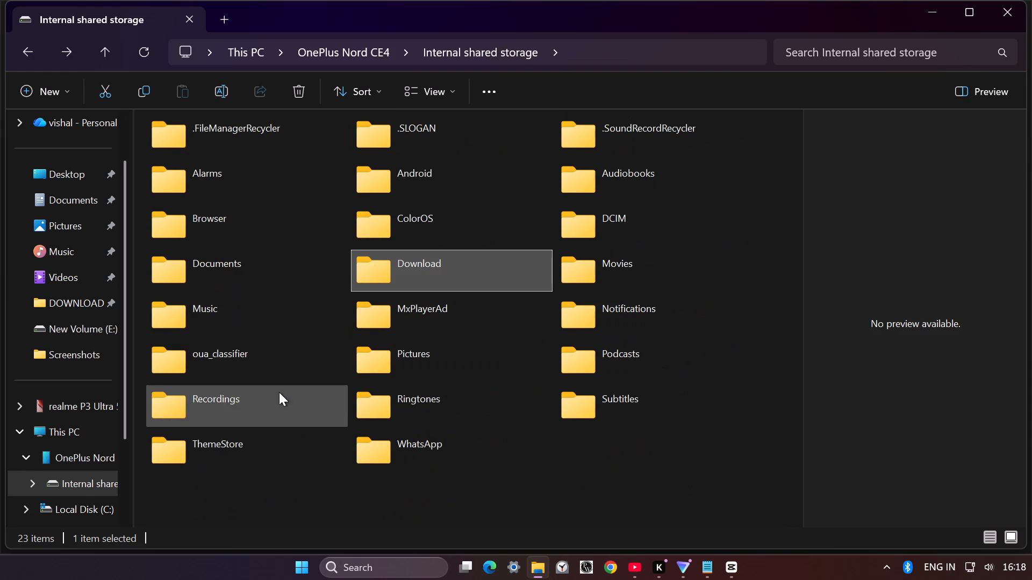
{"action": "double_click", "coordinate": [279, 392]}
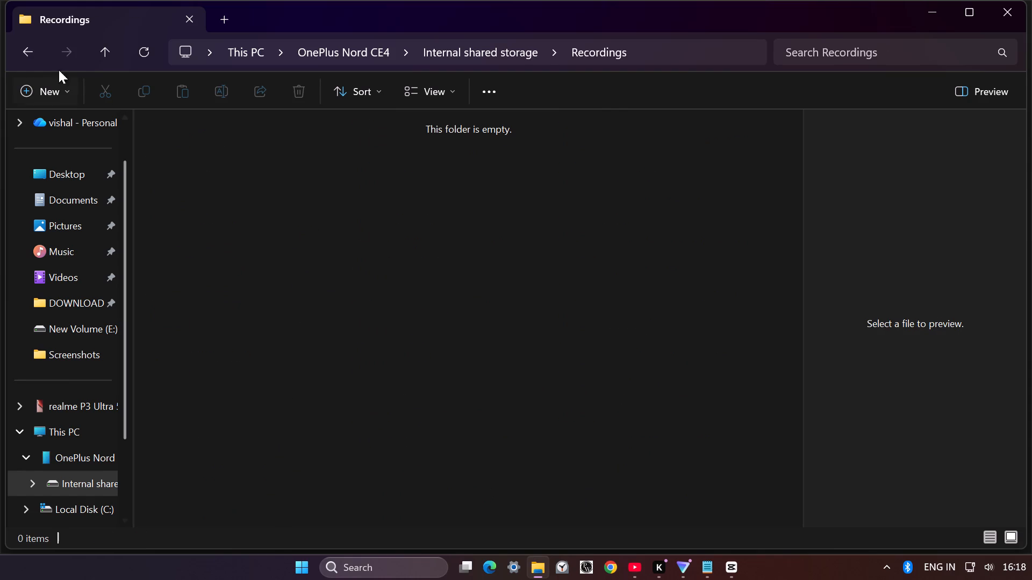
{"action": "left_click", "coordinate": [19, 50]}
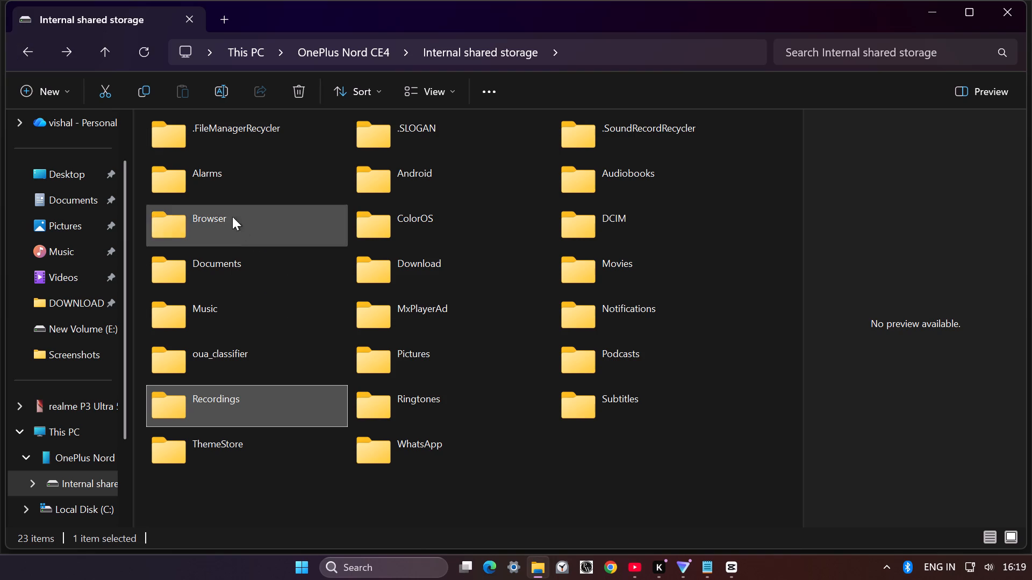
{"action": "double_click", "coordinate": [420, 168]}
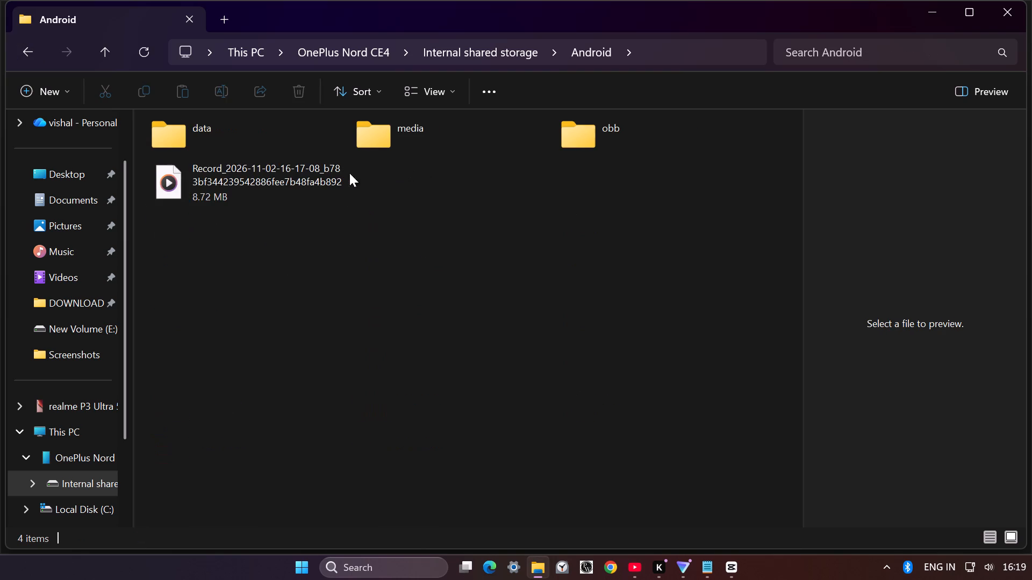
{"action": "right_click", "coordinate": [322, 176]}
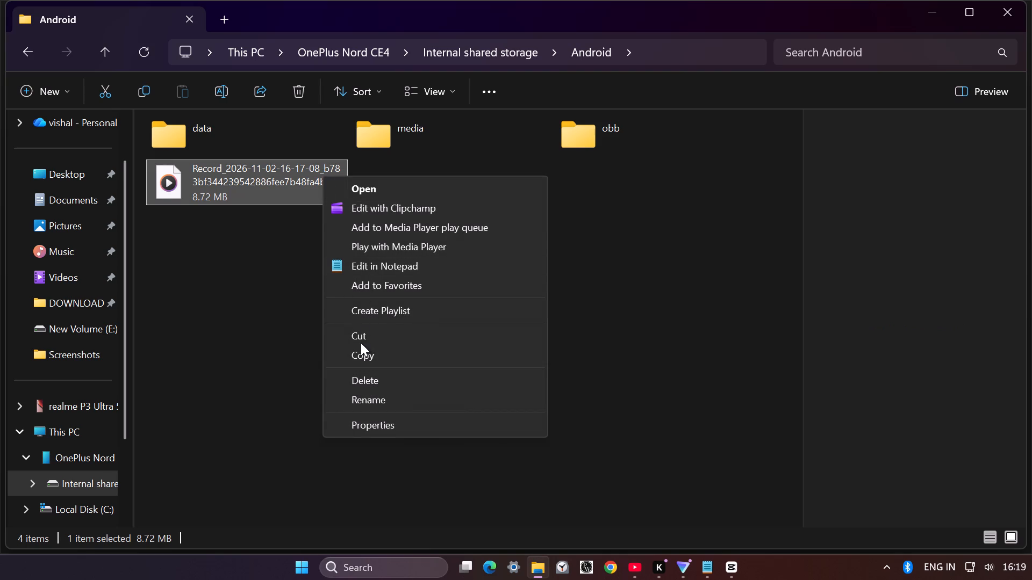
{"action": "left_click", "coordinate": [361, 343]}
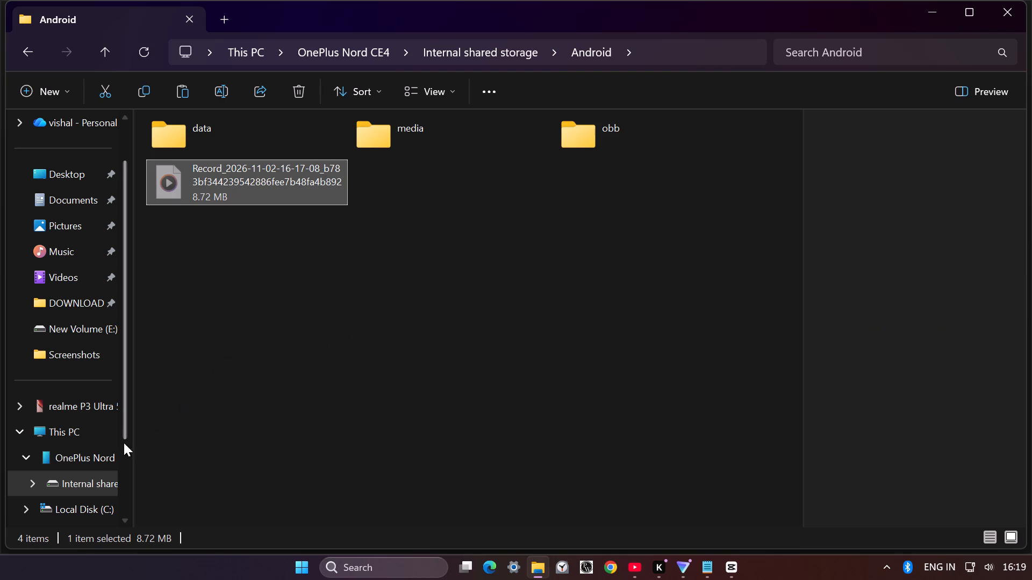
{"action": "scroll", "coordinate": [85, 449], "scroll_direction": "down", "scroll_amount": 2}
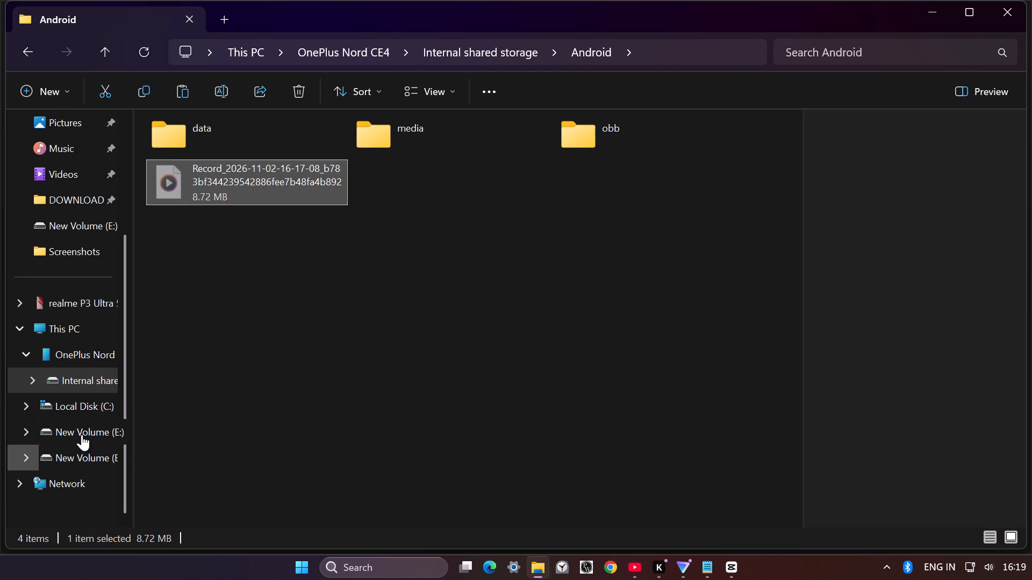
{"action": "right_click", "coordinate": [78, 461]}
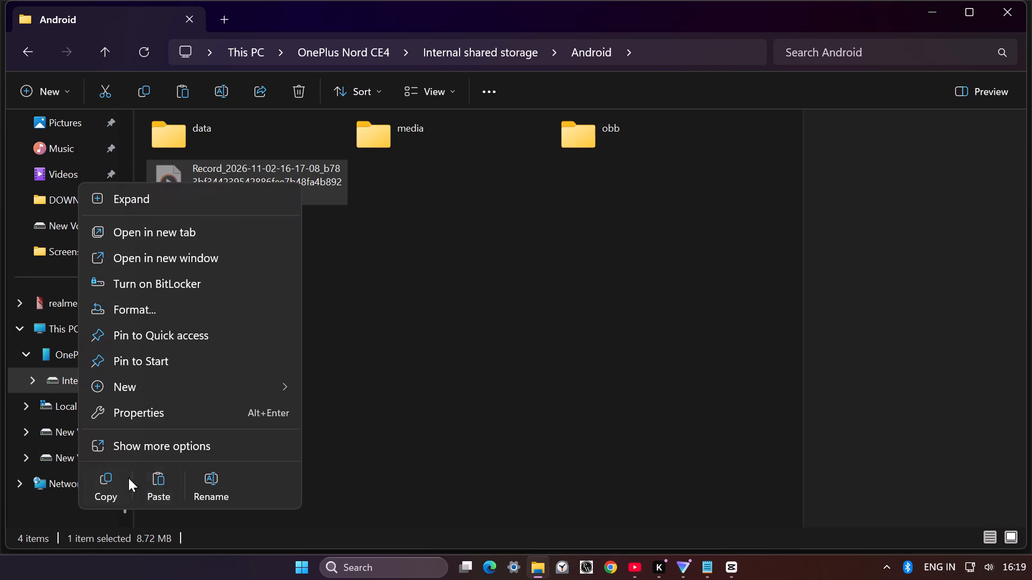
{"action": "left_click", "coordinate": [152, 483]}
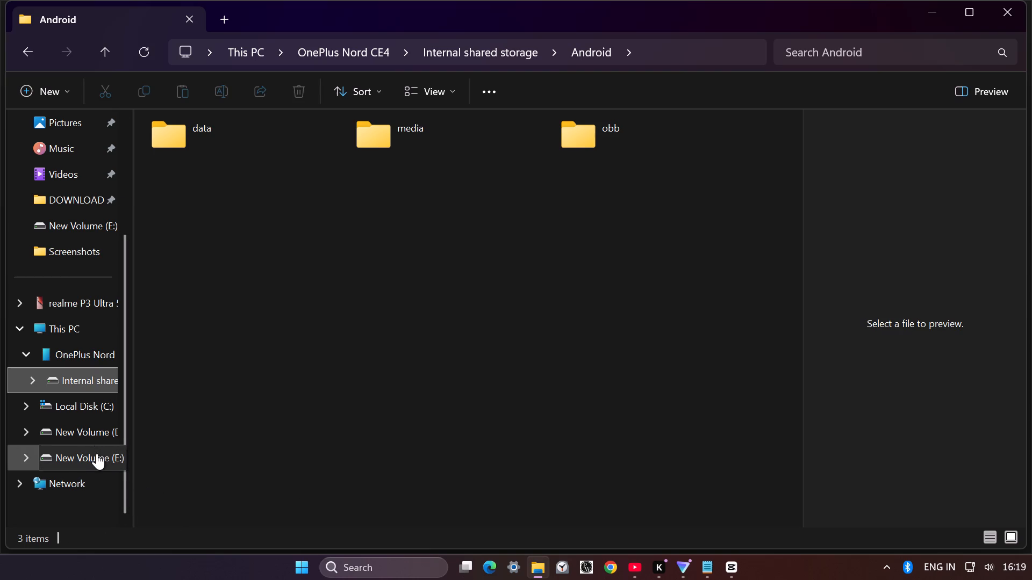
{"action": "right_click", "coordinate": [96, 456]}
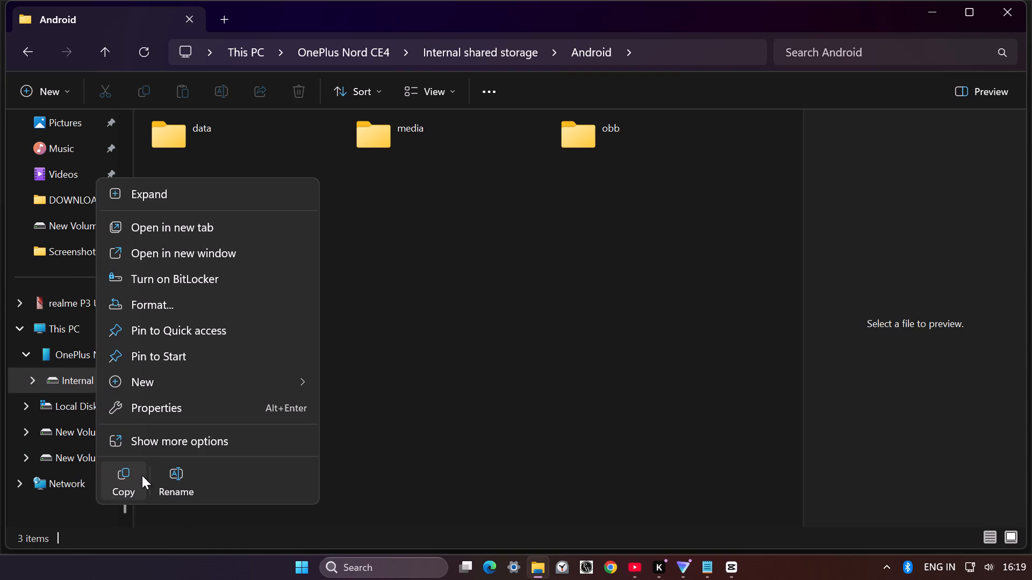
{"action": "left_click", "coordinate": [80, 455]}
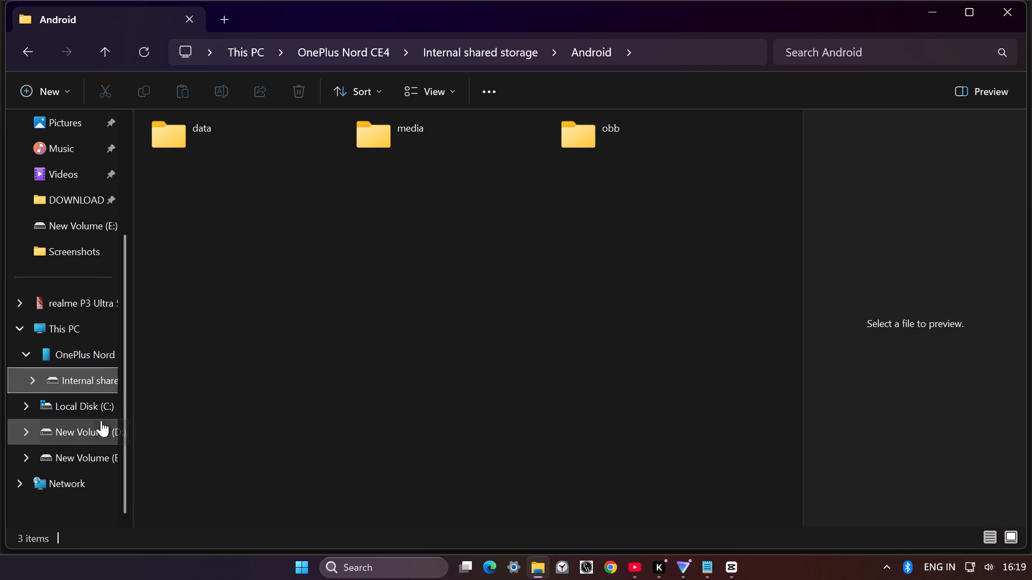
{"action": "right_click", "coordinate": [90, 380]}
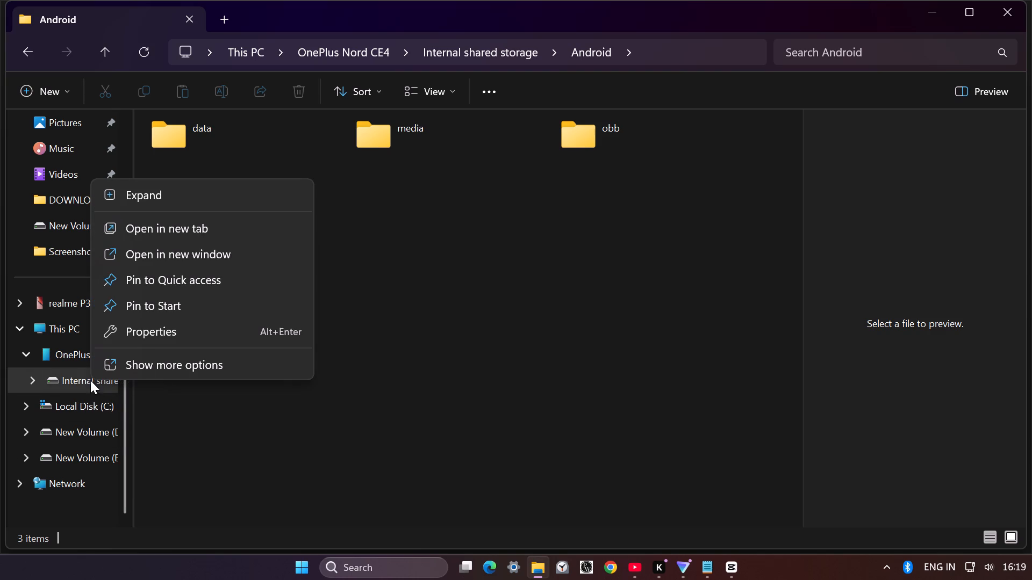
Reopen the OnePlus Nord CE4's internal shared storage and check its Android folder for the moved recording.
{"action": "left_click", "coordinate": [42, 354]}
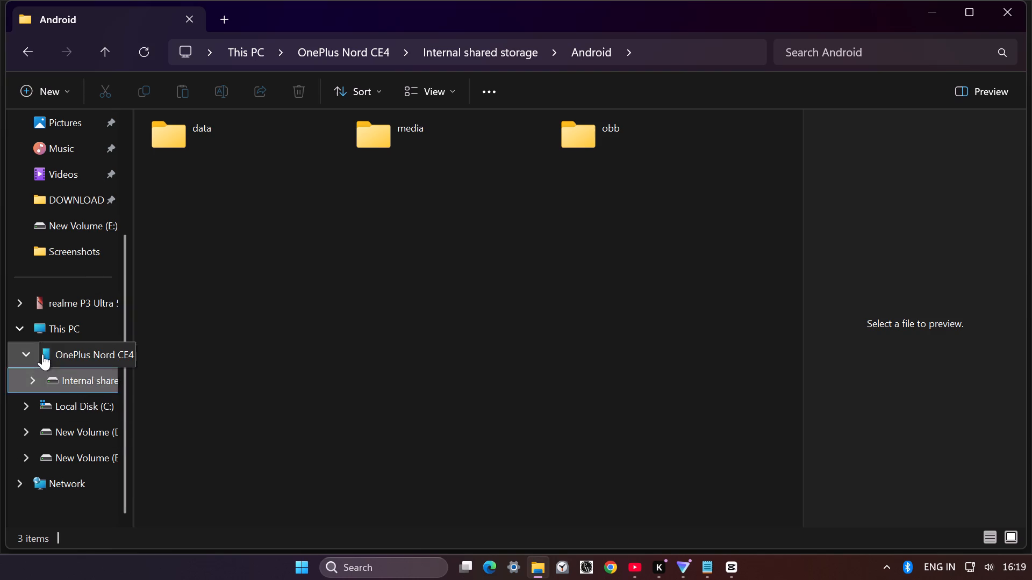
{"action": "double_click", "coordinate": [232, 161]}
{"action": "double_click", "coordinate": [246, 145]}
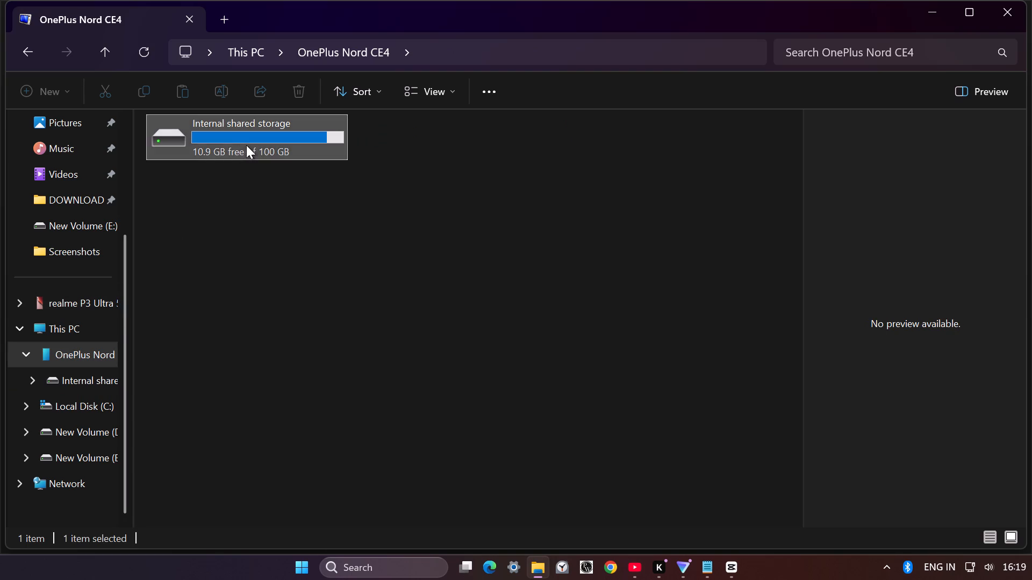
{"action": "double_click", "coordinate": [397, 169]}
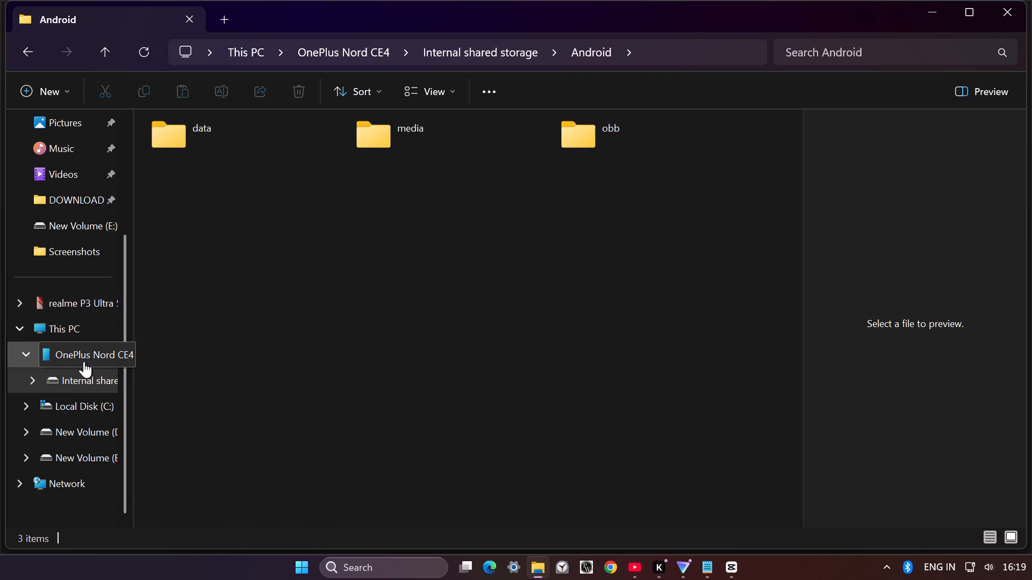
{"action": "left_click", "coordinate": [94, 453]}
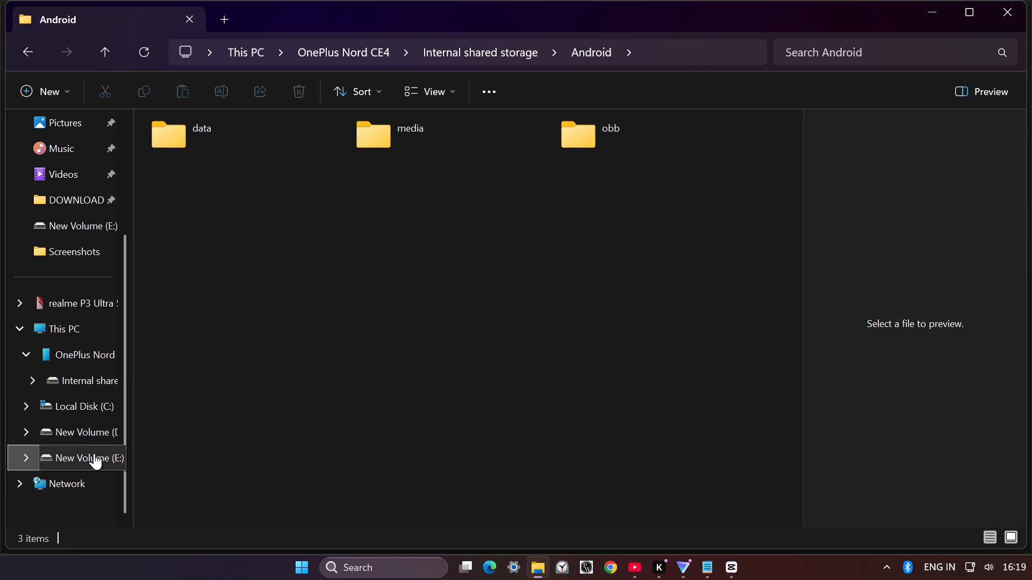
{"action": "scroll", "coordinate": [339, 340], "scroll_direction": "down", "scroll_amount": 3}
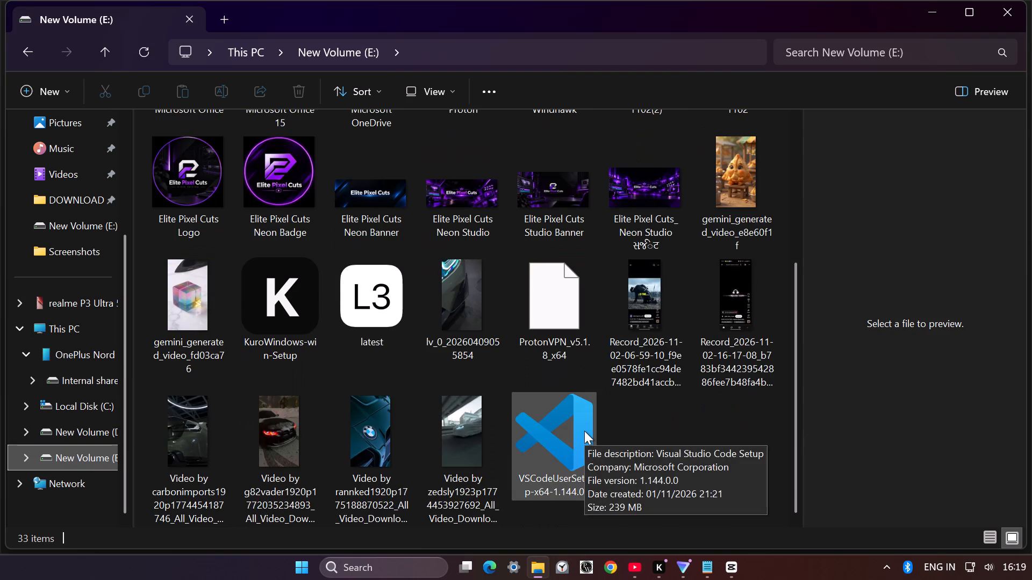
{"action": "scroll", "coordinate": [445, 296], "scroll_direction": "up", "scroll_amount": 2}
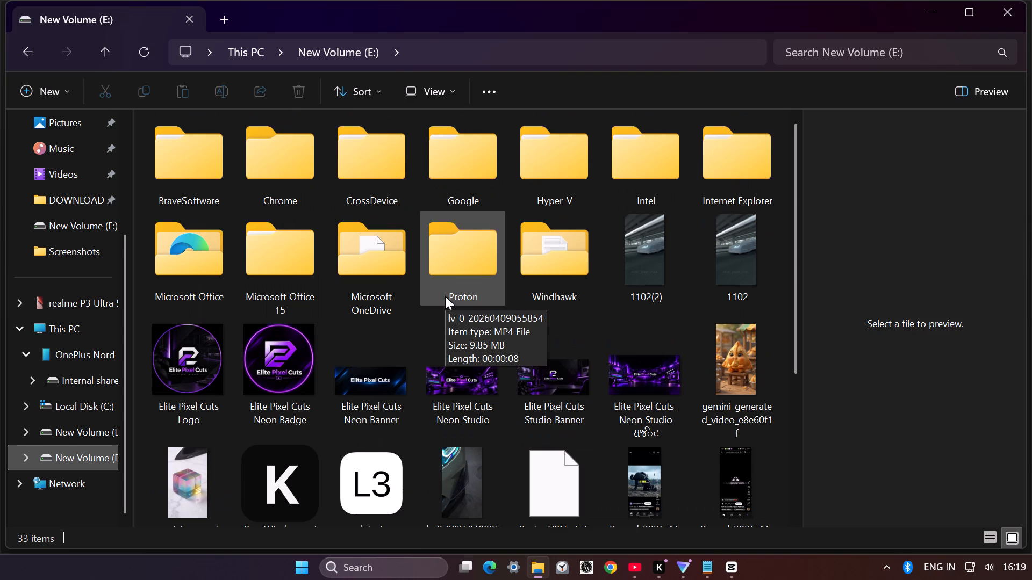
{"action": "scroll", "coordinate": [445, 296], "scroll_direction": "up", "scroll_amount": 2}
{"action": "scroll", "coordinate": [445, 296], "scroll_direction": "down", "scroll_amount": 3}
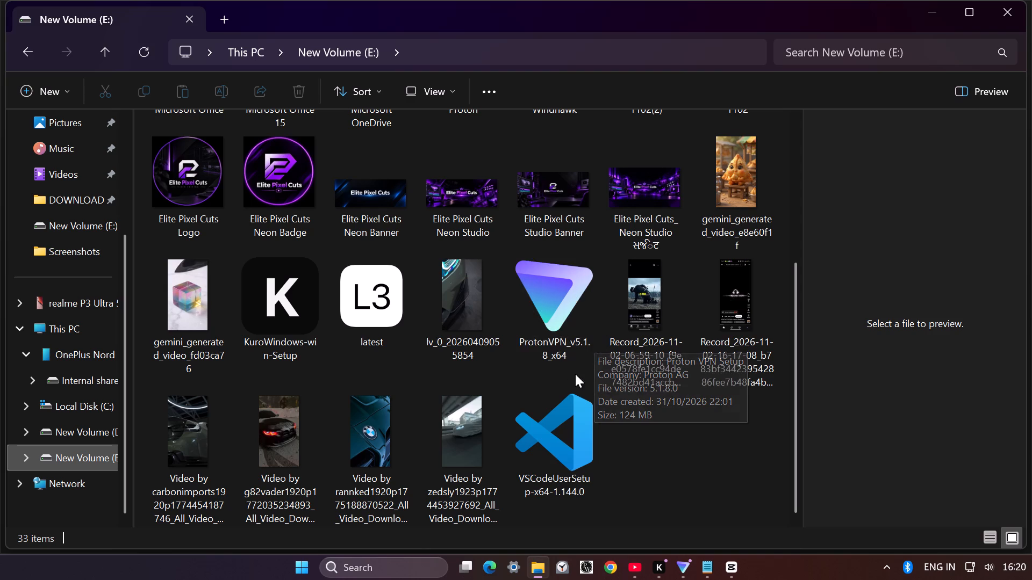
{"action": "double_click", "coordinate": [747, 313]}
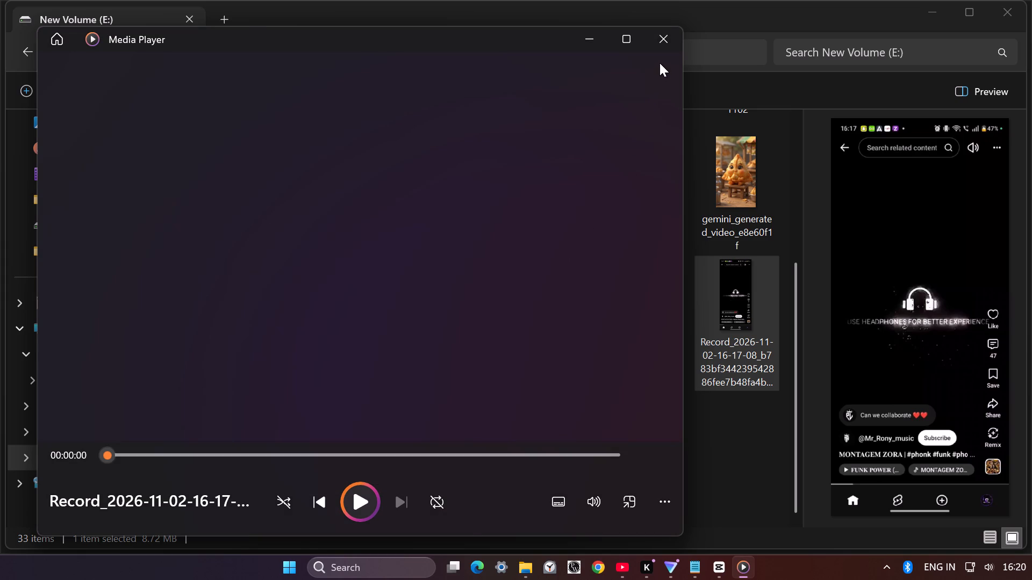
{"action": "left_click", "coordinate": [667, 49]}
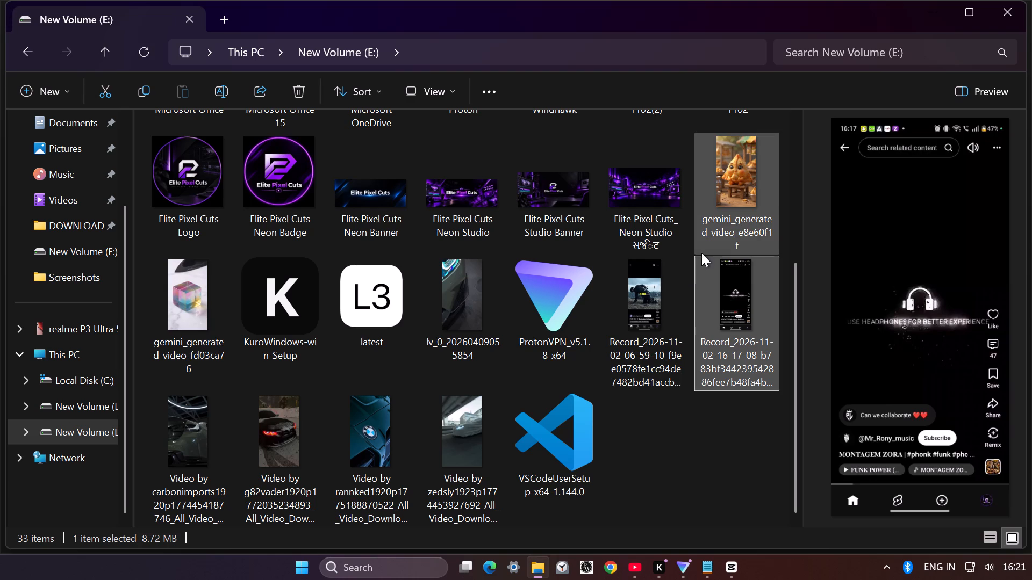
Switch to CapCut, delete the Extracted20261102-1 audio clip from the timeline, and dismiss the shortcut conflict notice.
{"action": "left_click", "coordinate": [736, 574]}
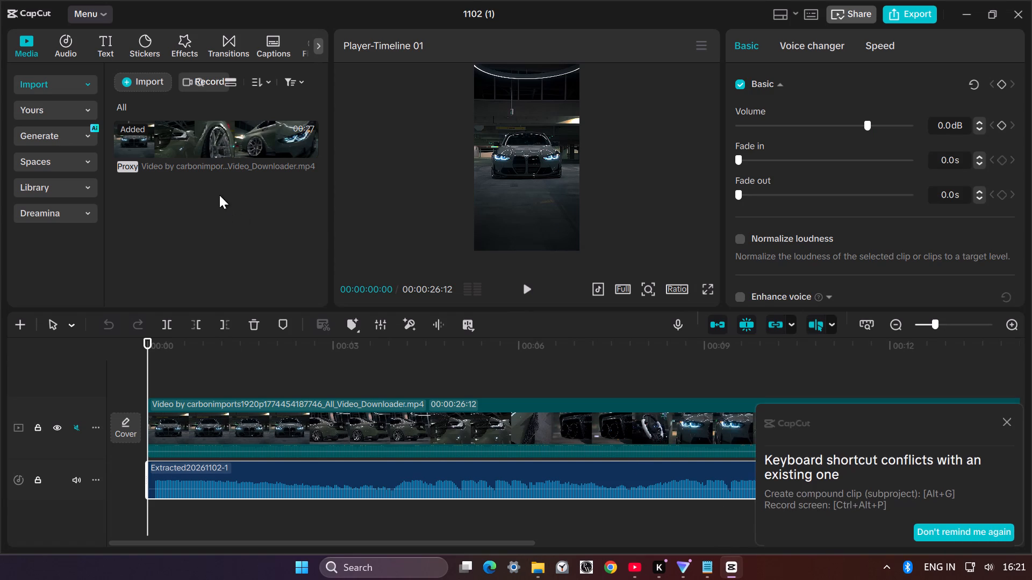
{"action": "left_click", "coordinate": [189, 212]}
{"action": "left_click", "coordinate": [263, 484]}
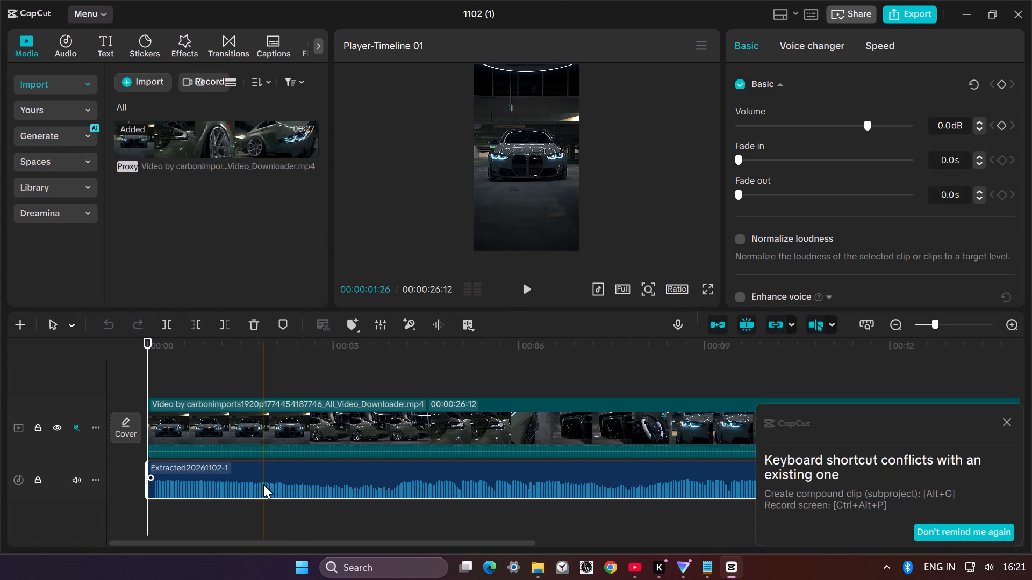
{"action": "left_click", "coordinate": [262, 484]}
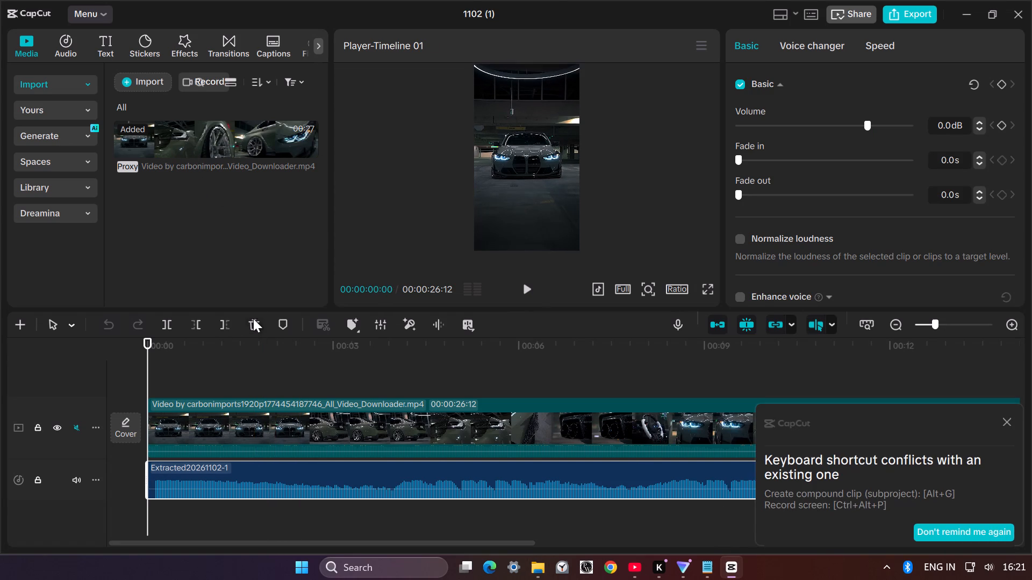
{"action": "left_click", "coordinate": [253, 318]}
{"action": "left_click", "coordinate": [1013, 427]}
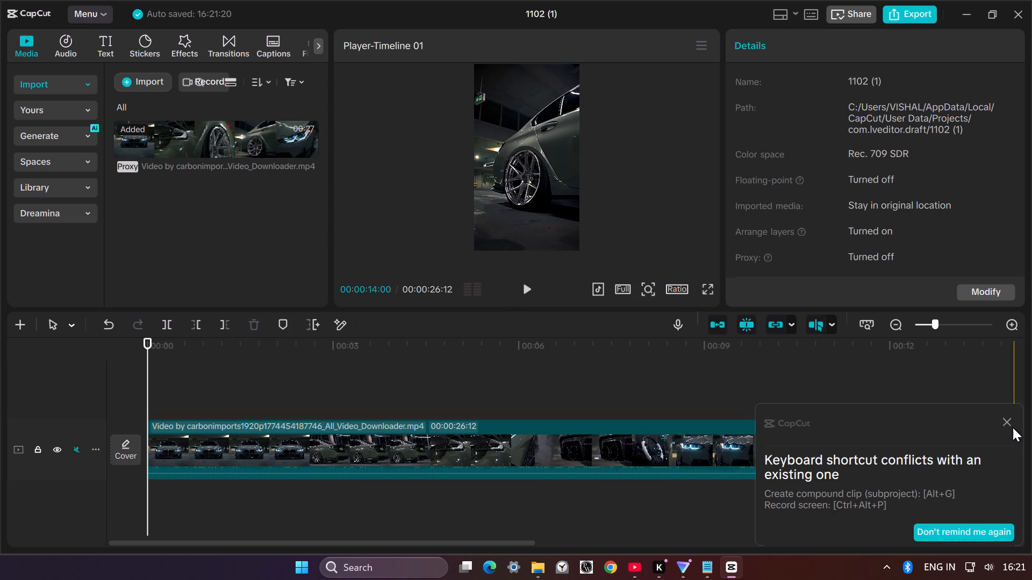
{"action": "left_click", "coordinate": [1007, 419]}
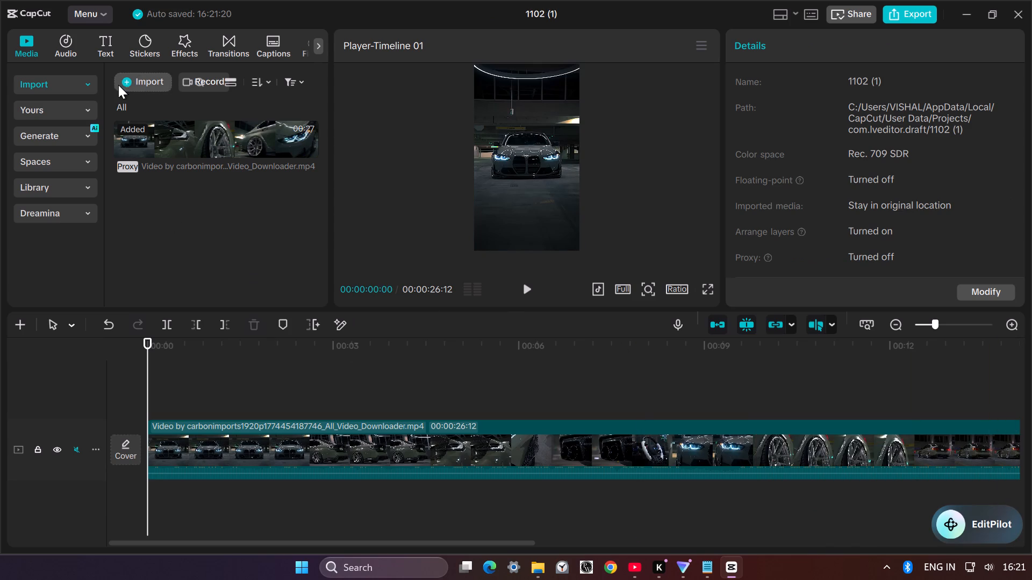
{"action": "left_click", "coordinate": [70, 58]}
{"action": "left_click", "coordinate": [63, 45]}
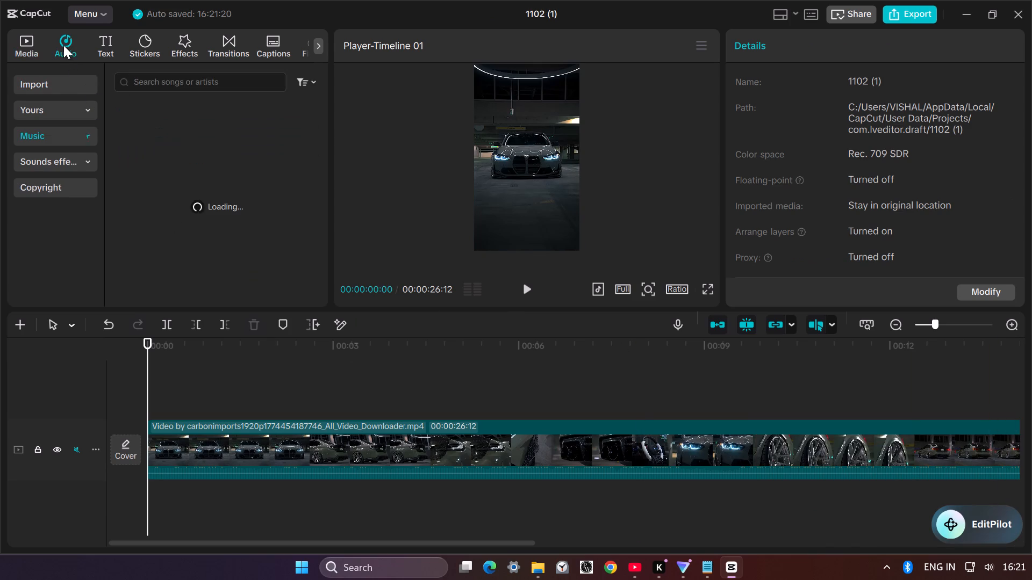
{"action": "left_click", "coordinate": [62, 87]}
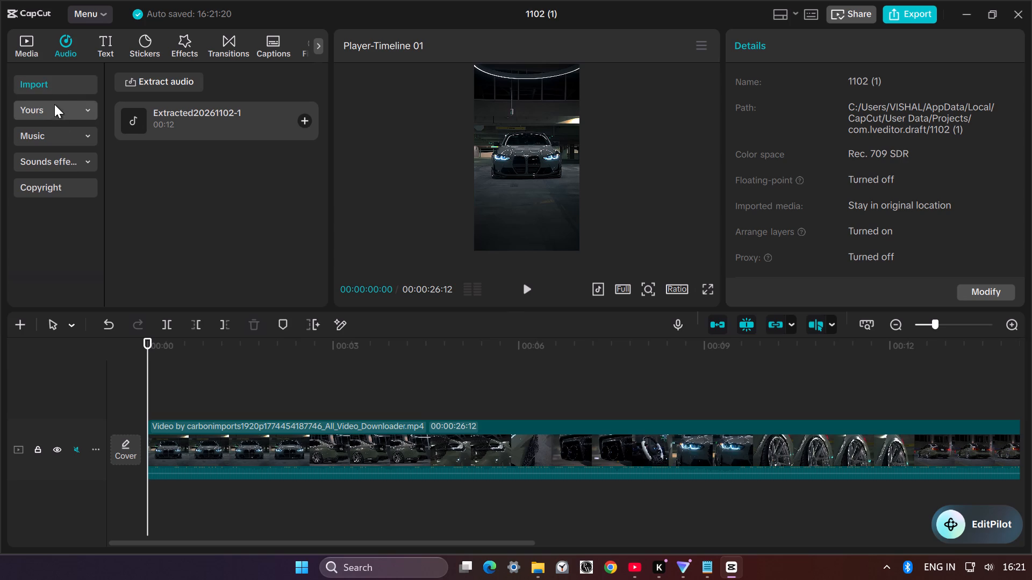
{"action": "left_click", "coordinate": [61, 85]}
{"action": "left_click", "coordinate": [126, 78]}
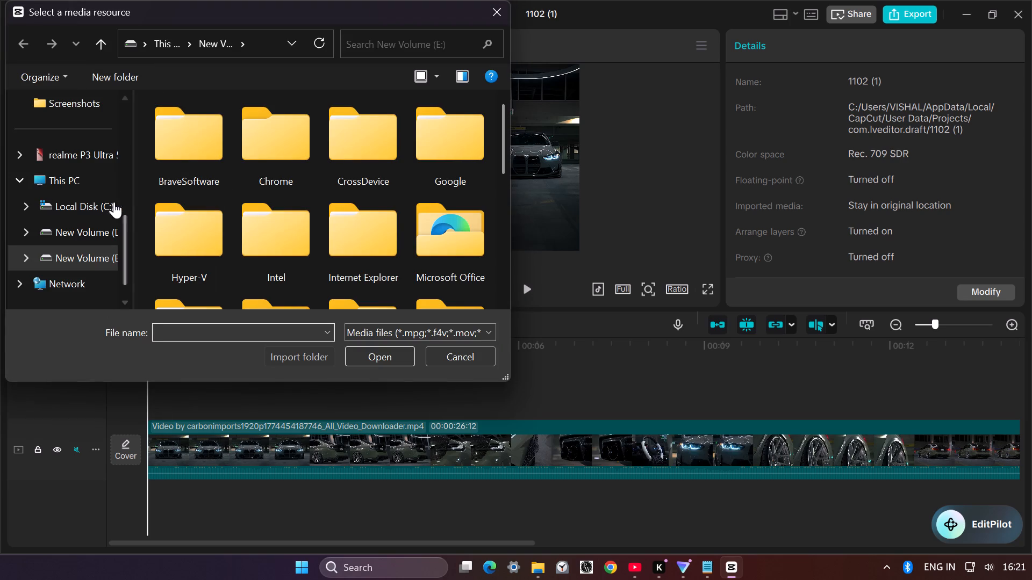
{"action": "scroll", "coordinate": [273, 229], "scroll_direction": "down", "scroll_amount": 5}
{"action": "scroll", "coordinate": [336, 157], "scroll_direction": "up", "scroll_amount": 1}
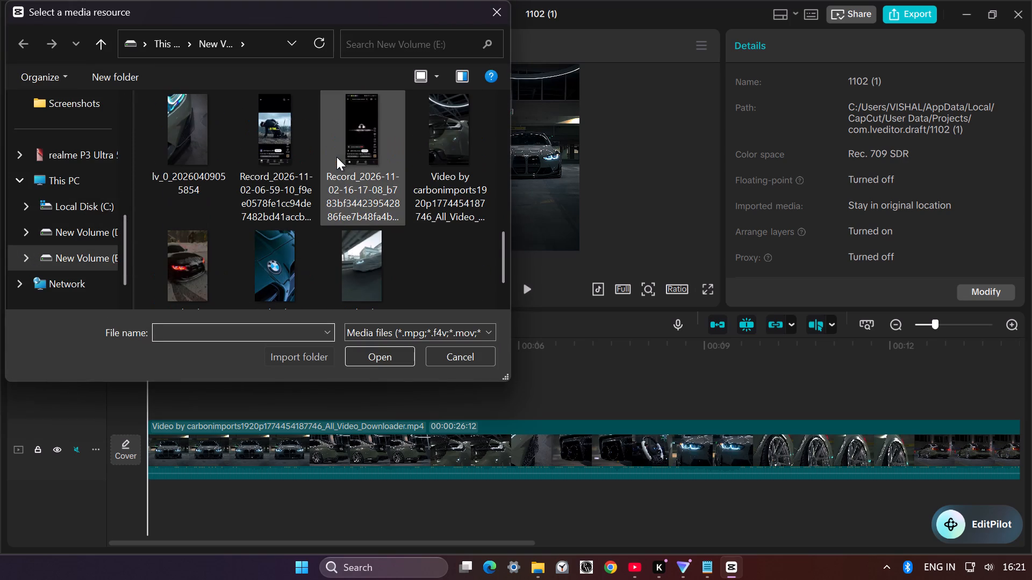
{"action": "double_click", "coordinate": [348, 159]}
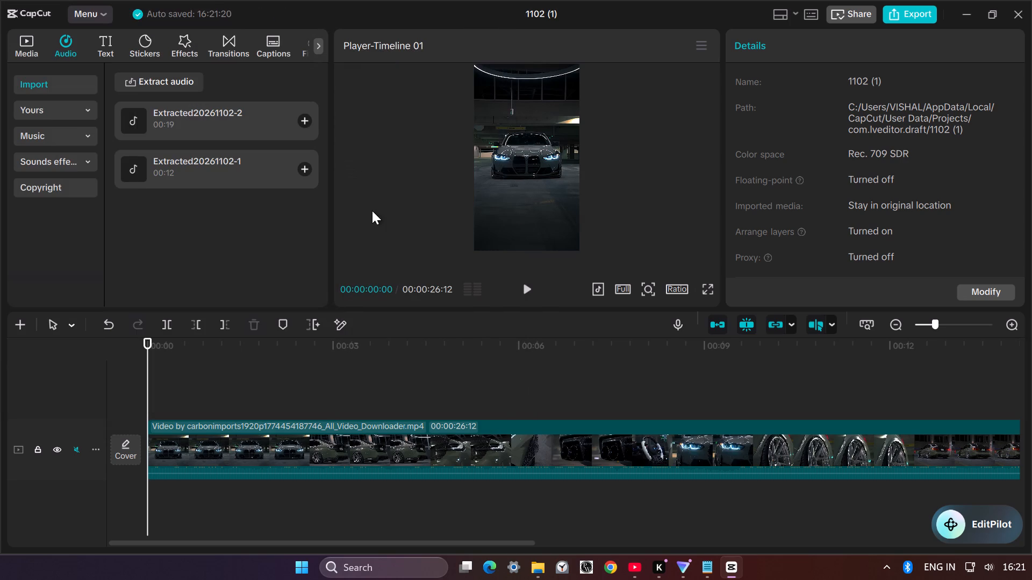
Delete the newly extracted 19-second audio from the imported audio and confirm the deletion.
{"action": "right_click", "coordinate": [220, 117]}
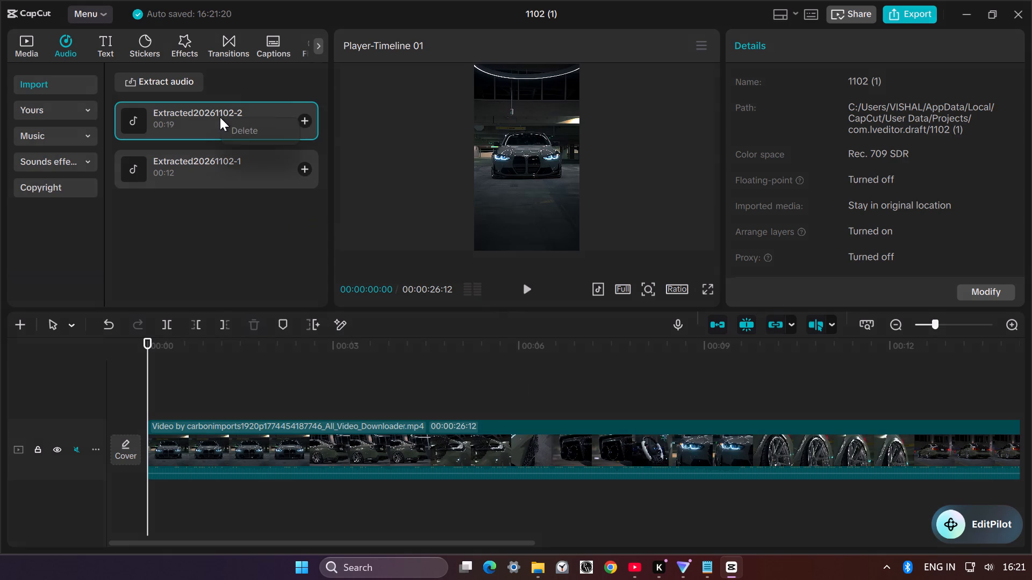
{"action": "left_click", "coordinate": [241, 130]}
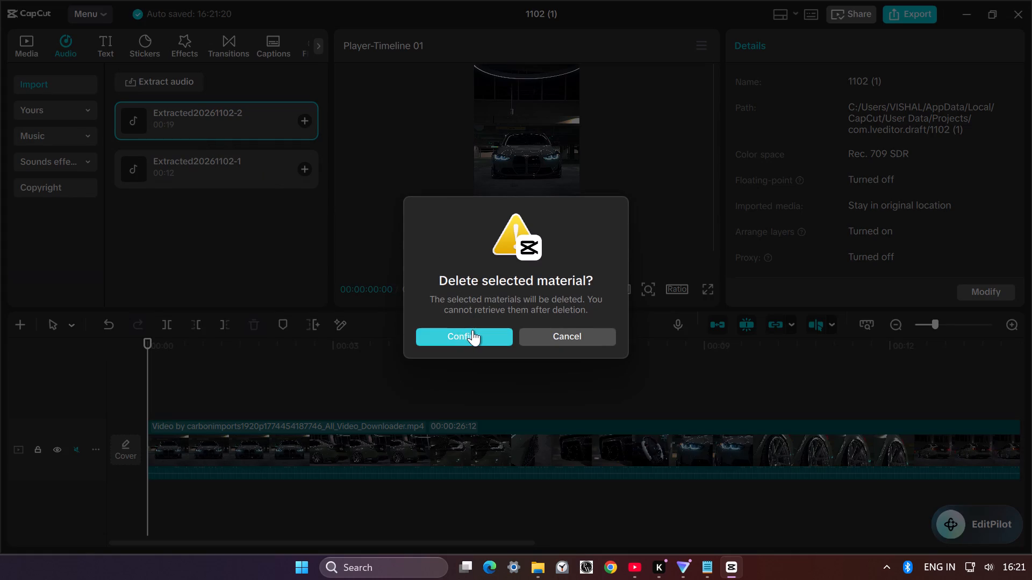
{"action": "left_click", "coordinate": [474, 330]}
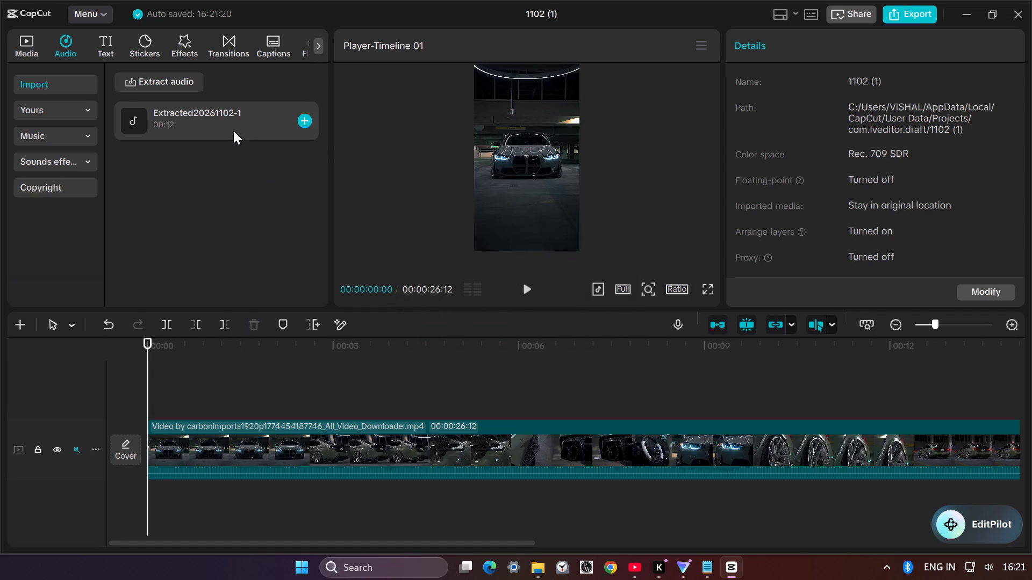
{"action": "left_click", "coordinate": [159, 77]}
{"action": "scroll", "coordinate": [349, 201], "scroll_direction": "down", "scroll_amount": 10}
{"action": "scroll", "coordinate": [341, 187], "scroll_direction": "up", "scroll_amount": 1}
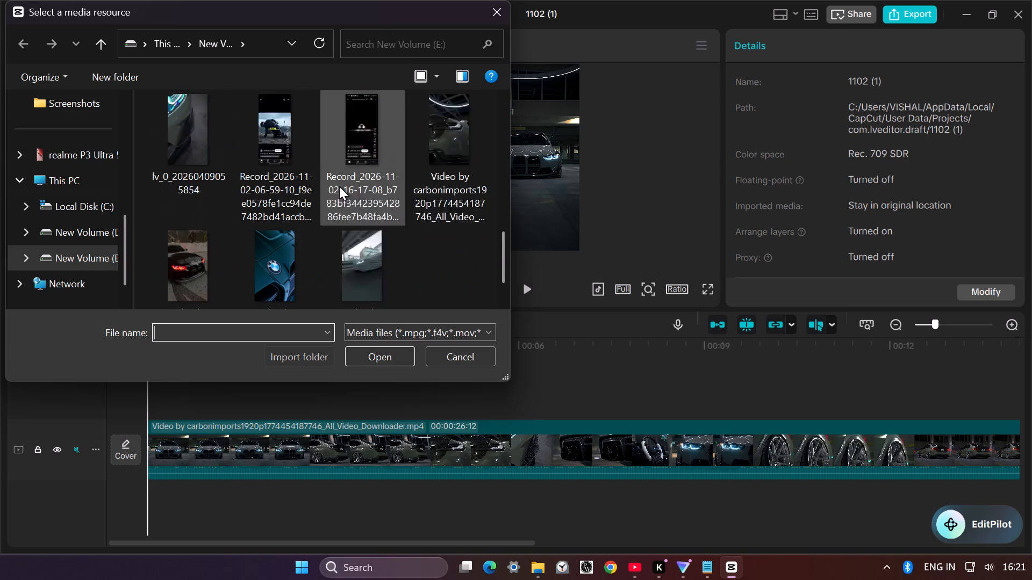
{"action": "scroll", "coordinate": [339, 186], "scroll_direction": "up", "scroll_amount": 1}
{"action": "scroll", "coordinate": [338, 185], "scroll_direction": "down", "scroll_amount": 2}
{"action": "scroll", "coordinate": [334, 177], "scroll_direction": "up", "scroll_amount": 1}
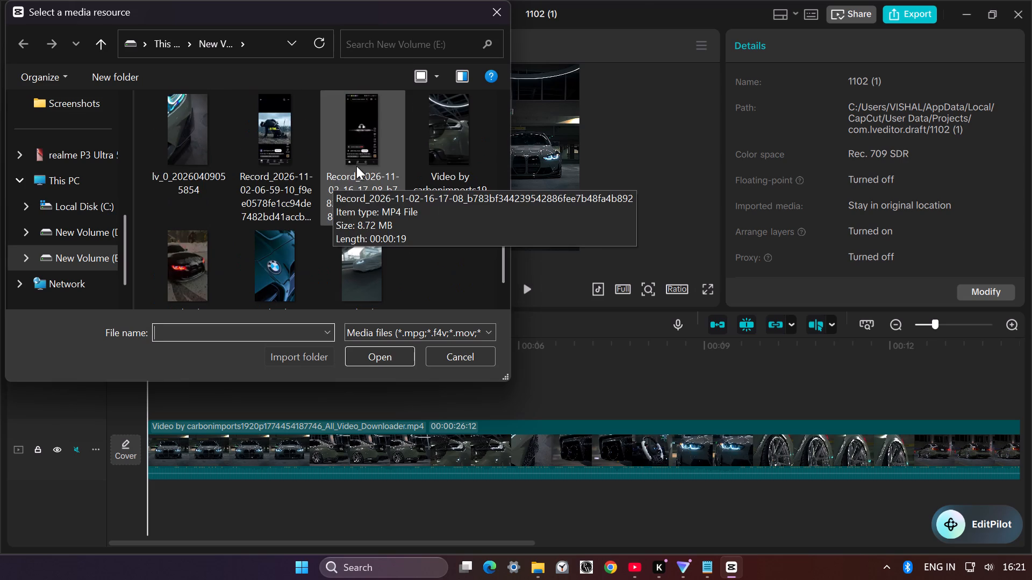
{"action": "double_click", "coordinate": [358, 166]}
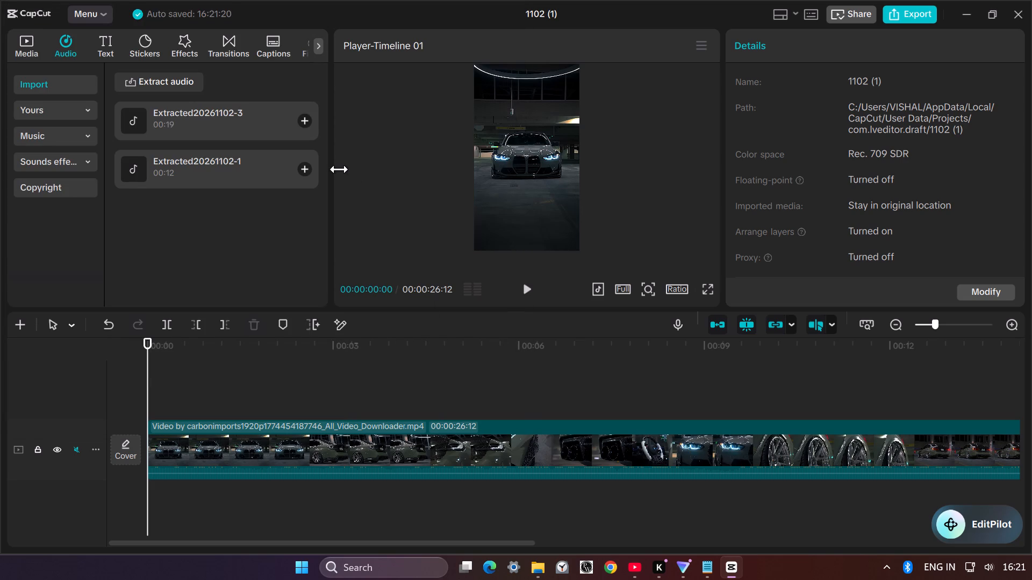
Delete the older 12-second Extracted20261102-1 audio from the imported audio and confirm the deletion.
{"action": "left_click", "coordinate": [222, 166]}
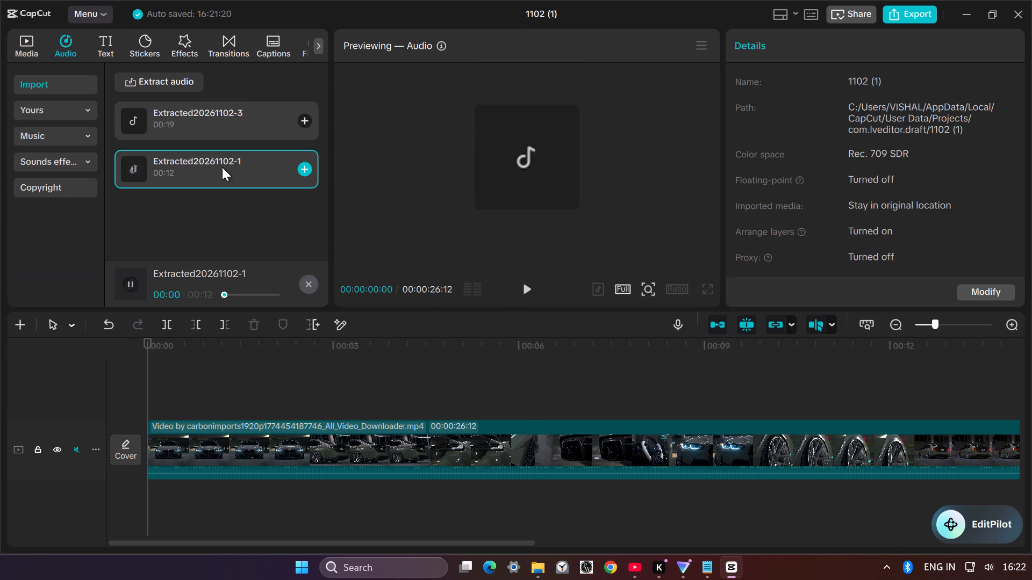
{"action": "right_click", "coordinate": [222, 167]}
{"action": "left_click", "coordinate": [245, 177]}
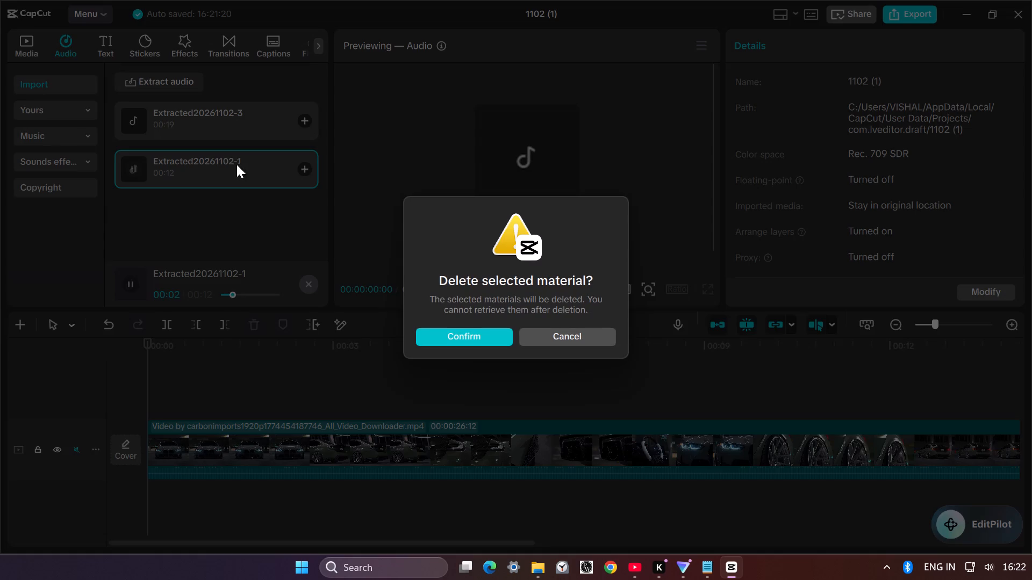
{"action": "left_click", "coordinate": [475, 339]}
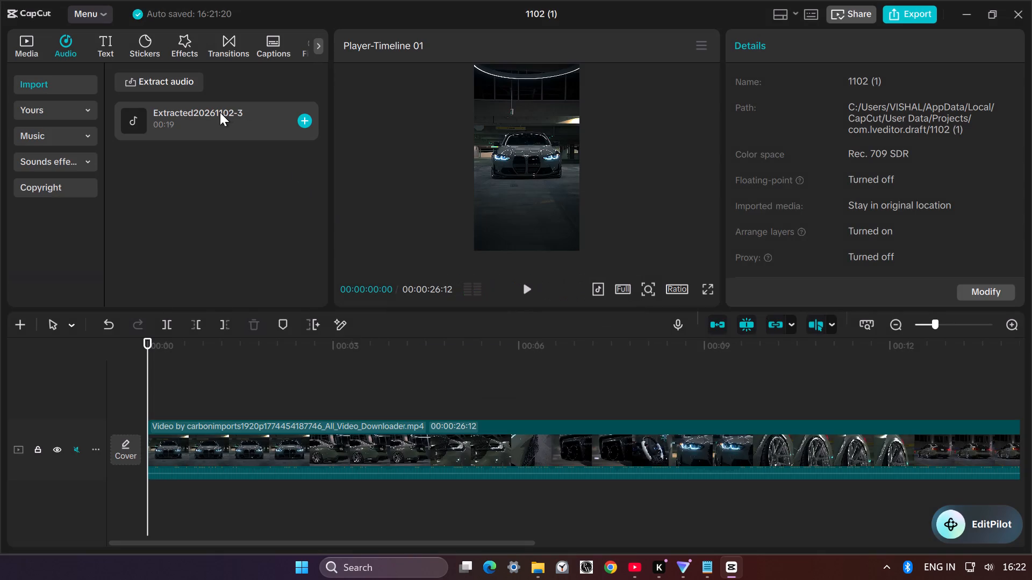
Place the 19-second extracted audio on the timeline beneath the car video, starting at 00:00.
{"action": "left_click_drag", "start_coordinate": [220, 112], "coordinate": [199, 496]}
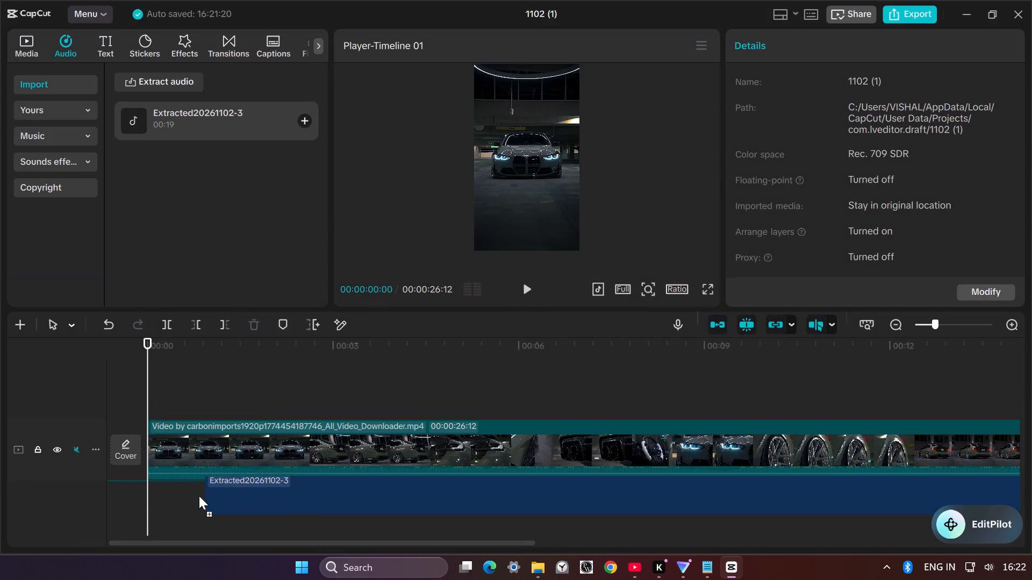
{"action": "left_click_drag", "start_coordinate": [199, 496], "coordinate": [148, 497]}
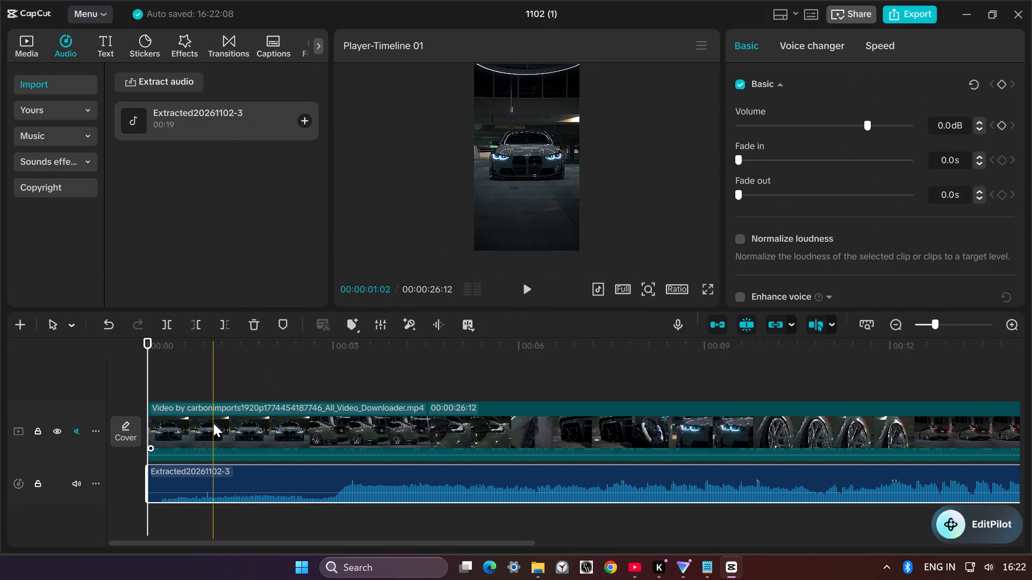
Play the timeline from the start to check how the new audio fits the car video.
{"action": "left_click", "coordinate": [525, 294]}
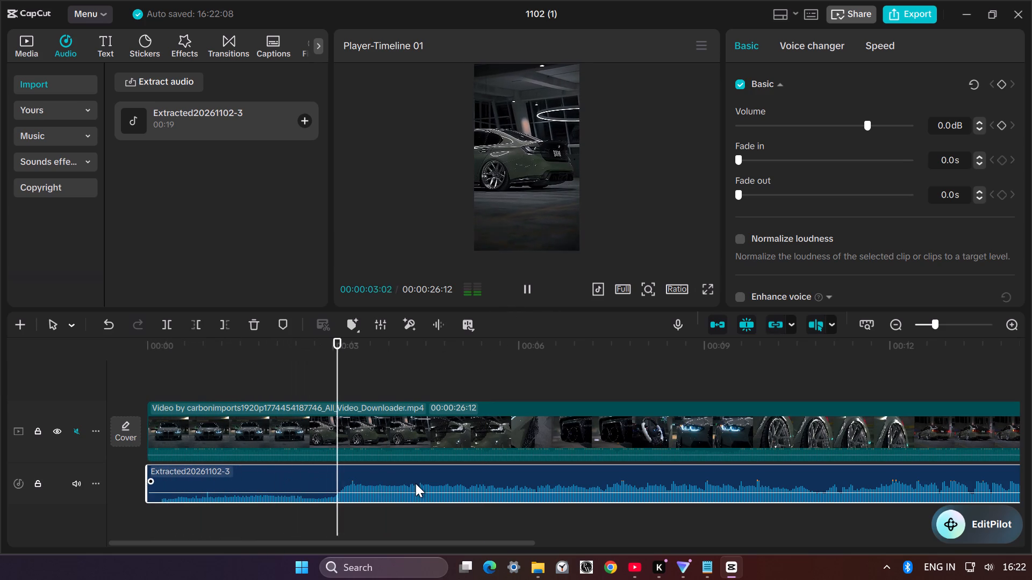
{"action": "left_click", "coordinate": [381, 485]}
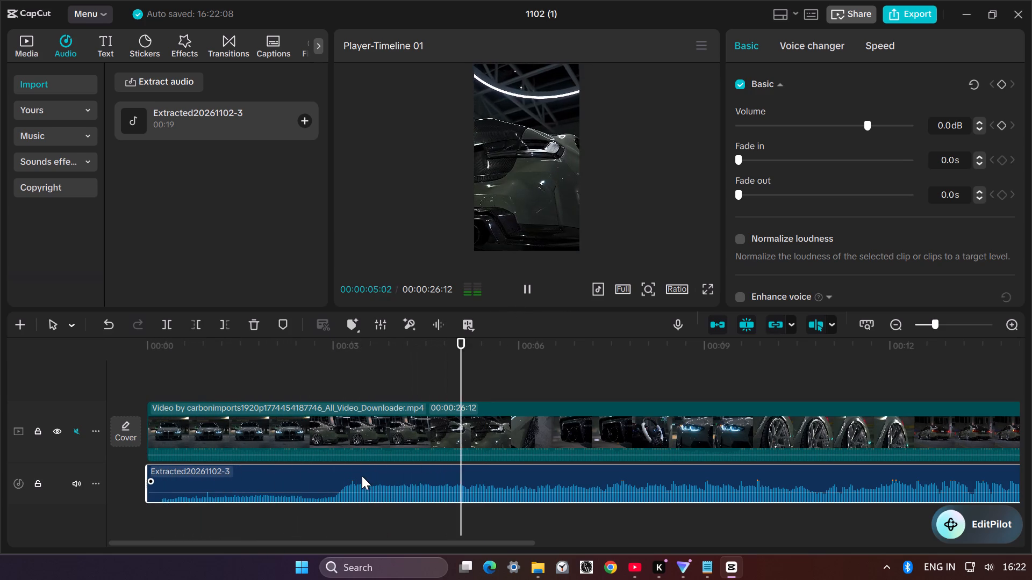
{"action": "left_click", "coordinate": [359, 474]}
{"action": "left_click", "coordinate": [345, 471]}
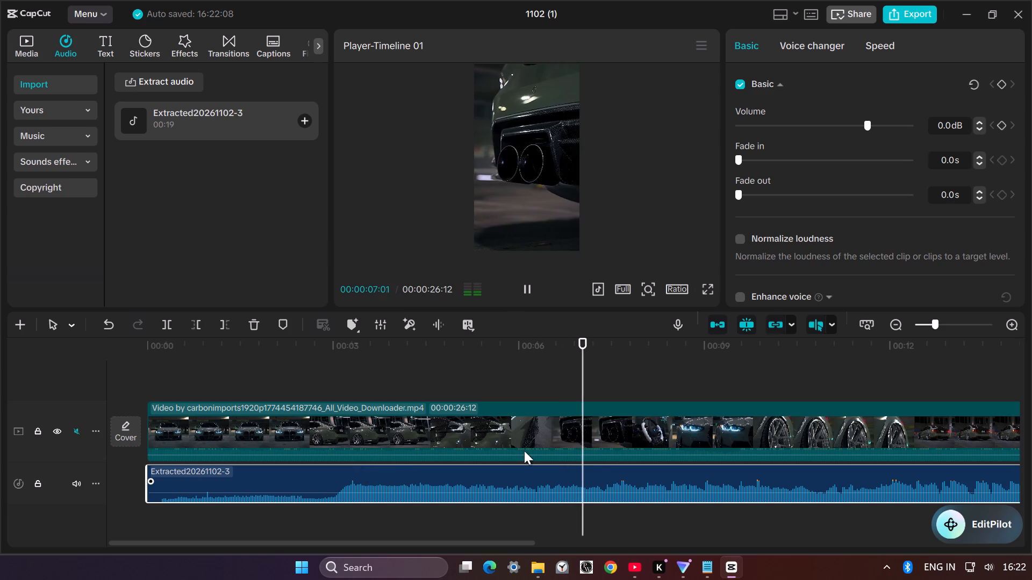
Trim away the quiet opening of the extracted audio clip, deleting everything before 00:00:03:03.
{"action": "left_click_drag", "start_coordinate": [646, 340], "coordinate": [324, 393]}
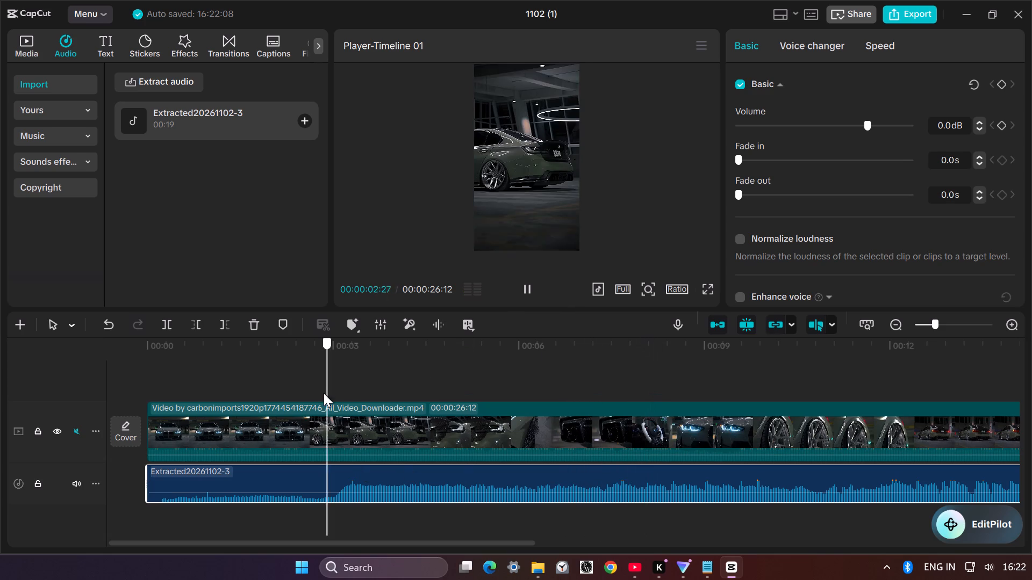
{"action": "left_click_drag", "start_coordinate": [324, 393], "coordinate": [339, 402]}
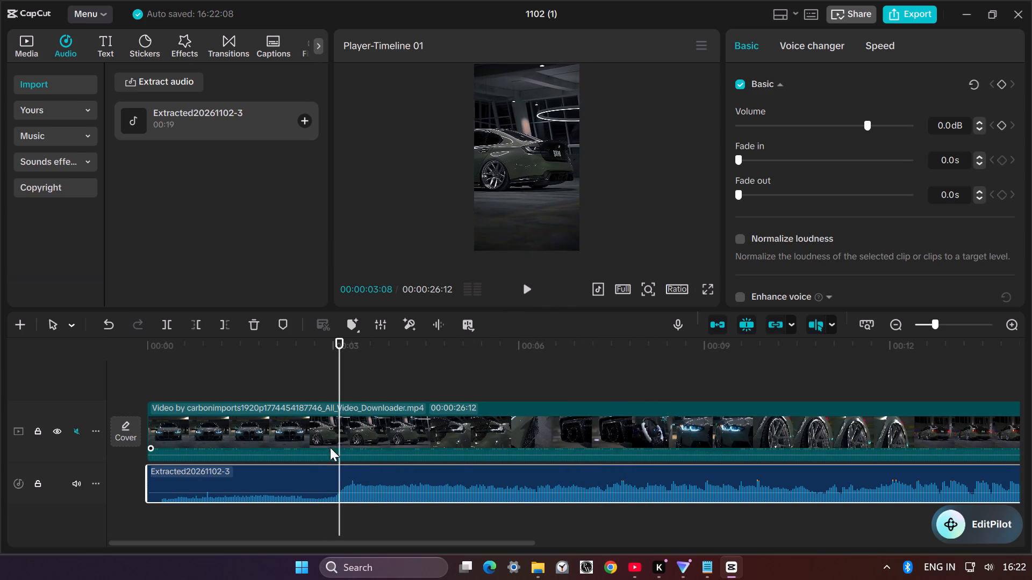
{"action": "left_click", "coordinate": [199, 330]}
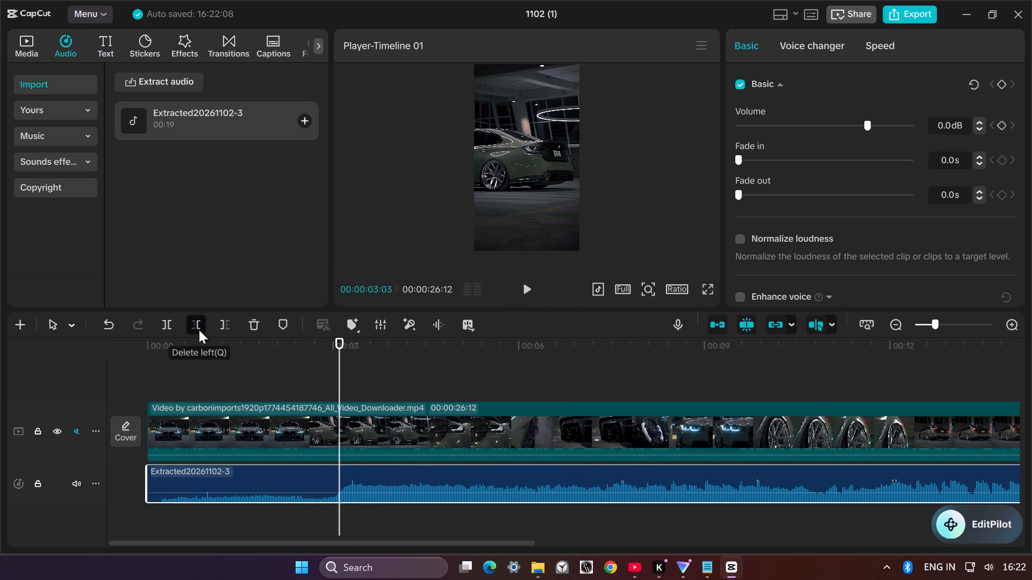
Move the trimmed audio clip back to 00:00 so it starts together with the car video.
{"action": "left_click_drag", "start_coordinate": [429, 491], "coordinate": [318, 491]}
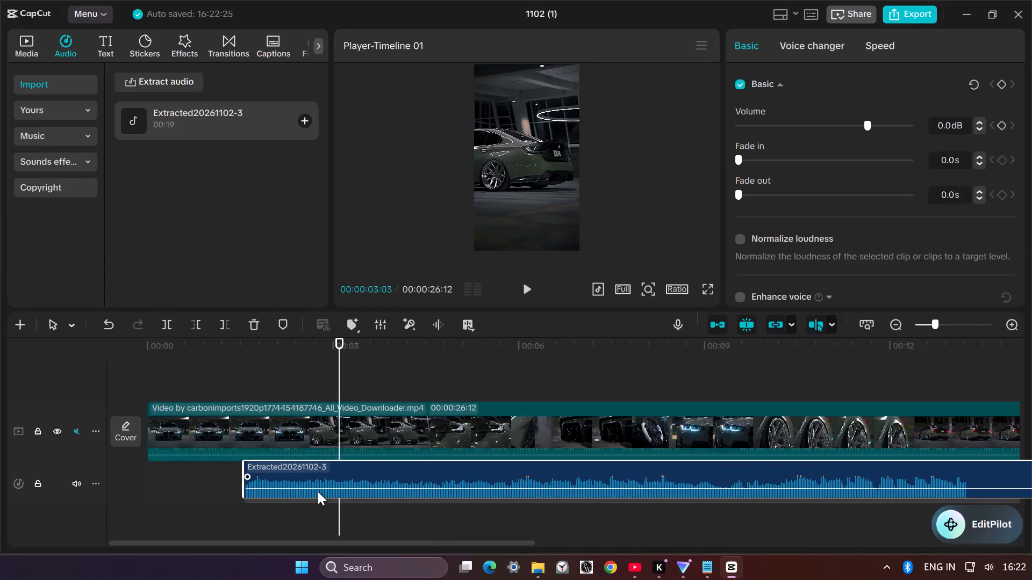
{"action": "left_click_drag", "start_coordinate": [318, 491], "coordinate": [240, 491]}
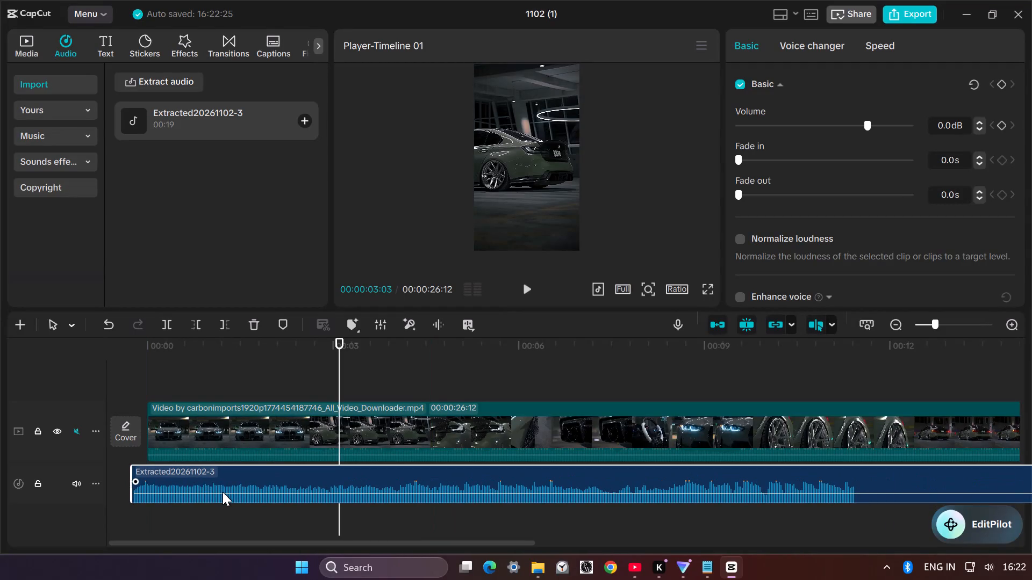
Play the timeline from the start past the end of the trimmed audio to check its fit, and stop playback.
{"action": "left_click_drag", "start_coordinate": [339, 343], "coordinate": [25, 380]}
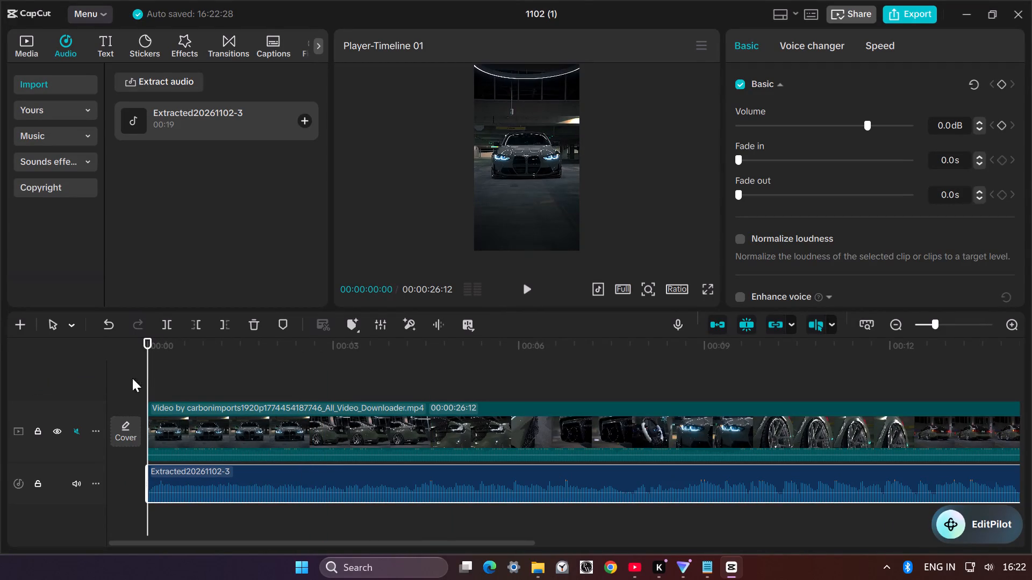
{"action": "left_click", "coordinate": [532, 291]}
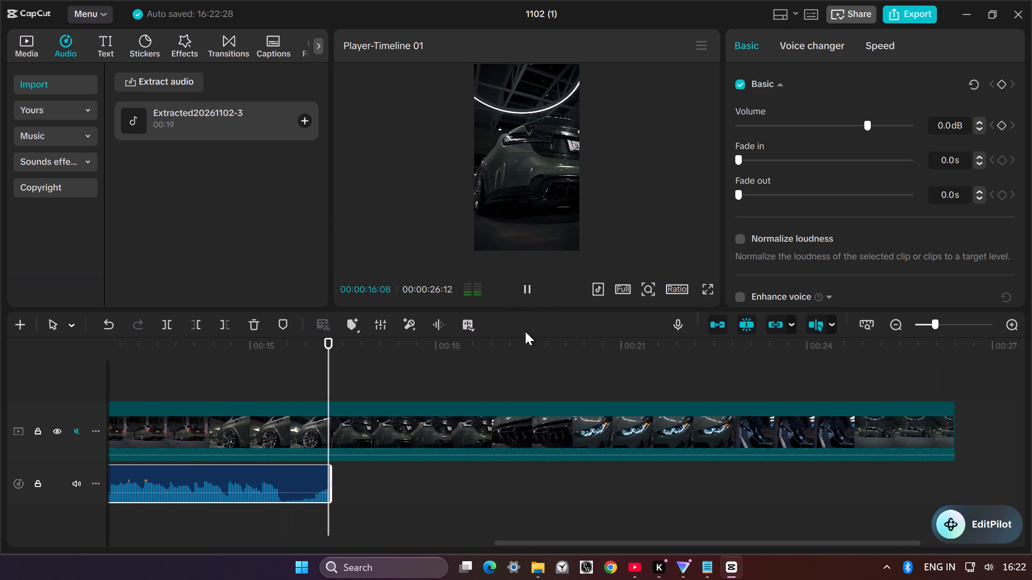
{"action": "left_click", "coordinate": [529, 292]}
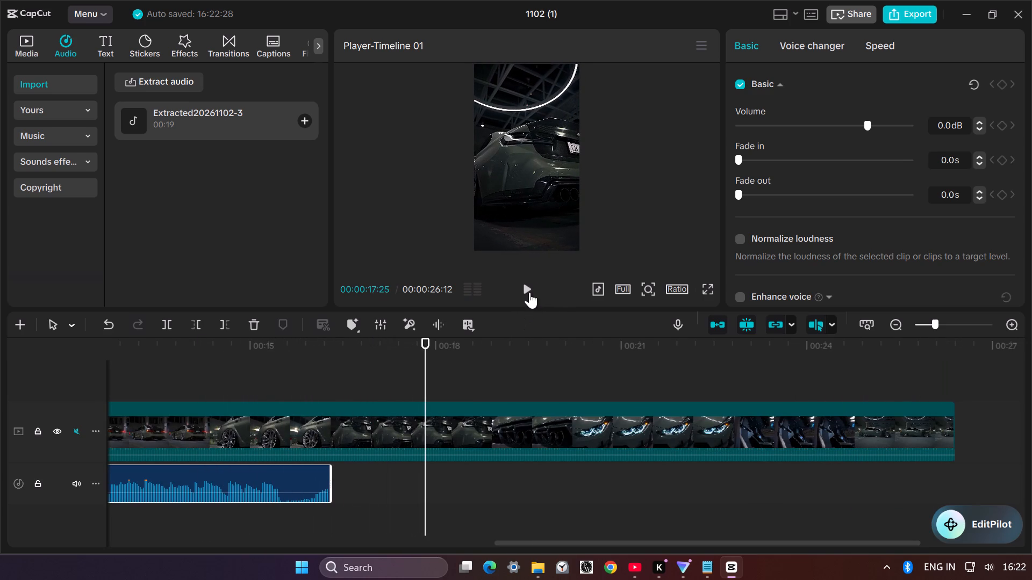
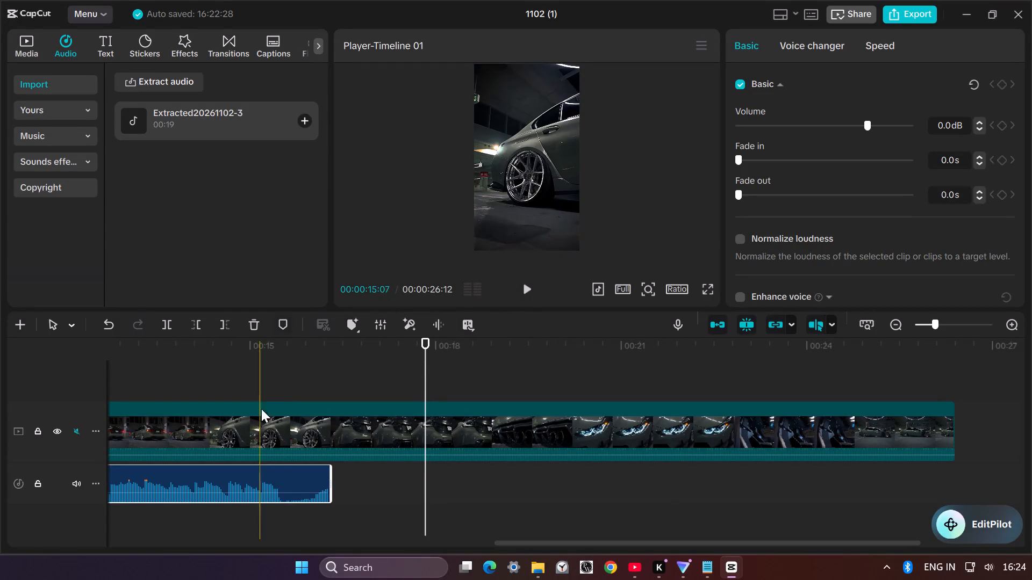
Play the timeline from the start to find where the music in the extracted audio clip ends.
{"action": "left_click_drag", "start_coordinate": [427, 345], "coordinate": [0, 448]}
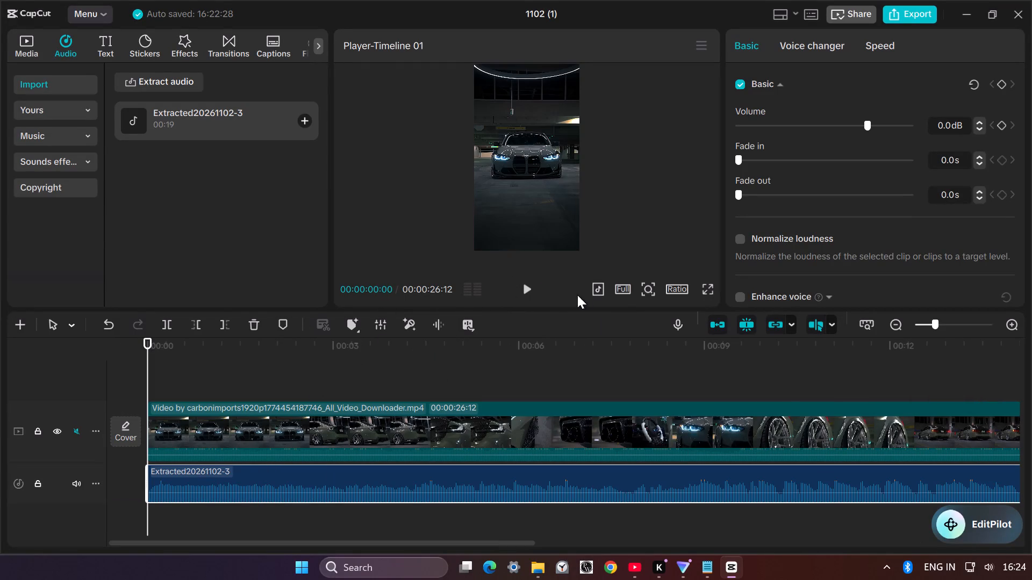
{"action": "left_click", "coordinate": [532, 288]}
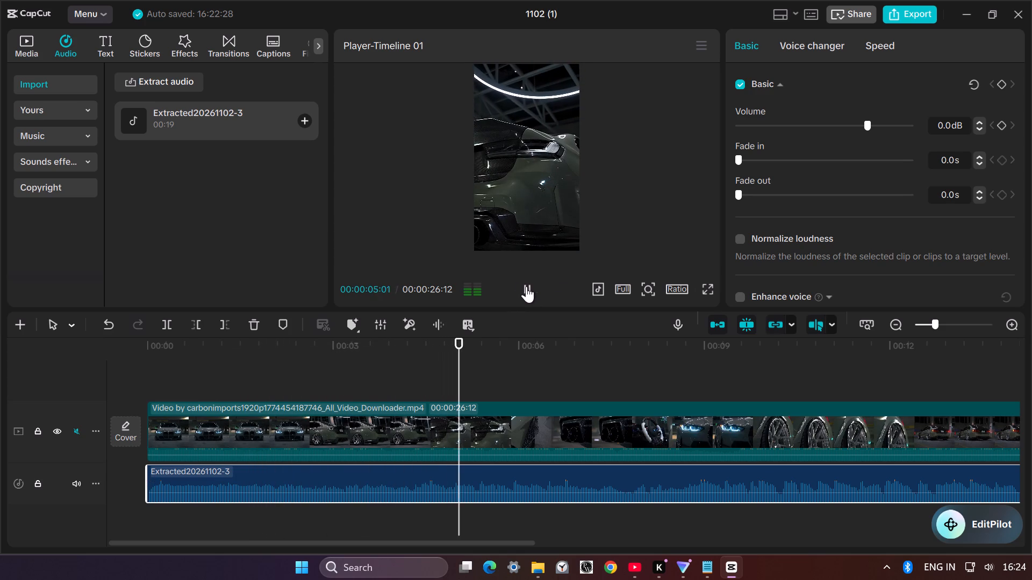
{"action": "left_click", "coordinate": [526, 286]}
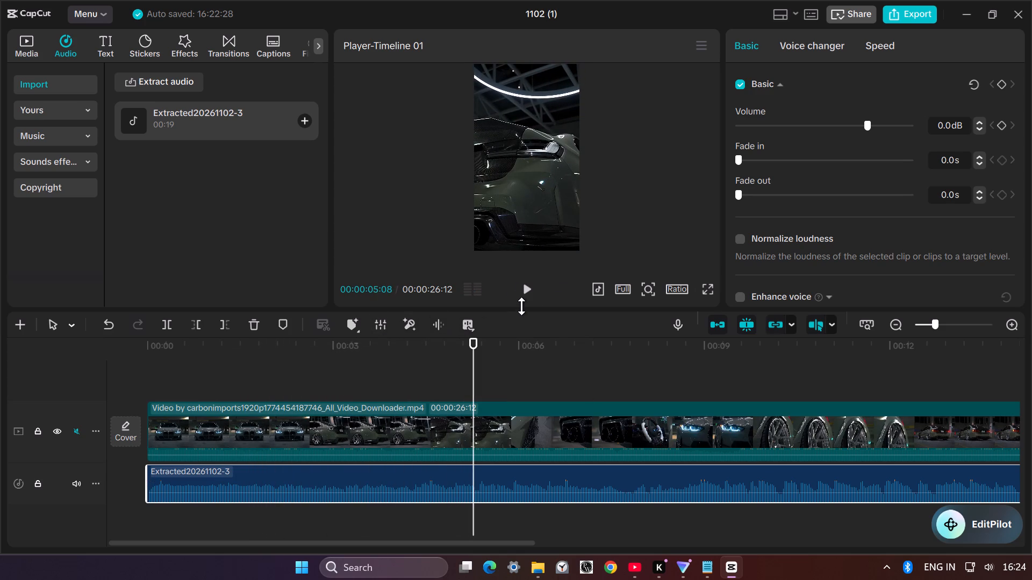
{"action": "left_click", "coordinate": [525, 302]}
{"action": "left_click", "coordinate": [526, 296]}
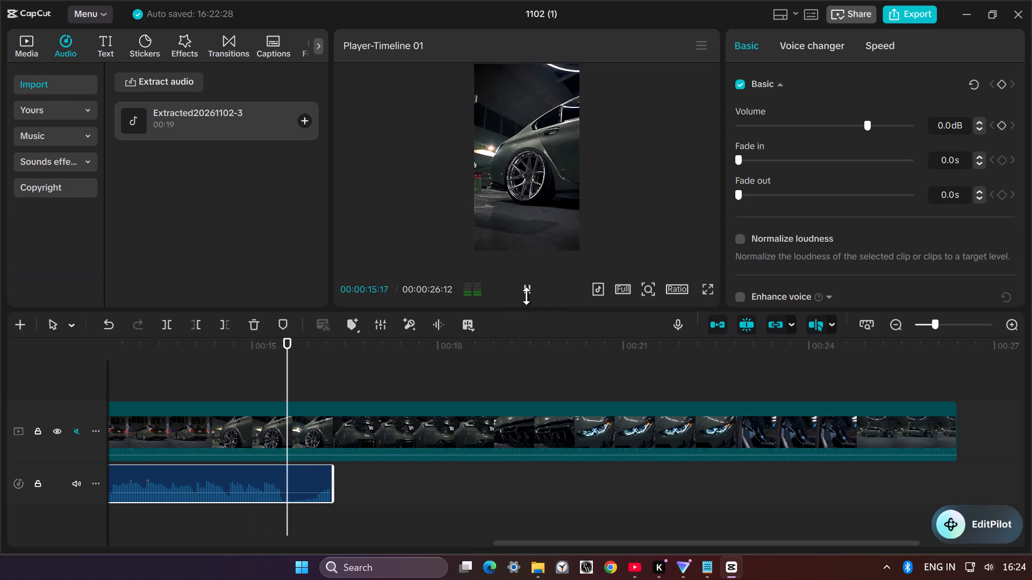
Trim the end of the extracted audio clip, deleting everything after 00:00:15:14 while keeping the car video whole.
{"action": "left_click", "coordinate": [282, 476]}
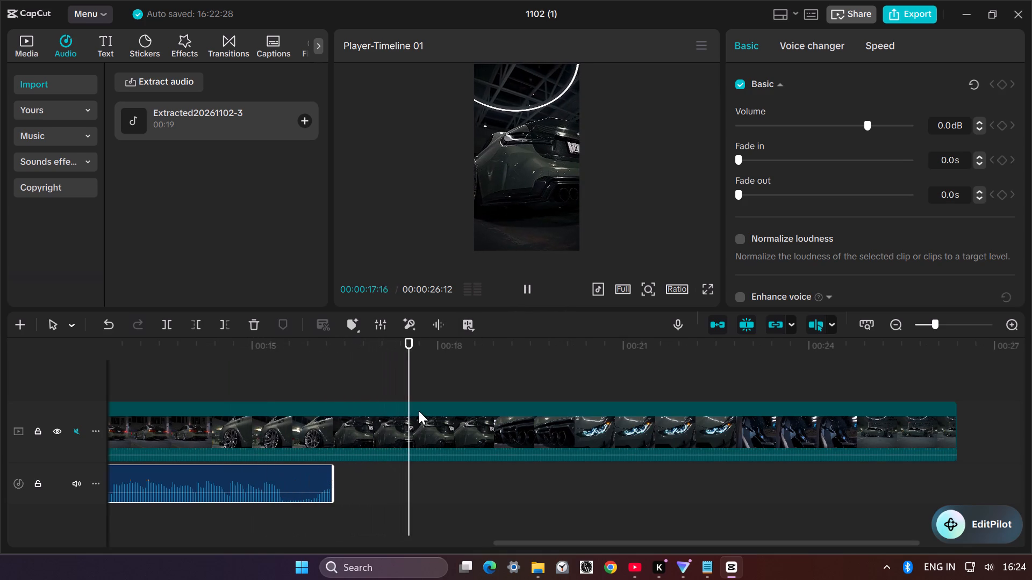
{"action": "left_click_drag", "start_coordinate": [435, 372], "coordinate": [282, 397]}
{"action": "double_click", "coordinate": [282, 397]}
{"action": "left_click_drag", "start_coordinate": [282, 397], "coordinate": [313, 389]}
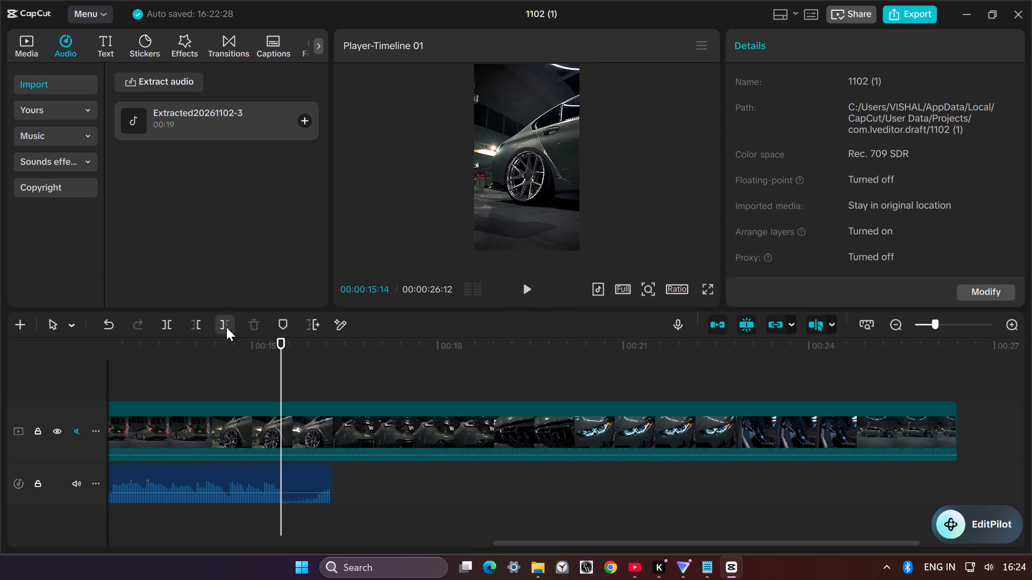
{"action": "left_click", "coordinate": [226, 327]}
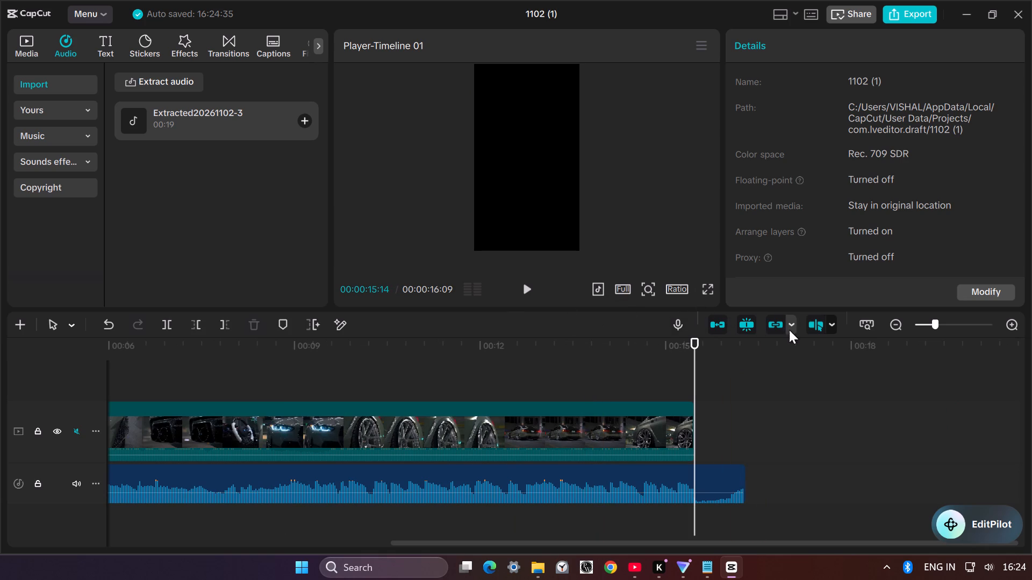
{"action": "left_click", "coordinate": [110, 327]}
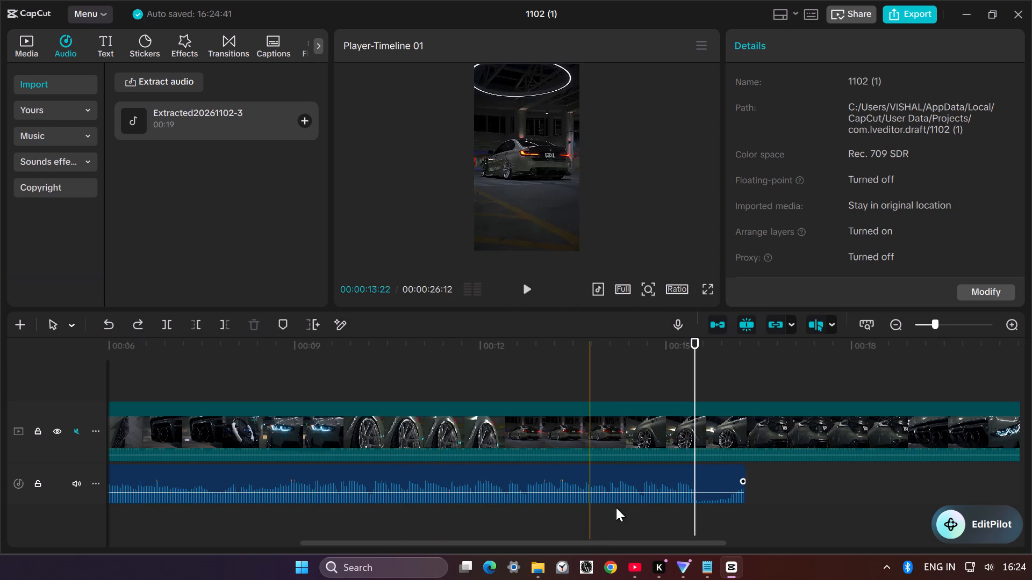
{"action": "left_click", "coordinate": [697, 477]}
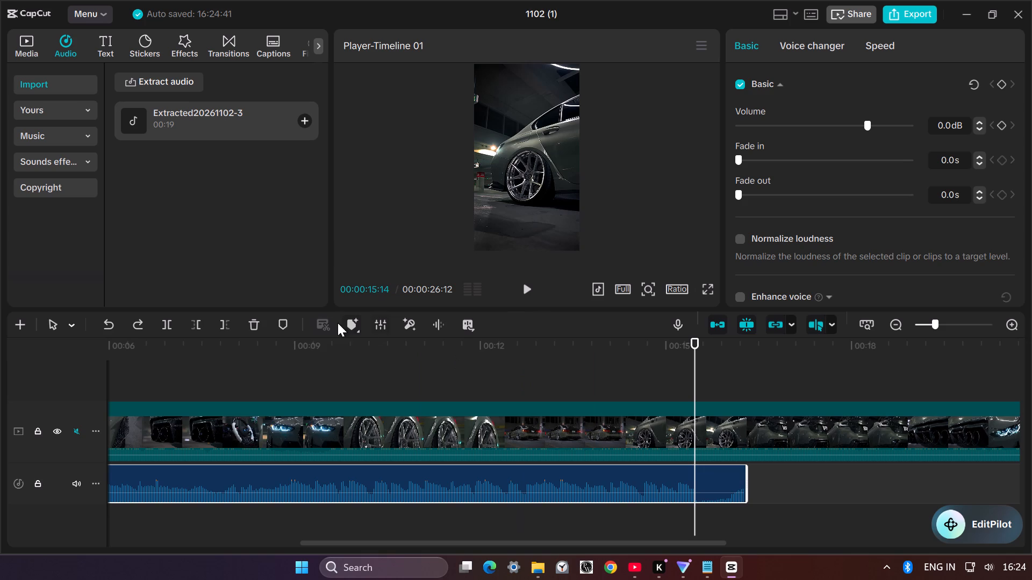
{"action": "left_click", "coordinate": [232, 322]}
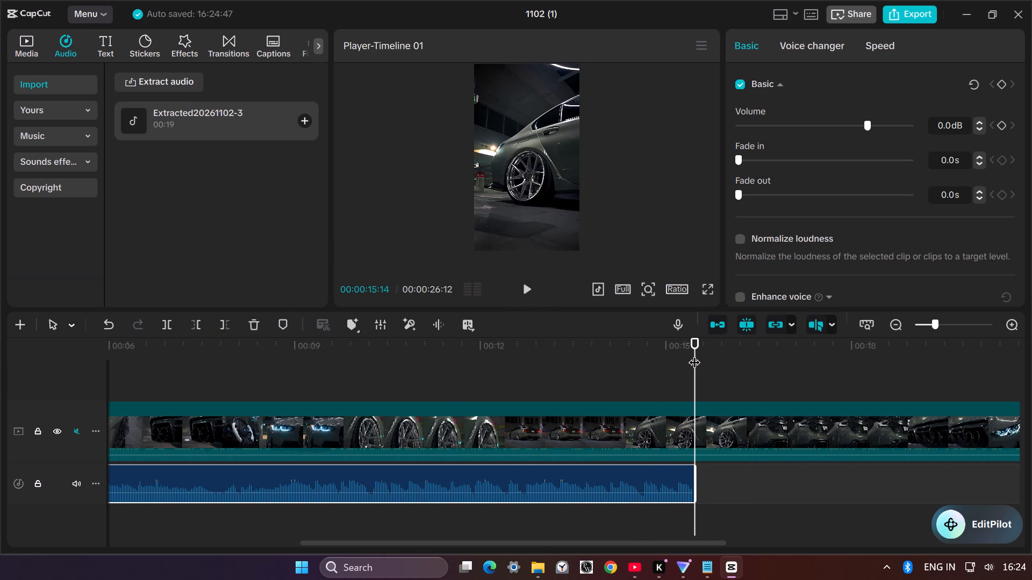
Play the timeline from the start to check the trimmed audio against the video, and return the playhead to 00:00.
{"action": "left_click_drag", "start_coordinate": [694, 351], "coordinate": [27, 475]}
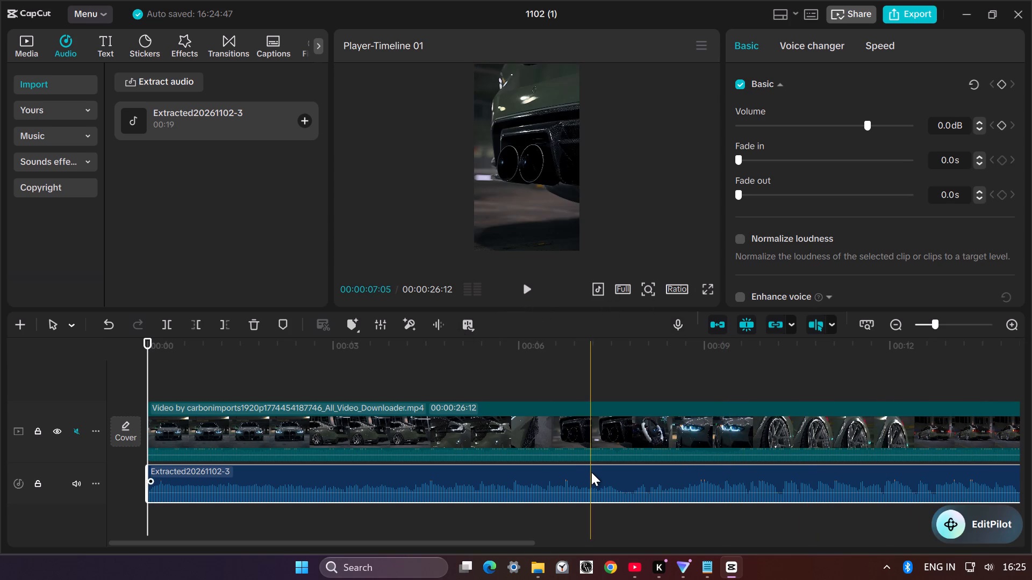
{"action": "left_click", "coordinate": [526, 295]}
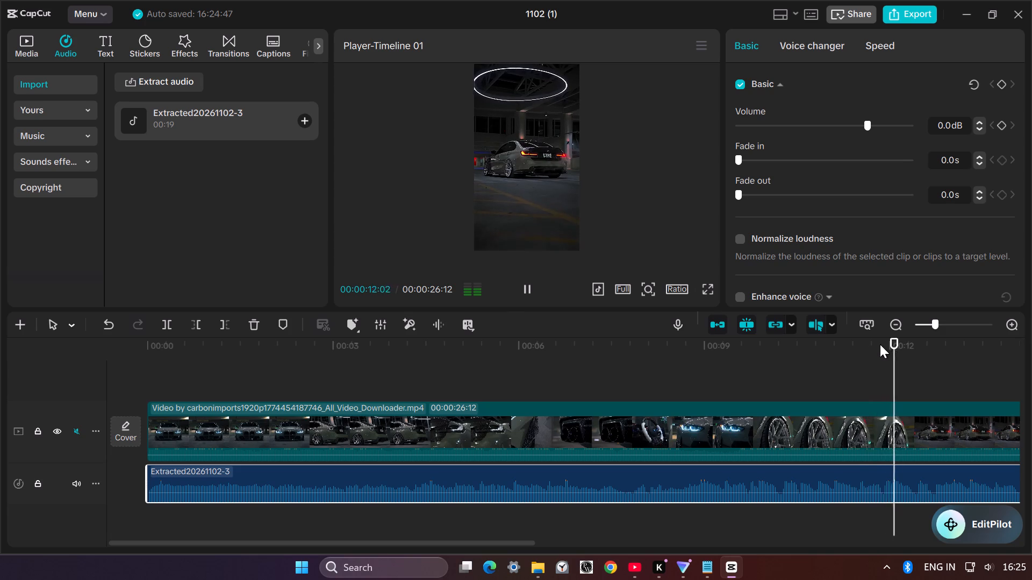
{"action": "left_click_drag", "start_coordinate": [880, 344], "coordinate": [3, 423]}
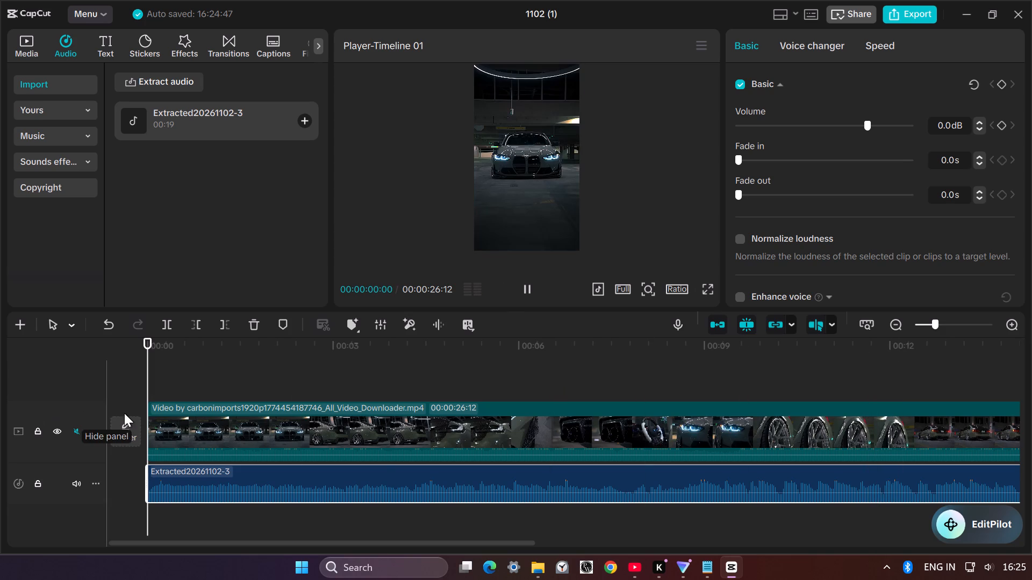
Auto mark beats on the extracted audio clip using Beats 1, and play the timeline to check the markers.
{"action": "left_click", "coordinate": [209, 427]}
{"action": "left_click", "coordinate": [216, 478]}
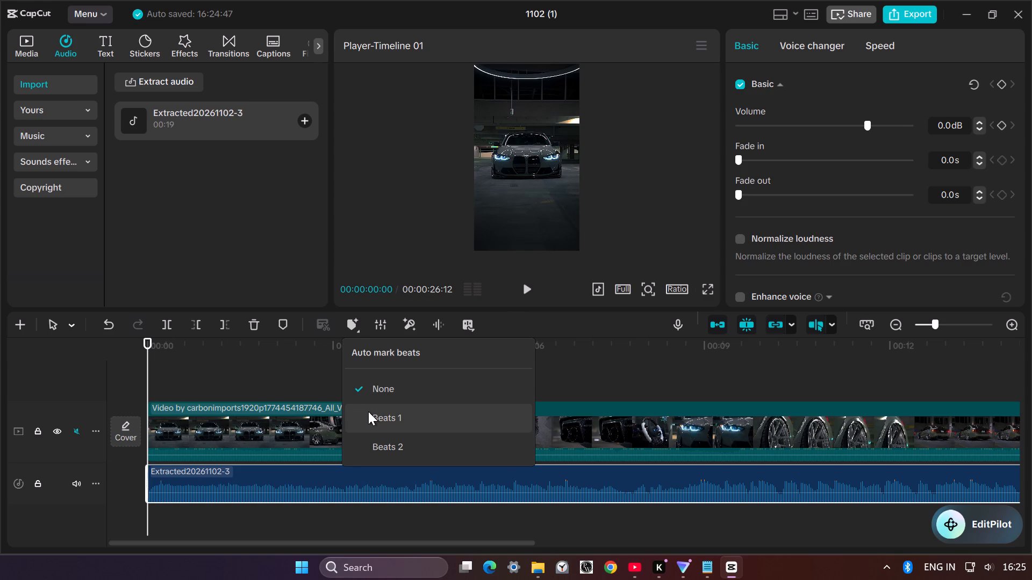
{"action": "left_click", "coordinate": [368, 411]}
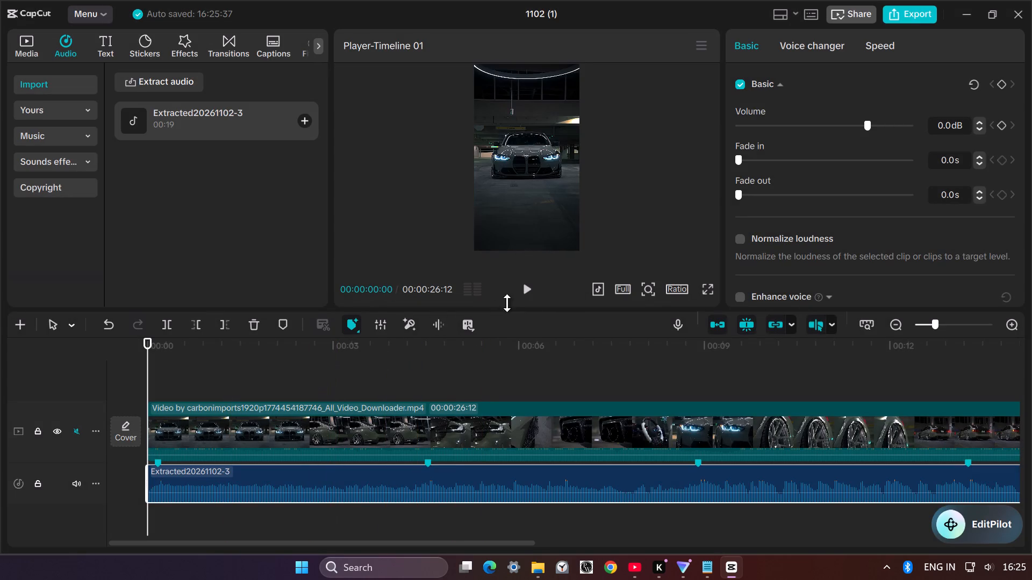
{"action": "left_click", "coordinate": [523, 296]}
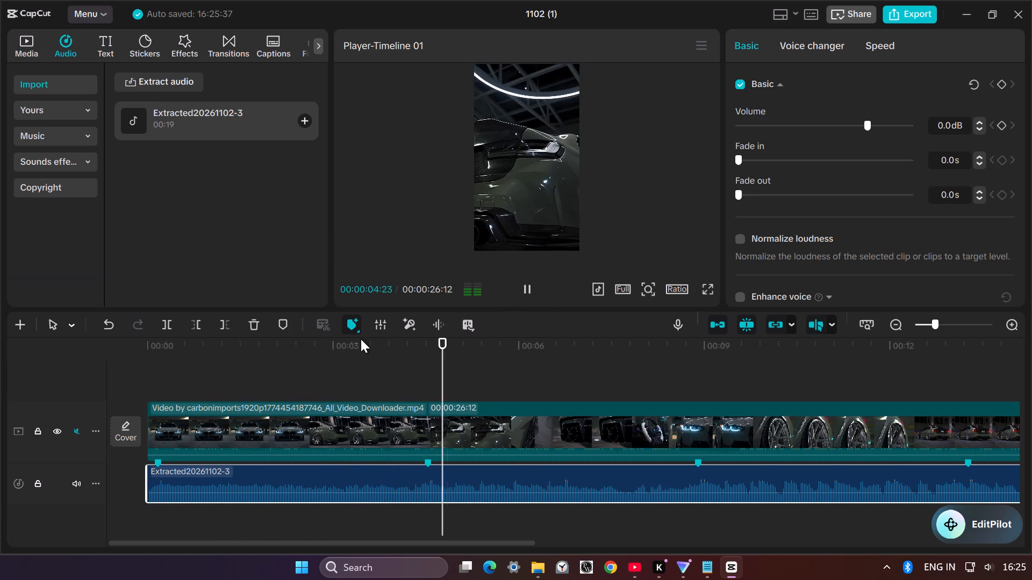
Switch the extracted audio clip's automatic beat marking to Beats 2, and stop playback.
{"action": "left_click", "coordinate": [352, 328]}
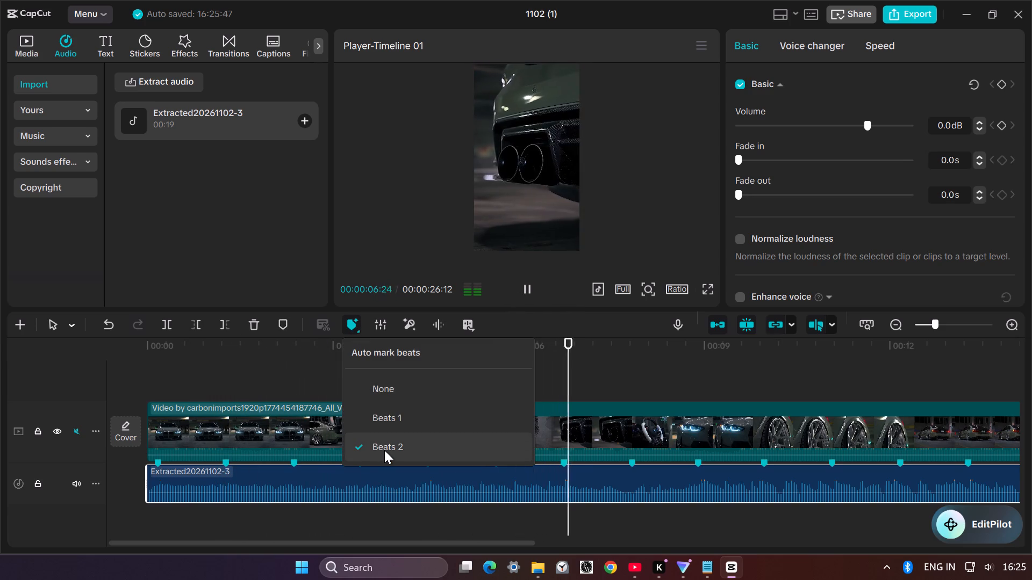
{"action": "scroll", "coordinate": [378, 426], "scroll_direction": "down", "scroll_amount": 1}
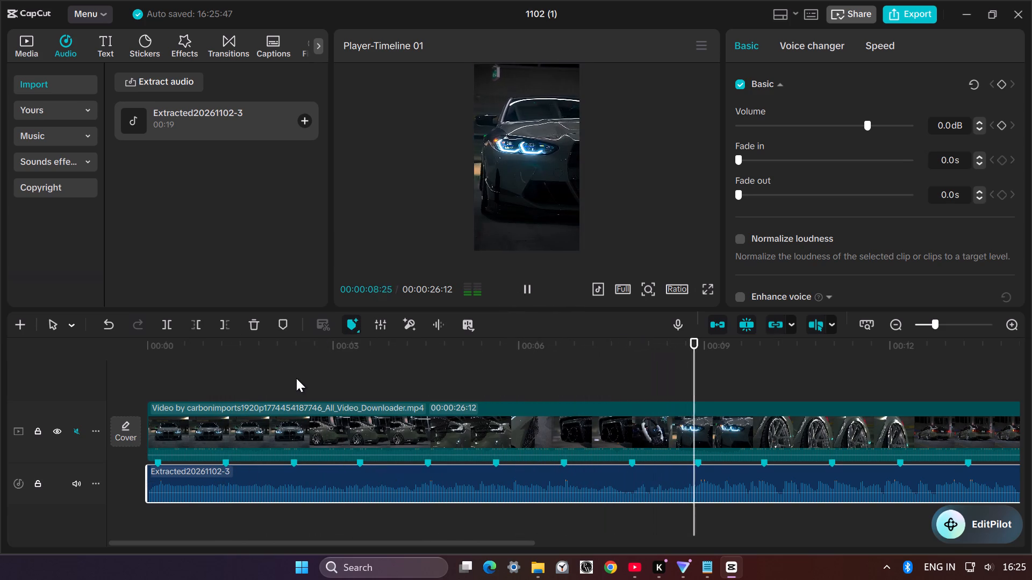
{"action": "left_click", "coordinate": [296, 378]}
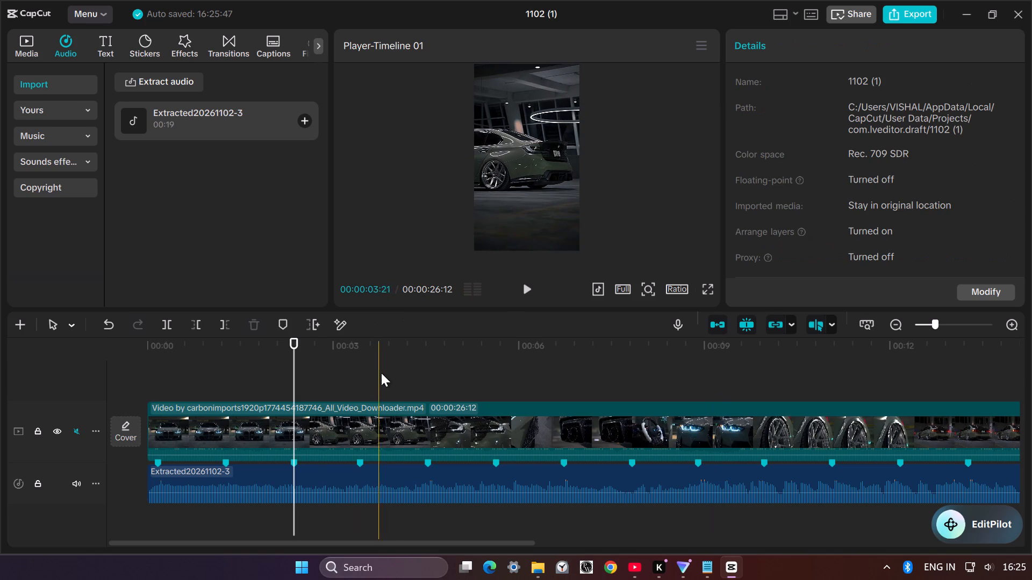
Play the timeline from the start past the end of the audio to check the beat markers, and return to 00:00.
{"action": "left_click_drag", "start_coordinate": [294, 350], "coordinate": [287, 351]}
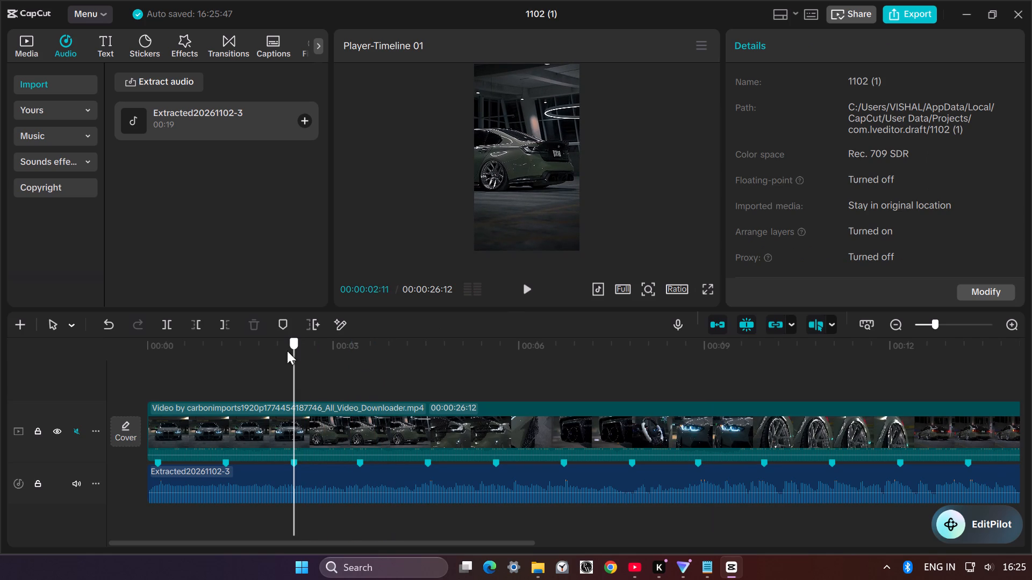
{"action": "left_click_drag", "start_coordinate": [287, 351], "coordinate": [148, 383]}
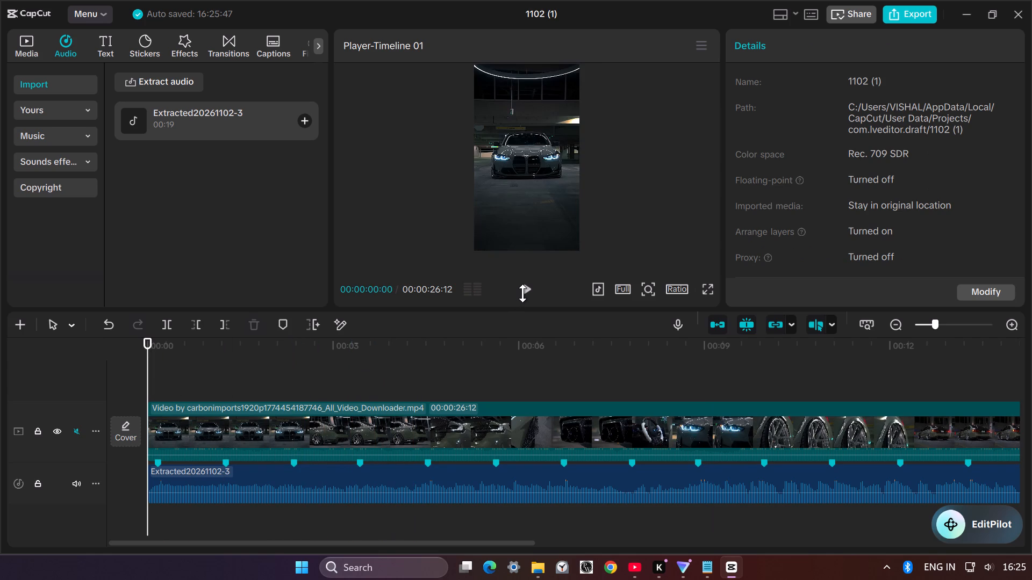
{"action": "left_click", "coordinate": [525, 293]}
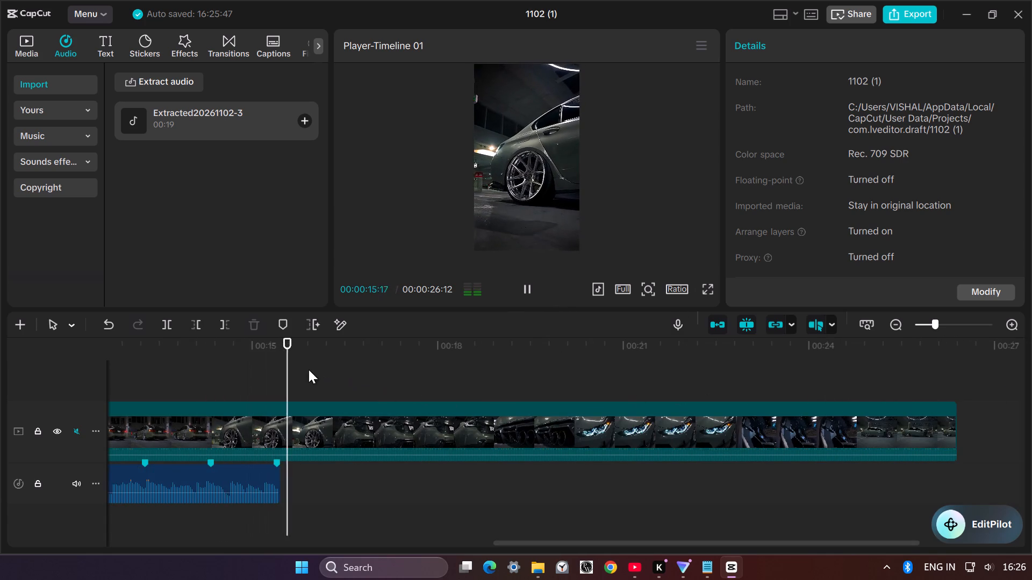
{"action": "left_click_drag", "start_coordinate": [352, 359], "coordinate": [0, 417]}
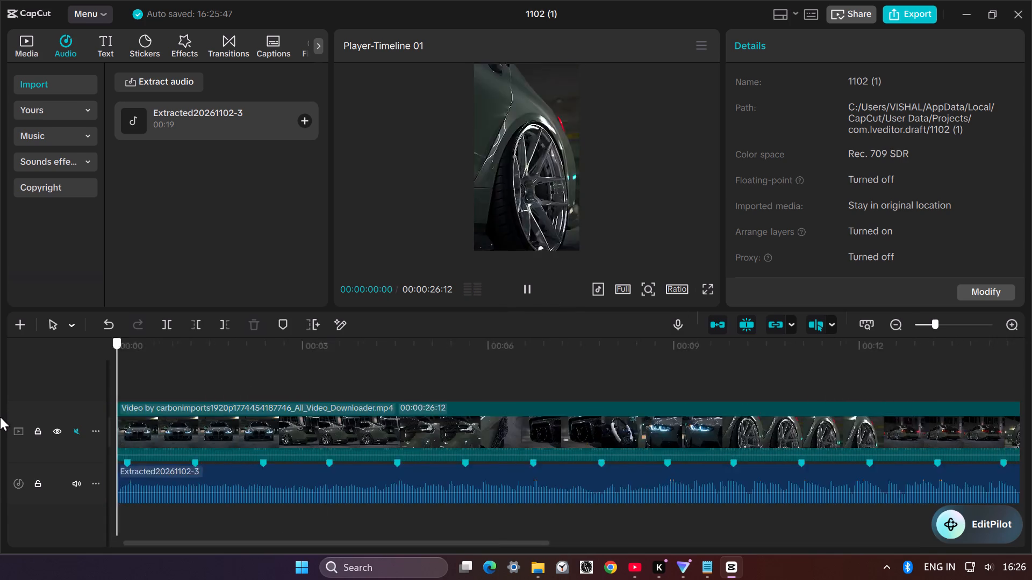
{"action": "left_click_drag", "start_coordinate": [0, 417], "coordinate": [1, 418]}
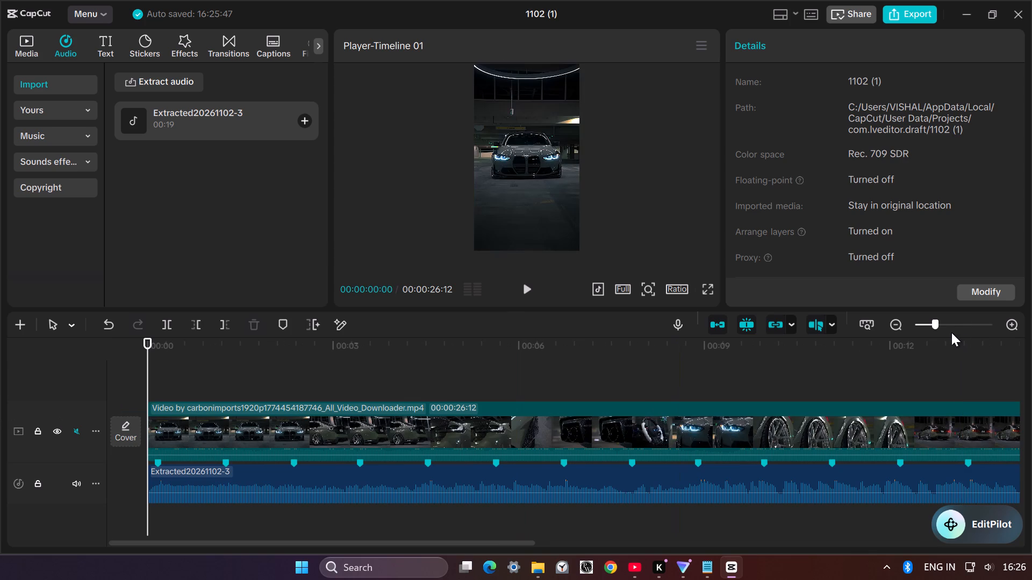
Split the car video at 00:00:02:04, just before the opening front-view shot changes to the rear view.
{"action": "left_click", "coordinate": [935, 326]}
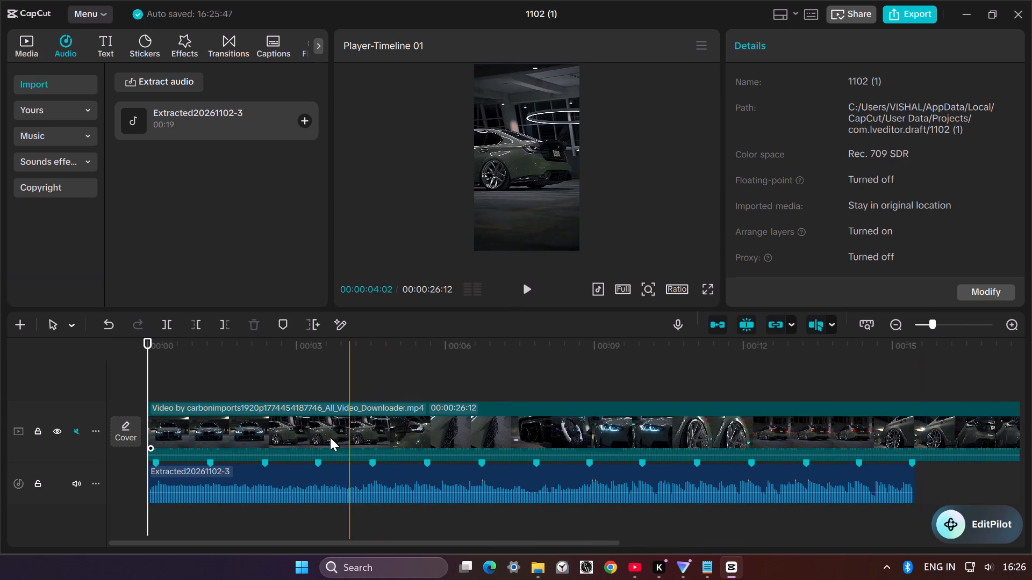
{"action": "left_click", "coordinate": [166, 435]}
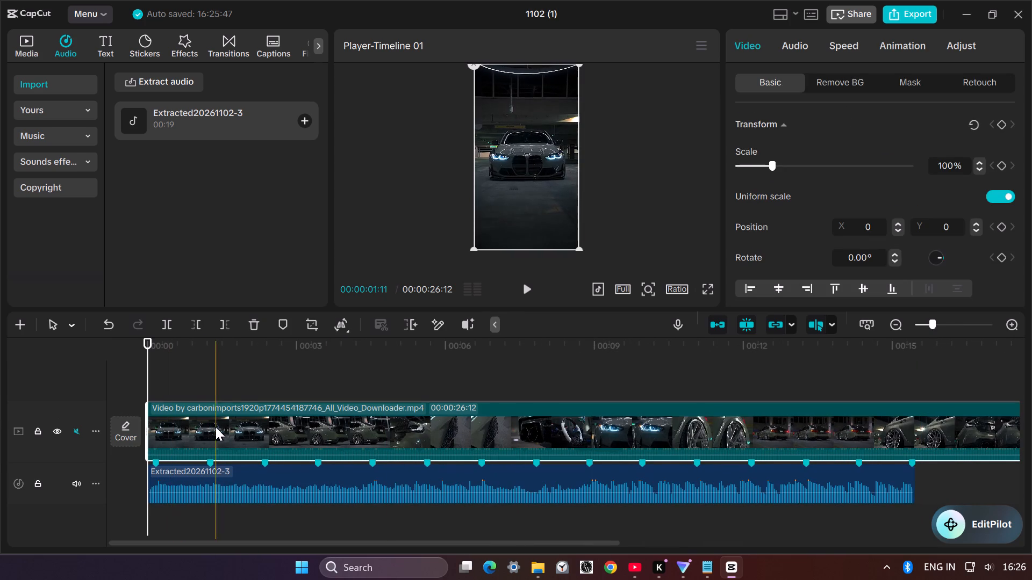
{"action": "left_click", "coordinate": [252, 430]}
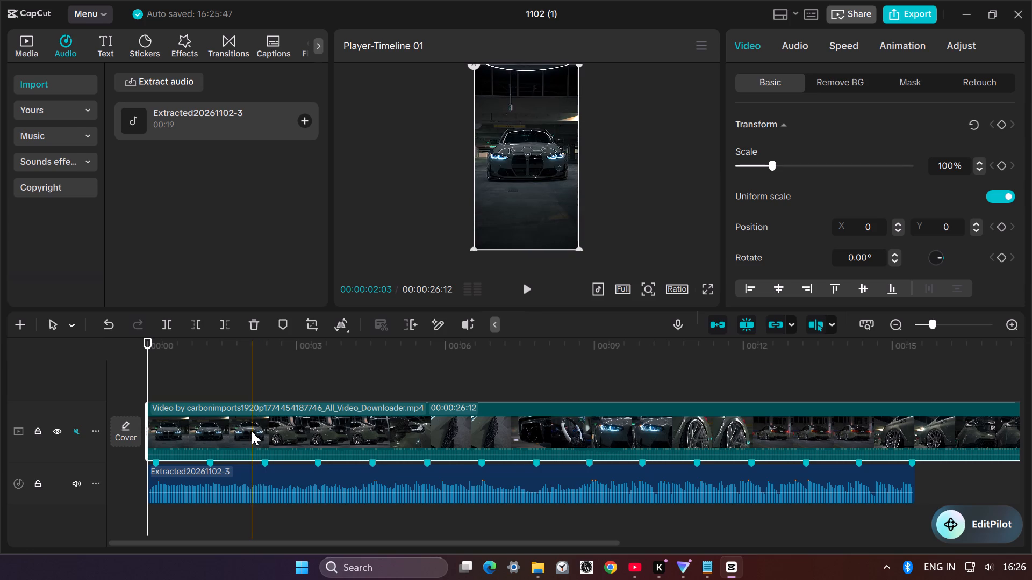
{"action": "double_click", "coordinate": [252, 431]}
{"action": "left_click", "coordinate": [254, 391]}
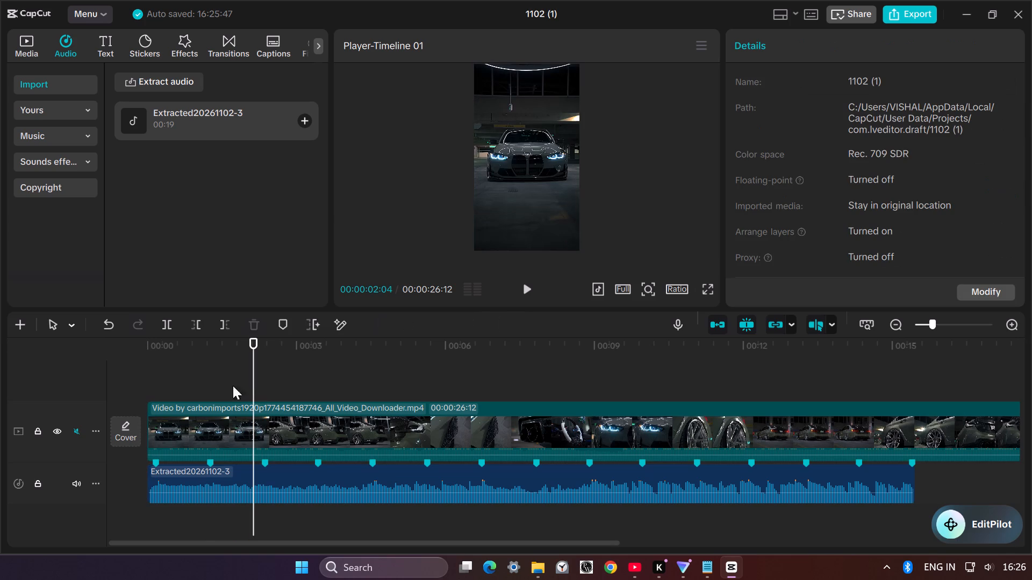
{"action": "left_click", "coordinate": [170, 328]}
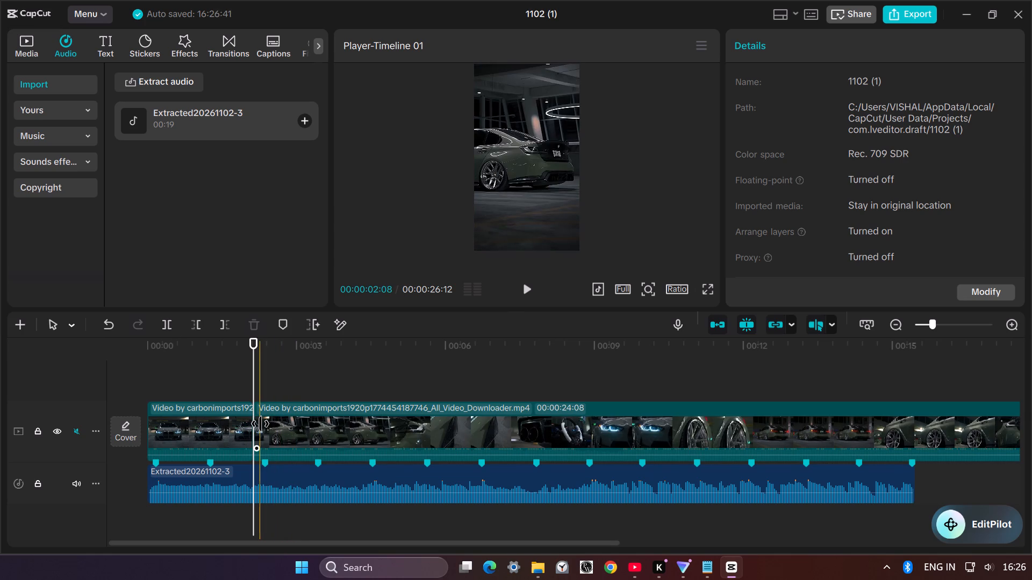
Split the car video again at the third beat marker, 00:00:02:11, and delete the short piece between the two cuts.
{"action": "left_click", "coordinate": [260, 424]}
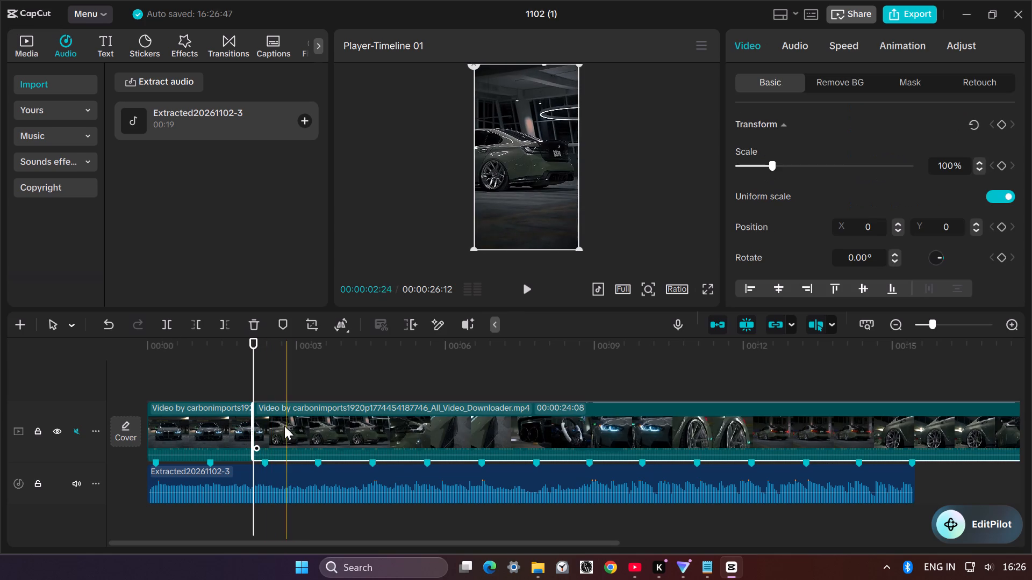
{"action": "left_click", "coordinate": [266, 398]}
{"action": "left_click", "coordinate": [263, 395]}
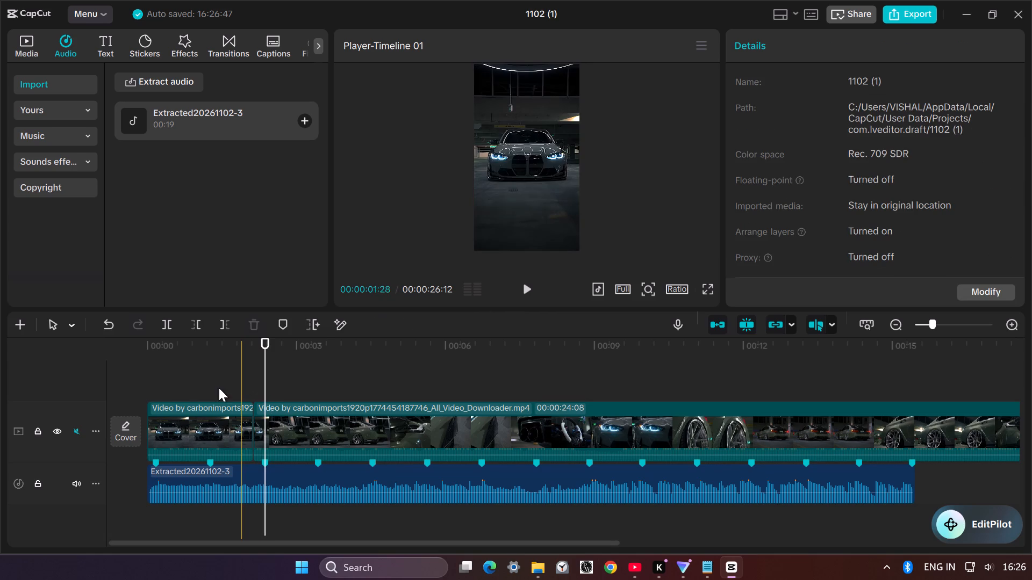
{"action": "left_click", "coordinate": [169, 330]}
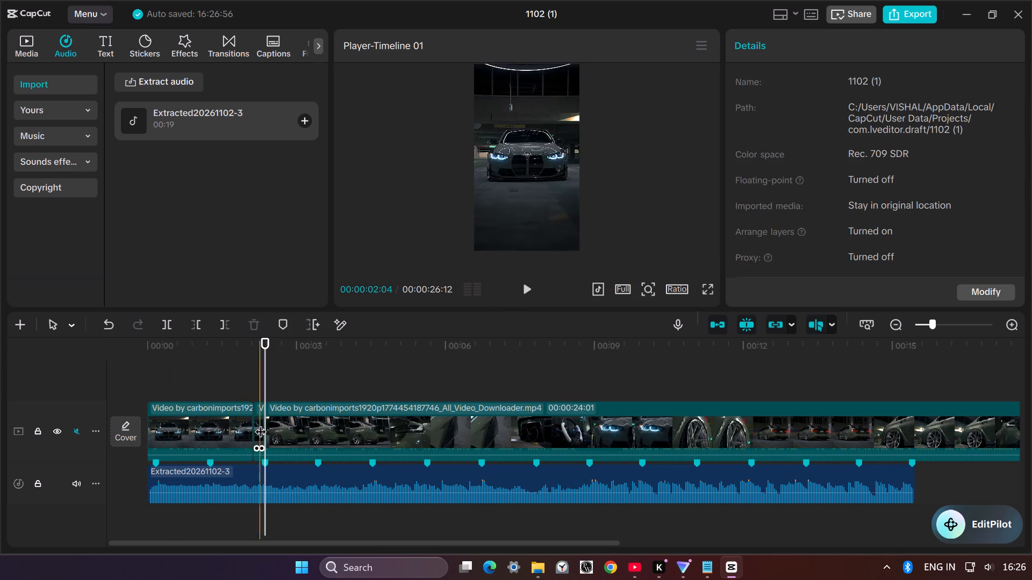
{"action": "left_click", "coordinate": [260, 424]}
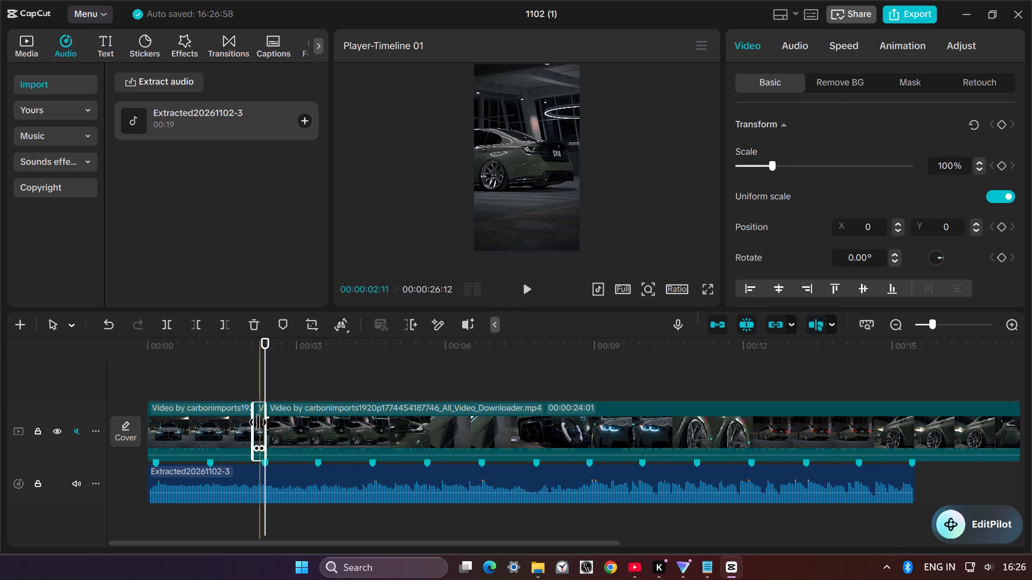
{"action": "left_click", "coordinate": [250, 329]}
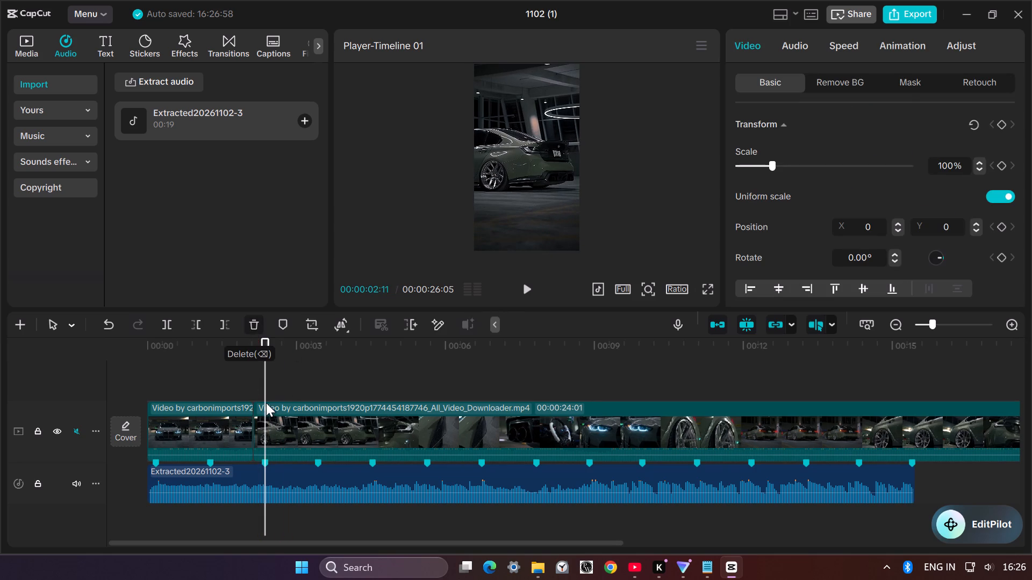
Speed up the opening front-view clip to 1.71x so that it ends at the second beat marker.
{"action": "left_click", "coordinate": [241, 426]}
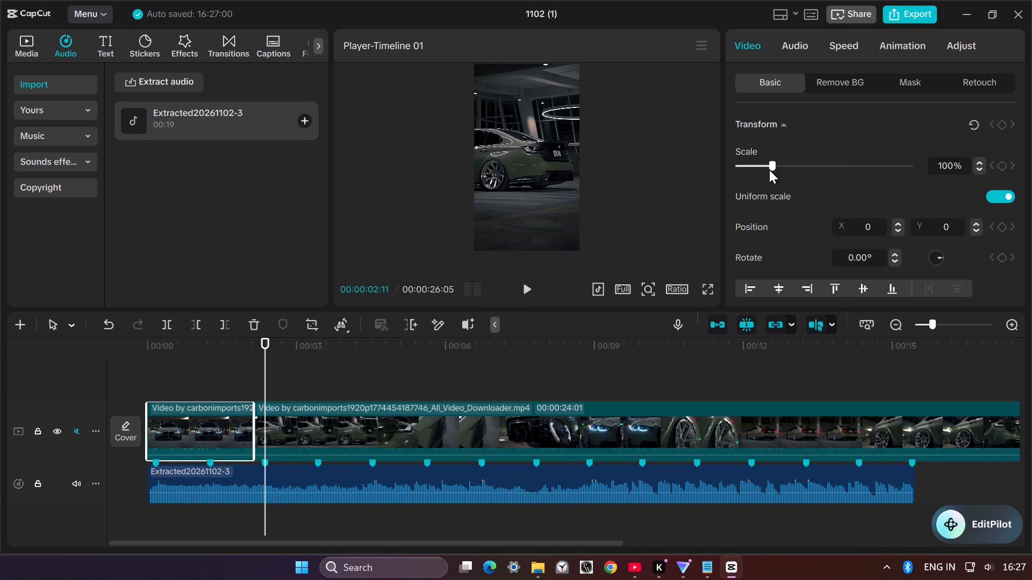
{"action": "left_click", "coordinate": [851, 49]}
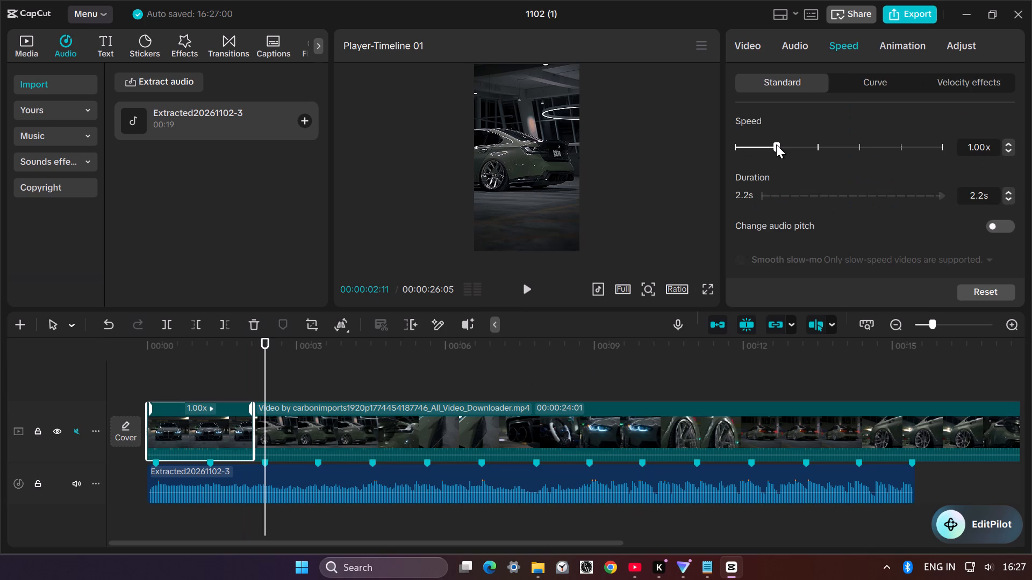
{"action": "left_click_drag", "start_coordinate": [777, 144], "coordinate": [790, 144]}
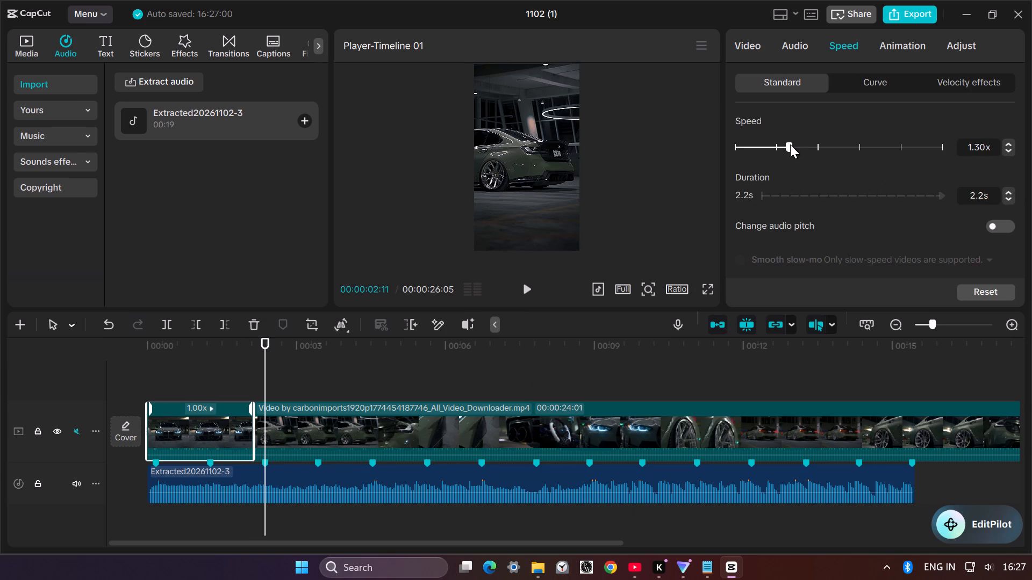
{"action": "left_click_drag", "start_coordinate": [790, 144], "coordinate": [792, 144]}
{"action": "left_click", "coordinate": [792, 144]}
{"action": "left_click_drag", "start_coordinate": [792, 144], "coordinate": [797, 144]}
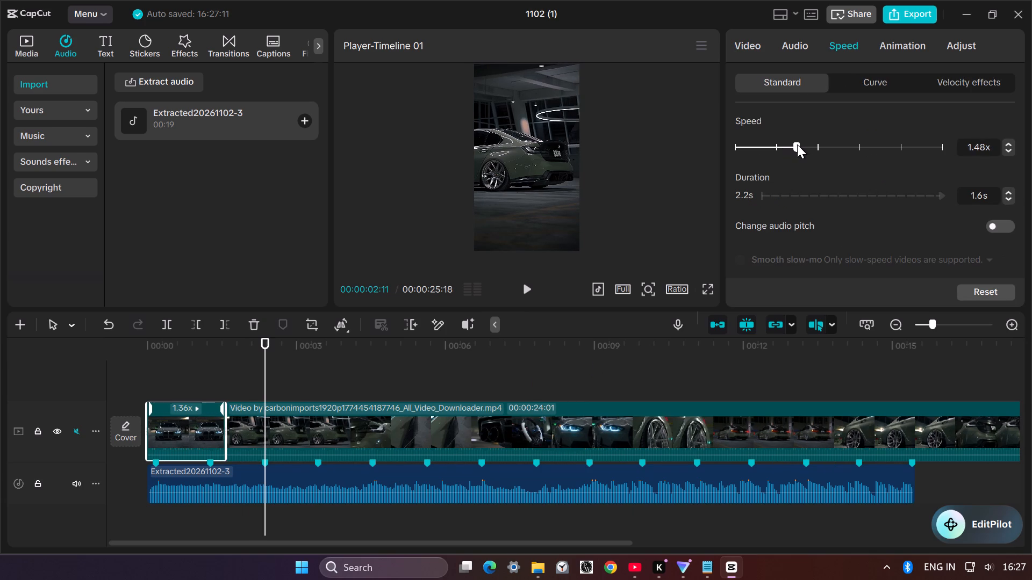
{"action": "left_click_drag", "start_coordinate": [797, 144], "coordinate": [798, 144]}
{"action": "left_click", "coordinate": [798, 144]}
{"action": "left_click", "coordinate": [802, 144]}
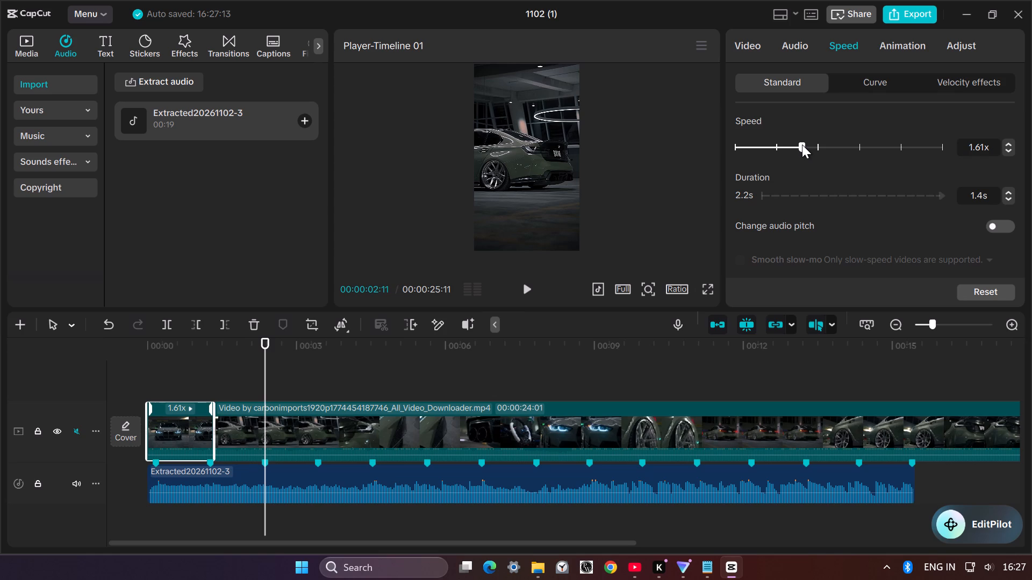
{"action": "left_click", "coordinate": [801, 144]}
{"action": "left_click", "coordinate": [805, 144]}
{"action": "left_click", "coordinate": [804, 144]}
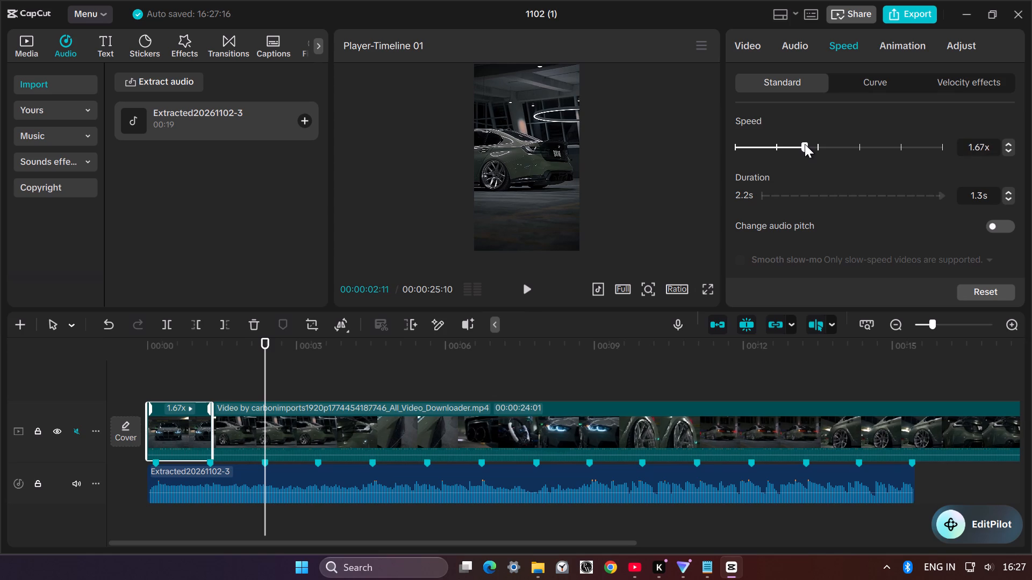
{"action": "left_click", "coordinate": [807, 144]}
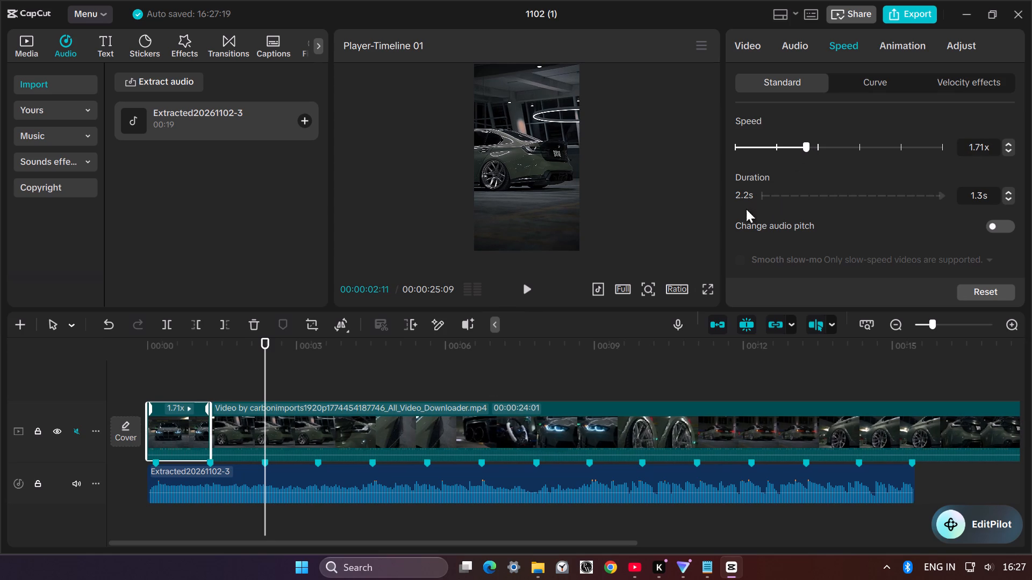
{"action": "left_click", "coordinate": [698, 191]}
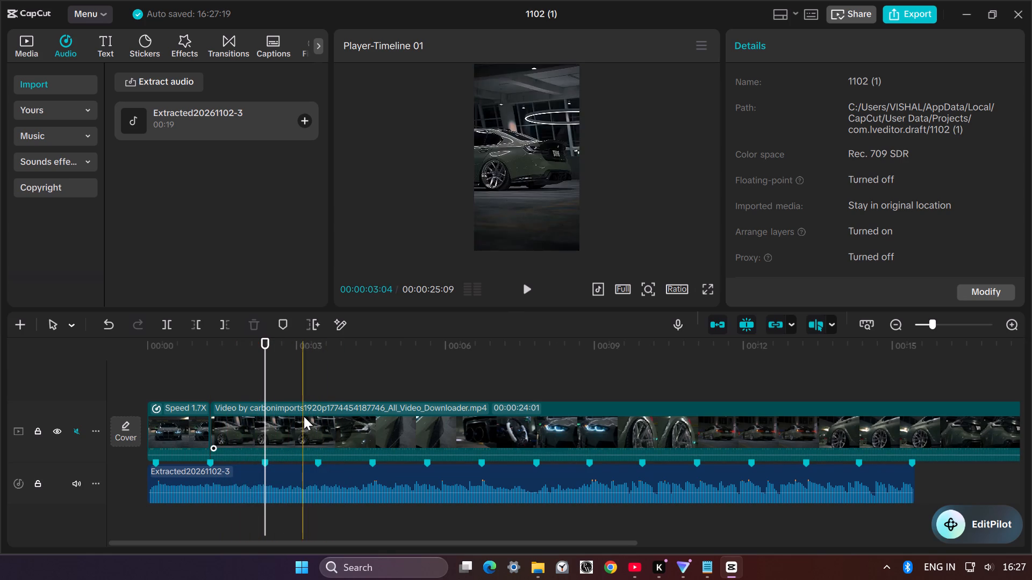
Split the car video at 00:00:03:04 and at the fourth beat marker, 00:00:03:13, and delete the short piece between the two cuts.
{"action": "left_click", "coordinate": [303, 388]}
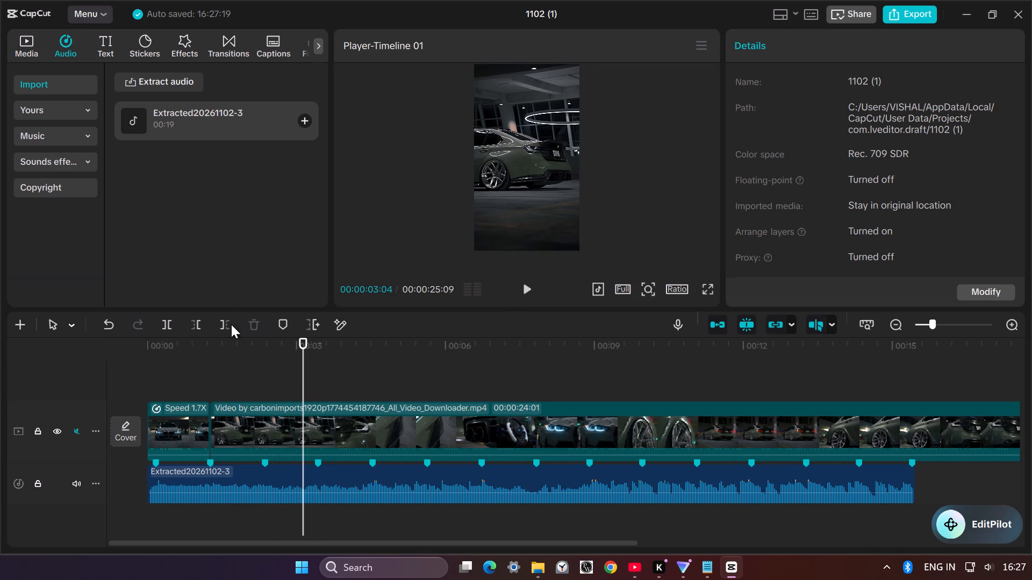
{"action": "left_click", "coordinate": [167, 322]}
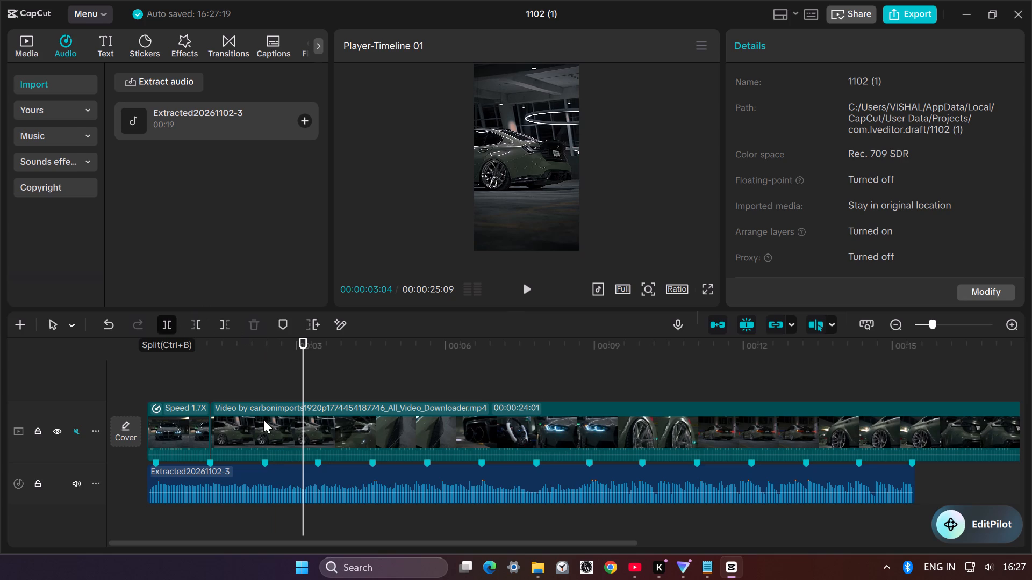
{"action": "left_click", "coordinate": [263, 419]}
{"action": "left_click", "coordinate": [317, 422]}
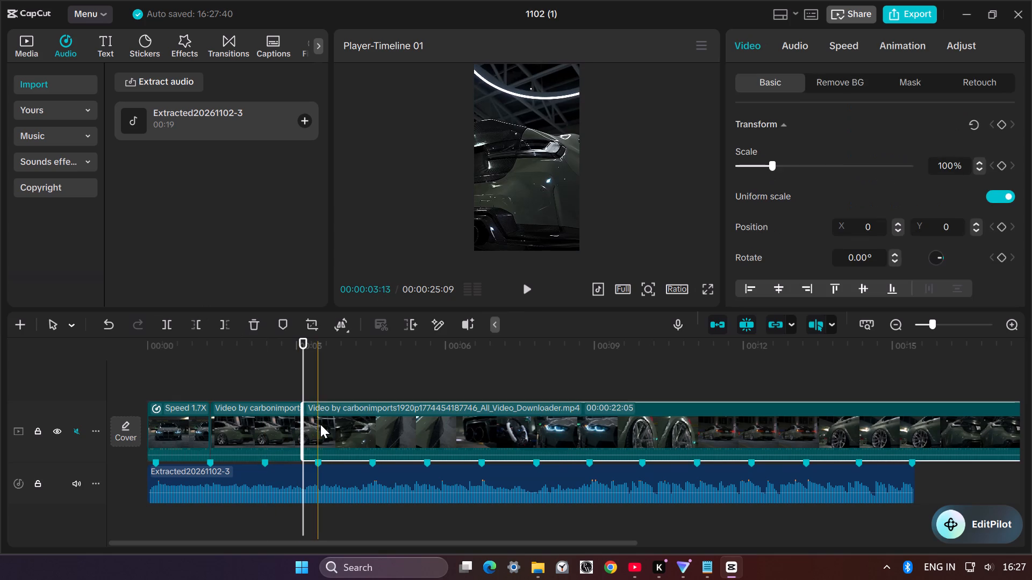
{"action": "left_click", "coordinate": [320, 395]}
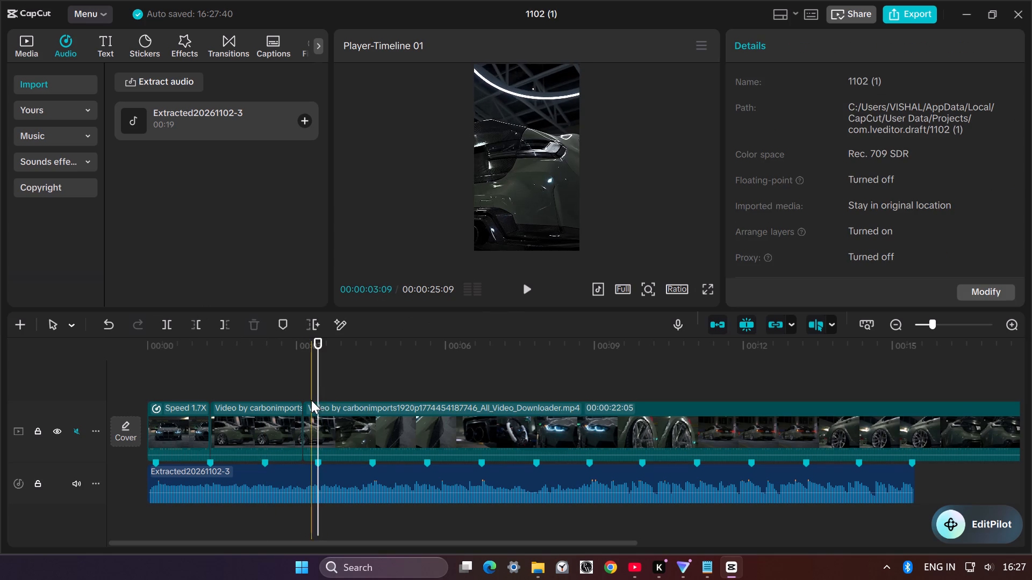
{"action": "left_click", "coordinate": [170, 317]}
{"action": "left_click", "coordinate": [310, 427]}
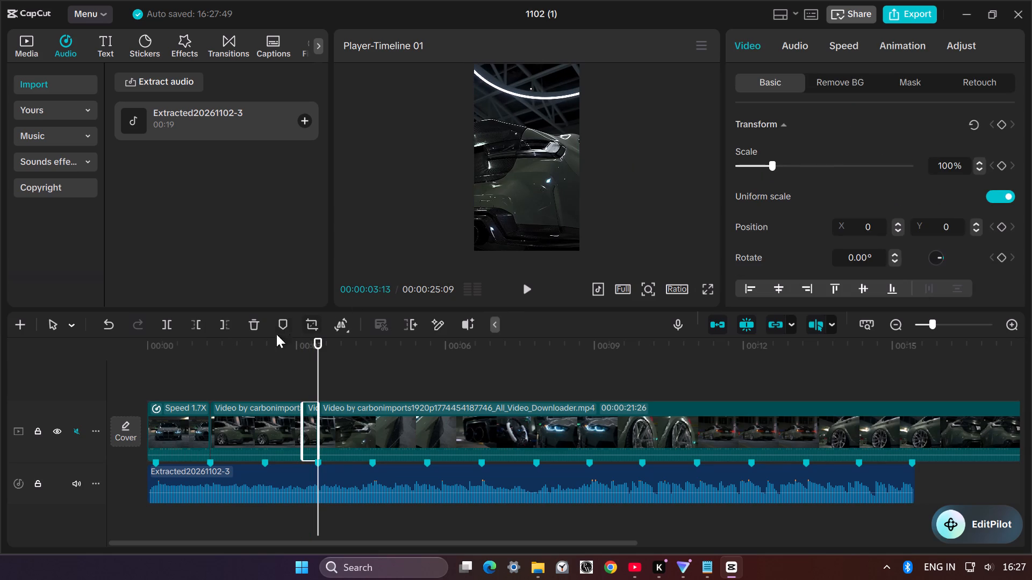
{"action": "left_click", "coordinate": [254, 324]}
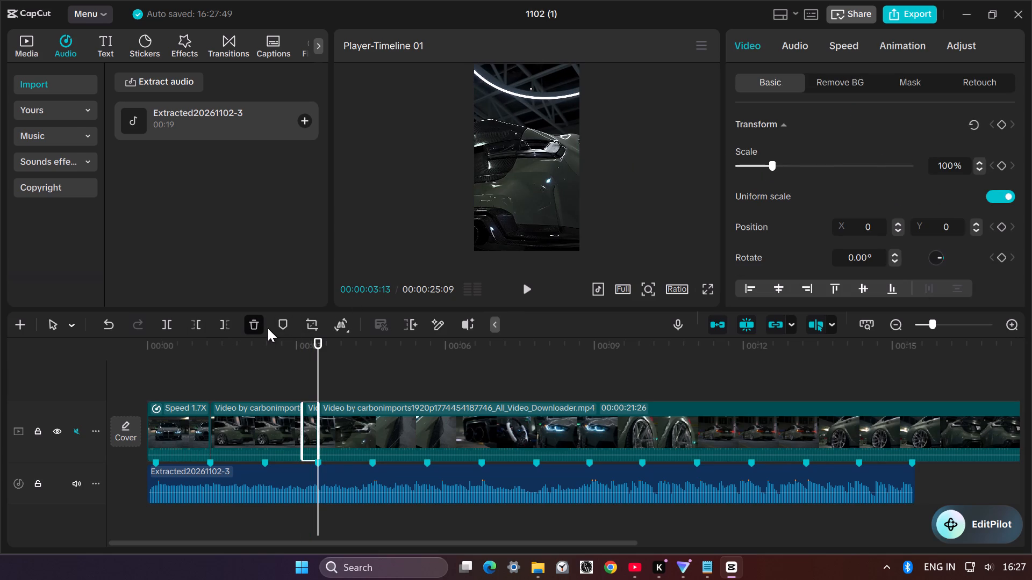
Speed up the second clip, the rear view of the car, to 1.71x so that it ends at the third beat marker.
{"action": "left_click", "coordinate": [278, 421]}
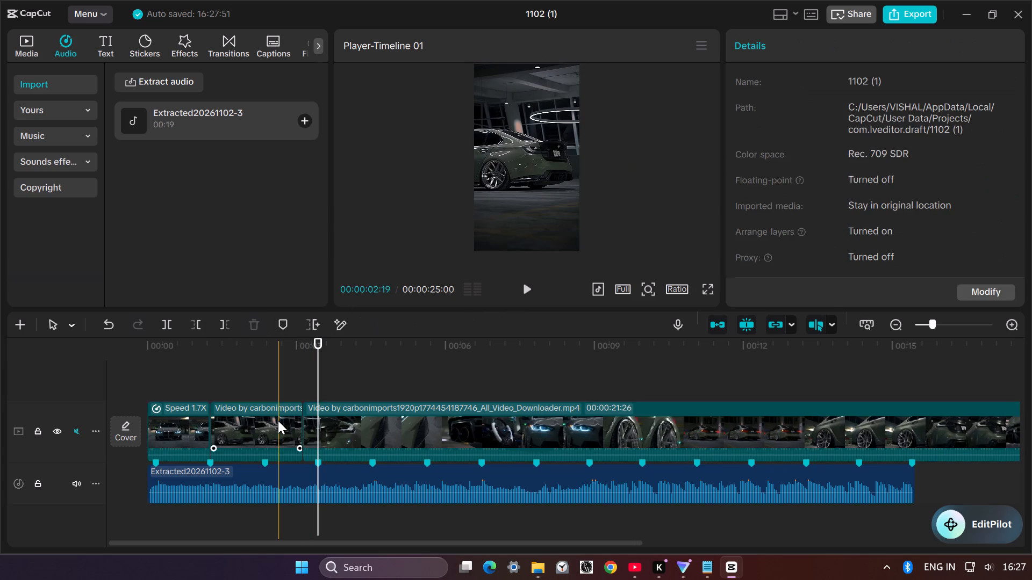
{"action": "left_click", "coordinate": [844, 42]}
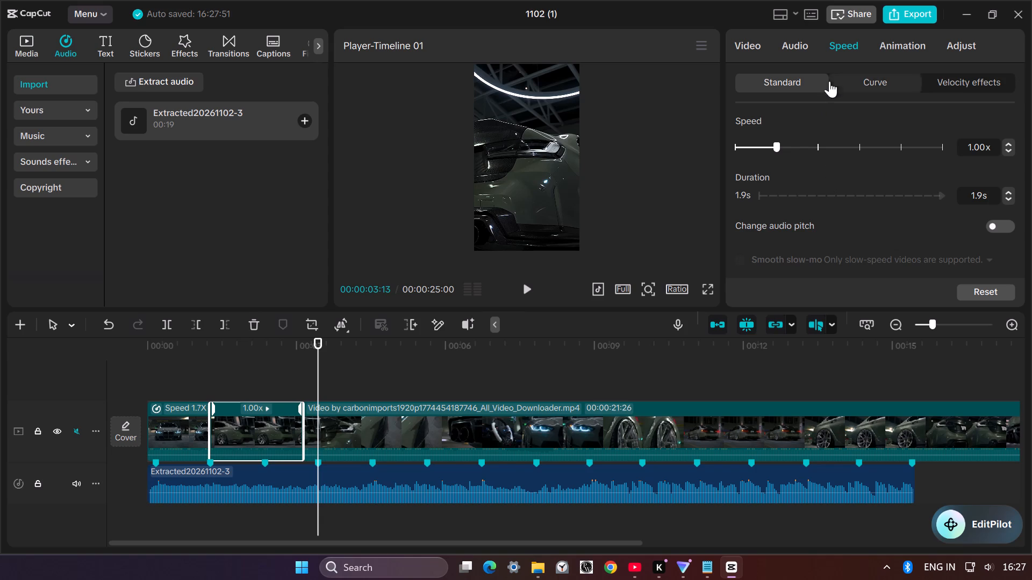
{"action": "left_click_drag", "start_coordinate": [776, 149], "coordinate": [789, 148]}
{"action": "left_click", "coordinate": [789, 148]}
{"action": "left_click_drag", "start_coordinate": [789, 148], "coordinate": [795, 148]}
{"action": "left_click_drag", "start_coordinate": [795, 149], "coordinate": [801, 149]}
{"action": "left_click", "coordinate": [801, 149]}
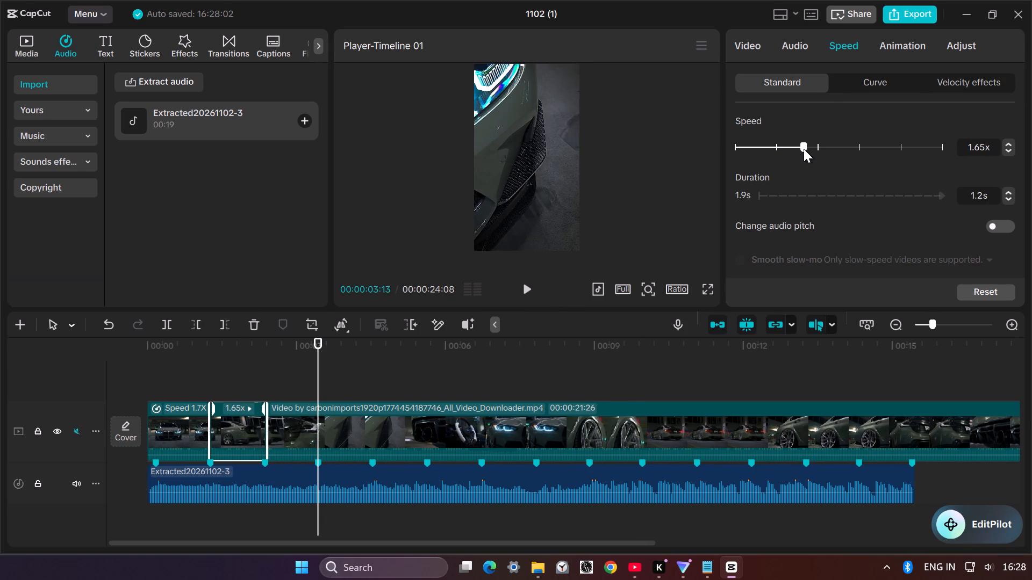
{"action": "left_click", "coordinate": [801, 147]}
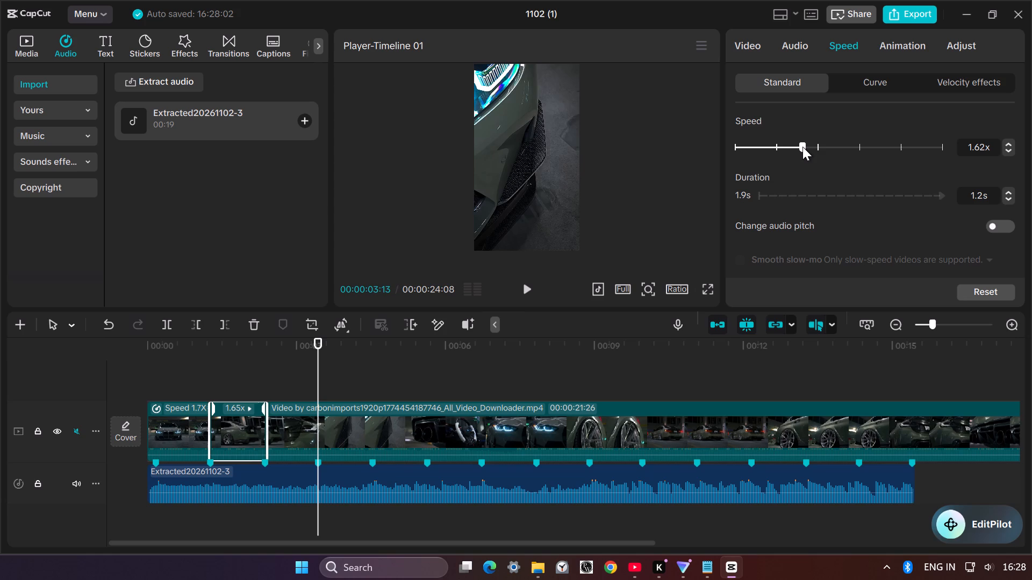
{"action": "left_click", "coordinate": [802, 147]}
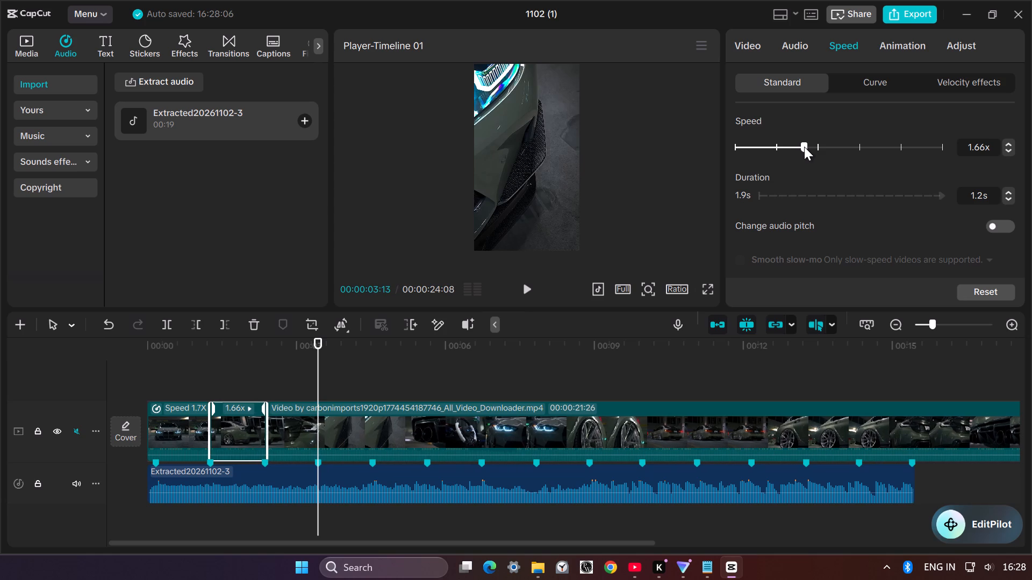
{"action": "left_click", "coordinate": [804, 147]}
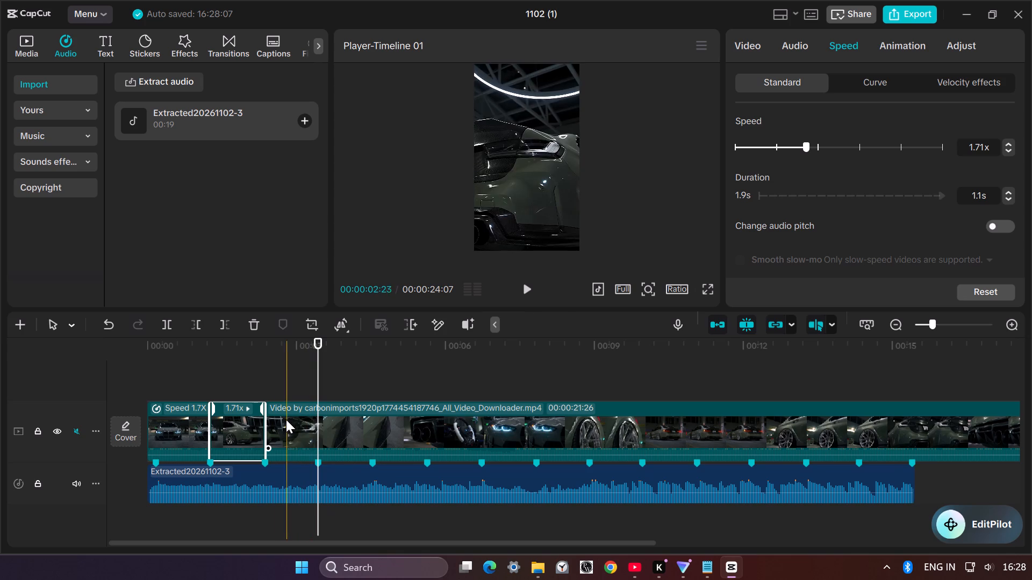
Play the timeline from 00:00:00:10 to check the two sped-up shots against the beat markers, and stop playback.
{"action": "left_click", "coordinate": [164, 365]}
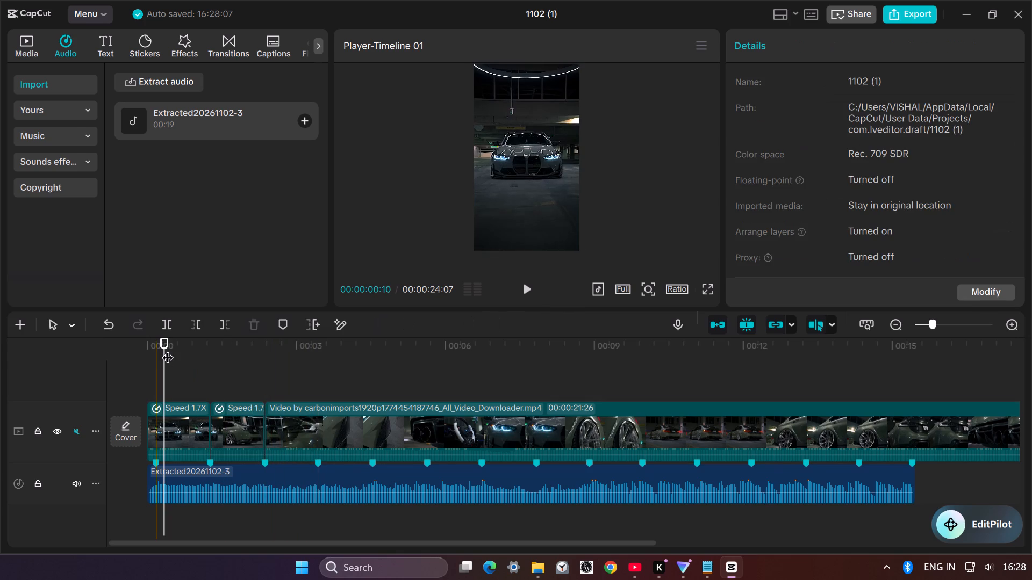
{"action": "left_click", "coordinate": [529, 294]}
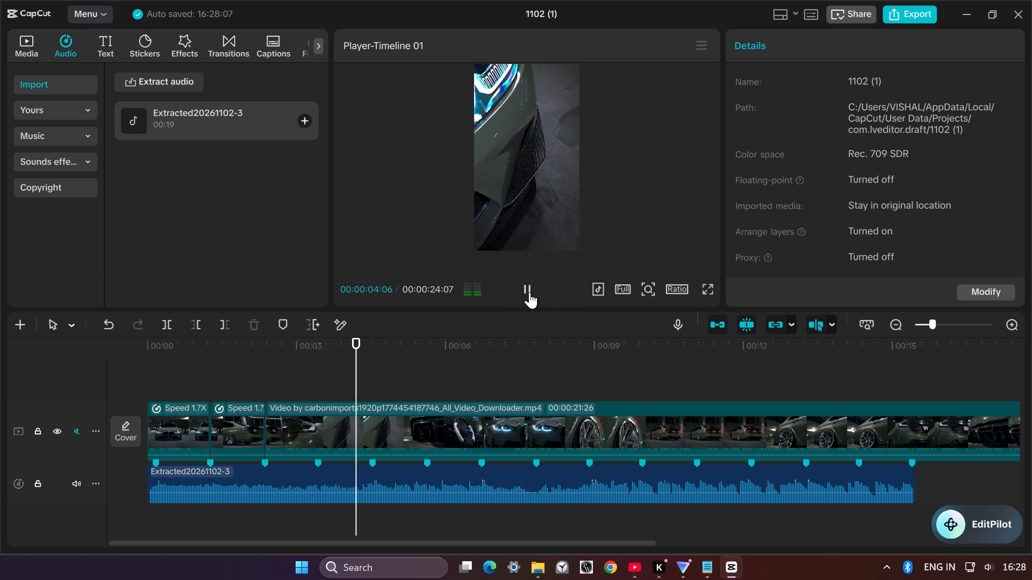
{"action": "left_click", "coordinate": [289, 438]}
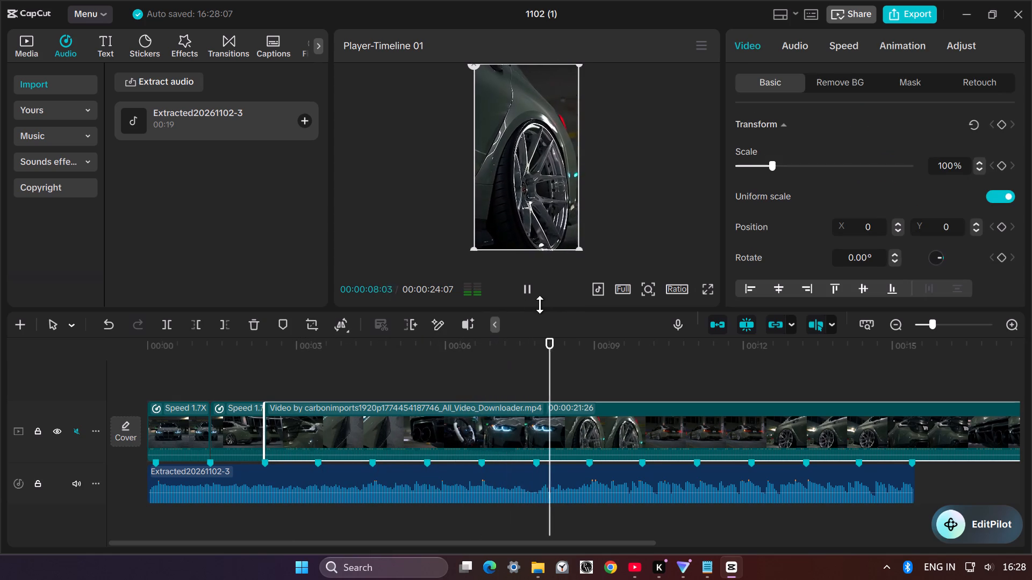
{"action": "left_click", "coordinate": [522, 299]}
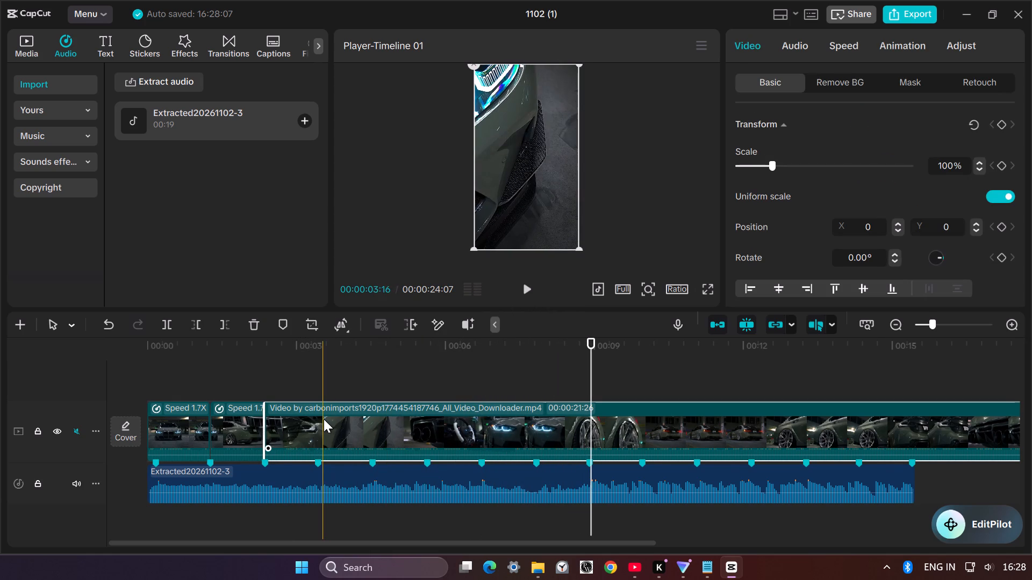
Split the remaining long car clip at 00:00:03:05 and delete the piece between the third beat marker and the cut.
{"action": "left_click", "coordinate": [320, 419]}
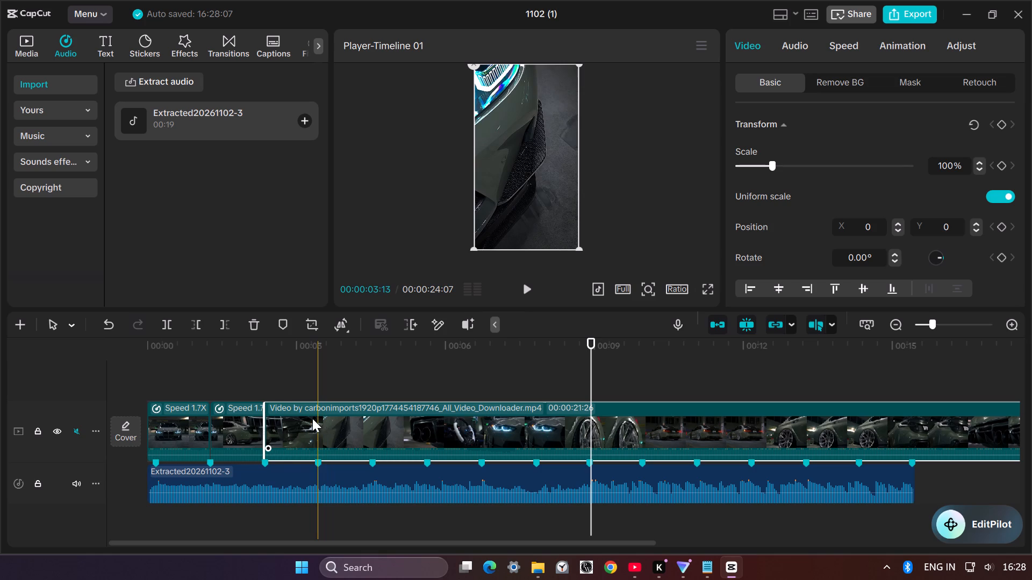
{"action": "left_click", "coordinate": [281, 424]}
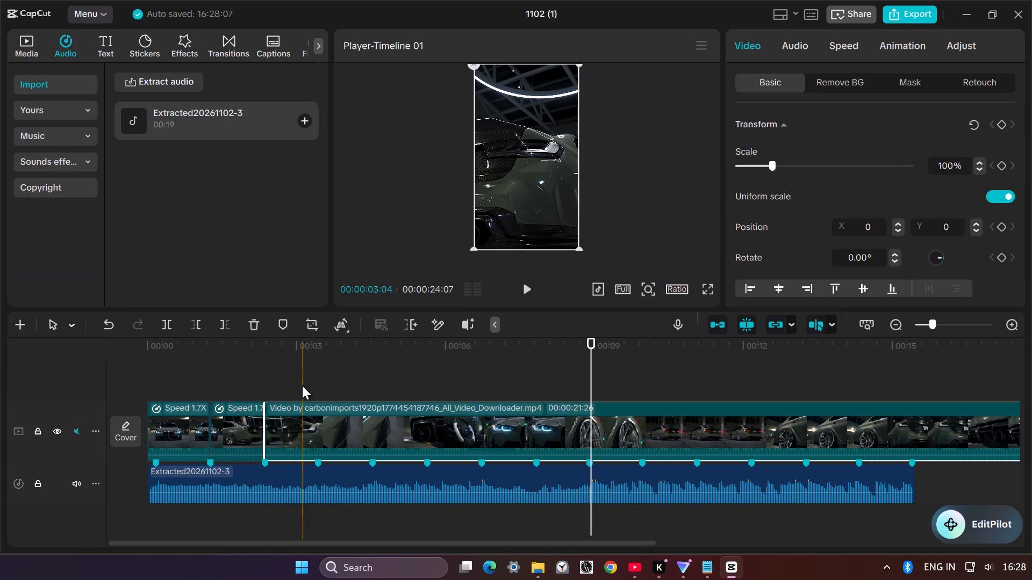
{"action": "left_click", "coordinate": [304, 386]}
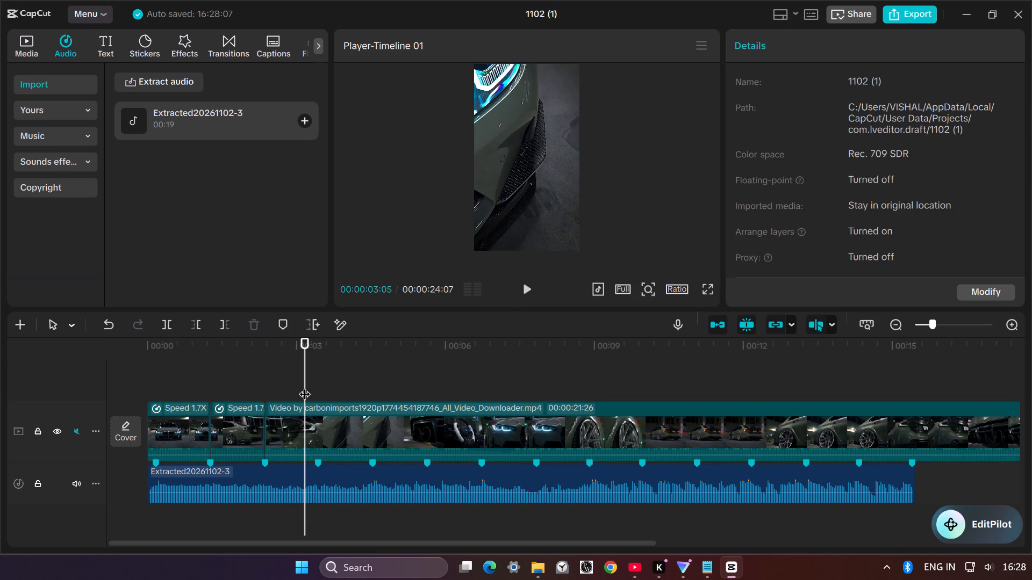
{"action": "left_click", "coordinate": [169, 323]}
{"action": "left_click", "coordinate": [292, 444]}
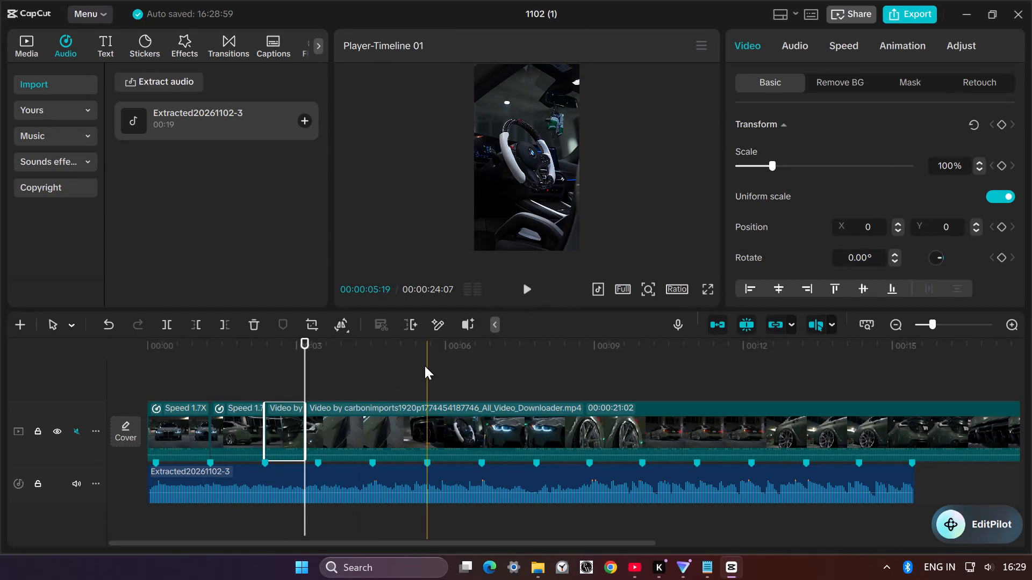
{"action": "left_click", "coordinate": [247, 322]}
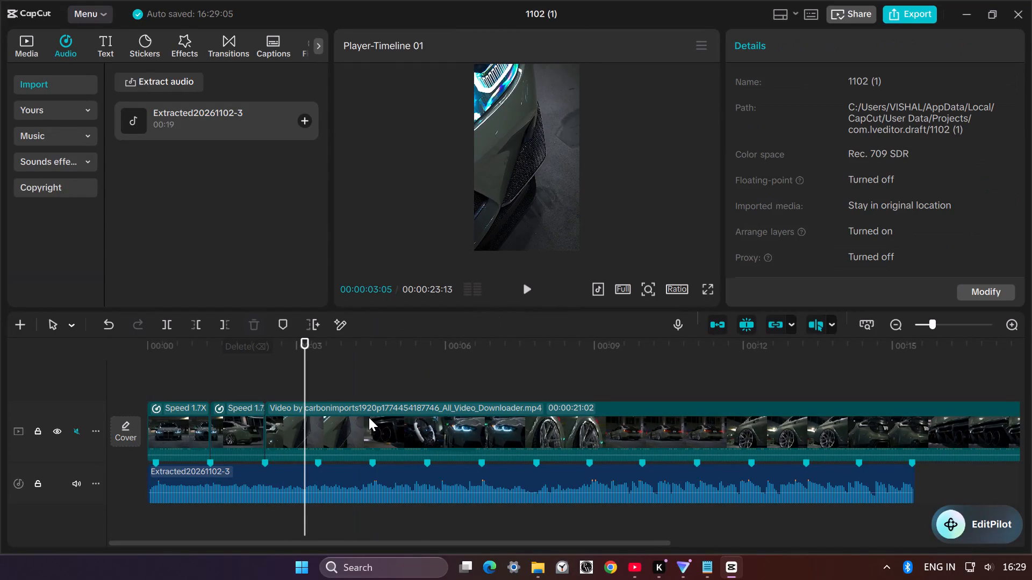
Play the timeline from several early points to check the third shot against the beat markers, and stop playback.
{"action": "left_click", "coordinate": [114, 367]}
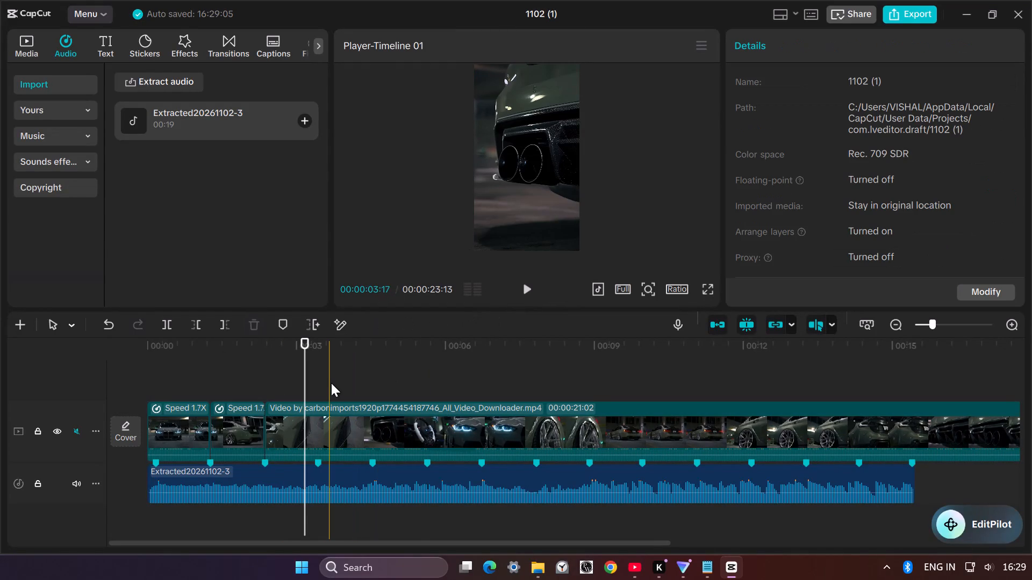
{"action": "left_click", "coordinate": [149, 368]}
{"action": "left_click", "coordinate": [531, 293]}
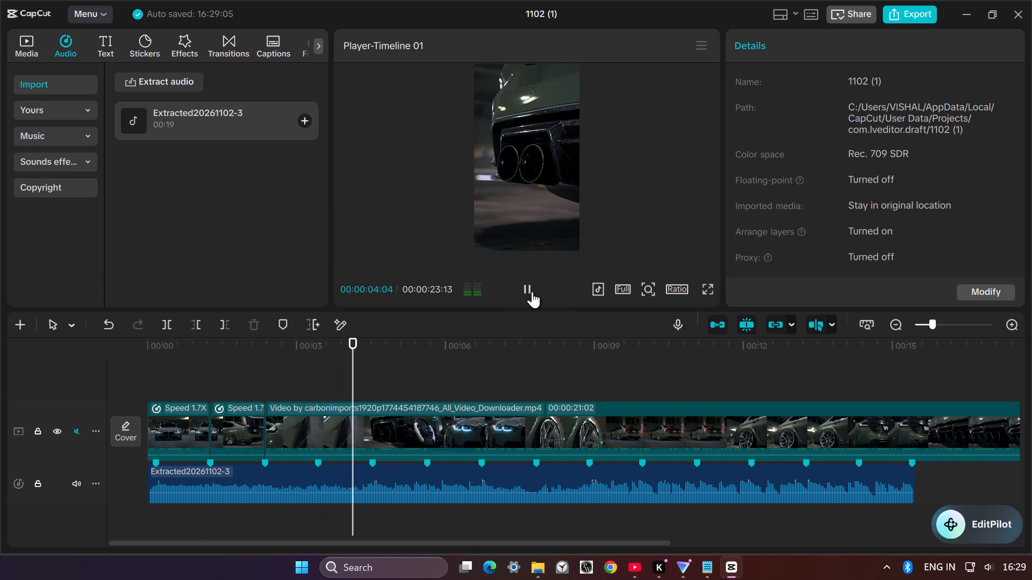
{"action": "left_click", "coordinate": [424, 356]}
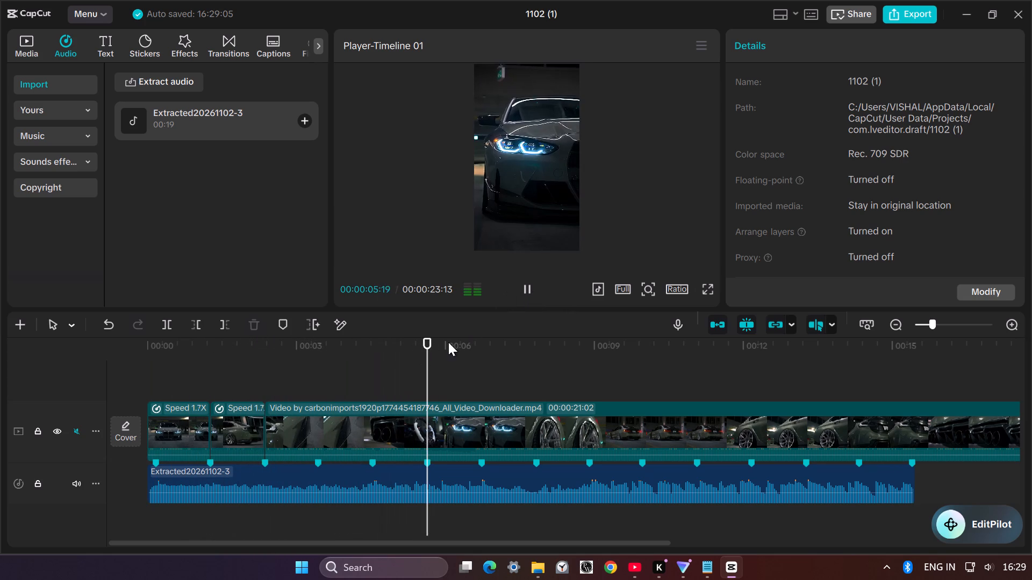
{"action": "left_click_drag", "start_coordinate": [427, 342], "coordinate": [269, 372]}
{"action": "left_click", "coordinate": [526, 294]}
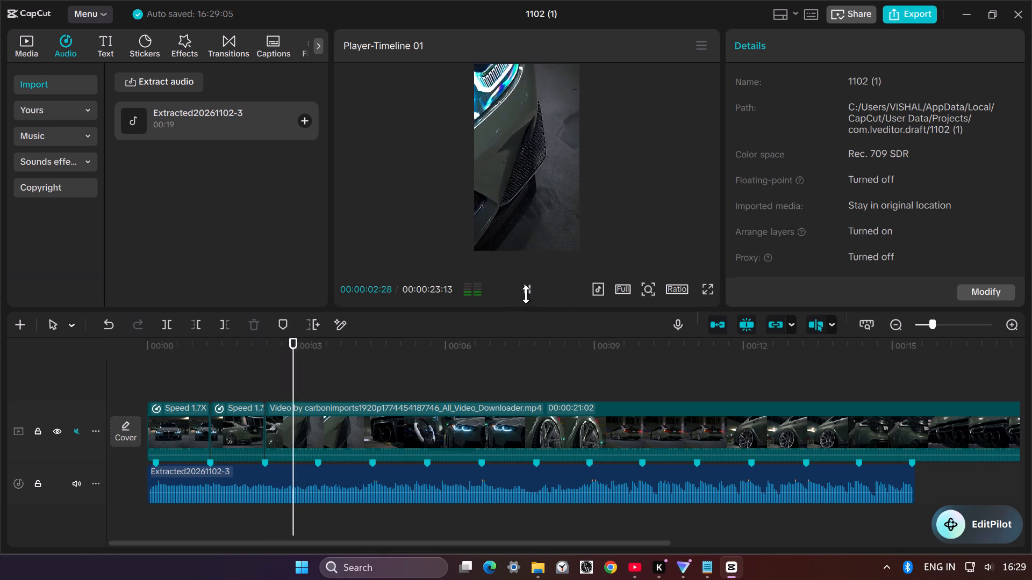
{"action": "left_click_drag", "start_coordinate": [382, 346], "coordinate": [167, 364]}
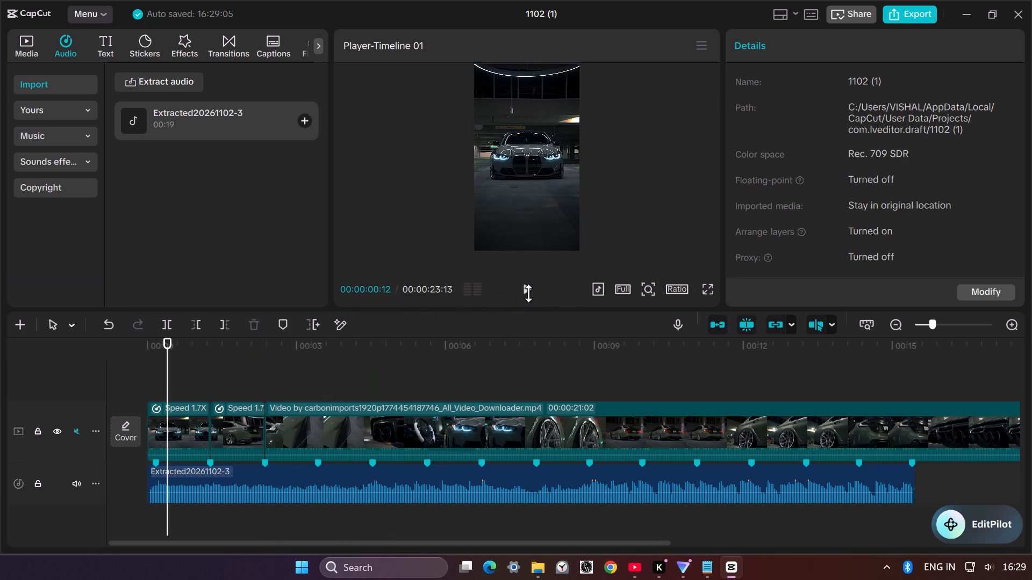
{"action": "left_click", "coordinate": [529, 293]}
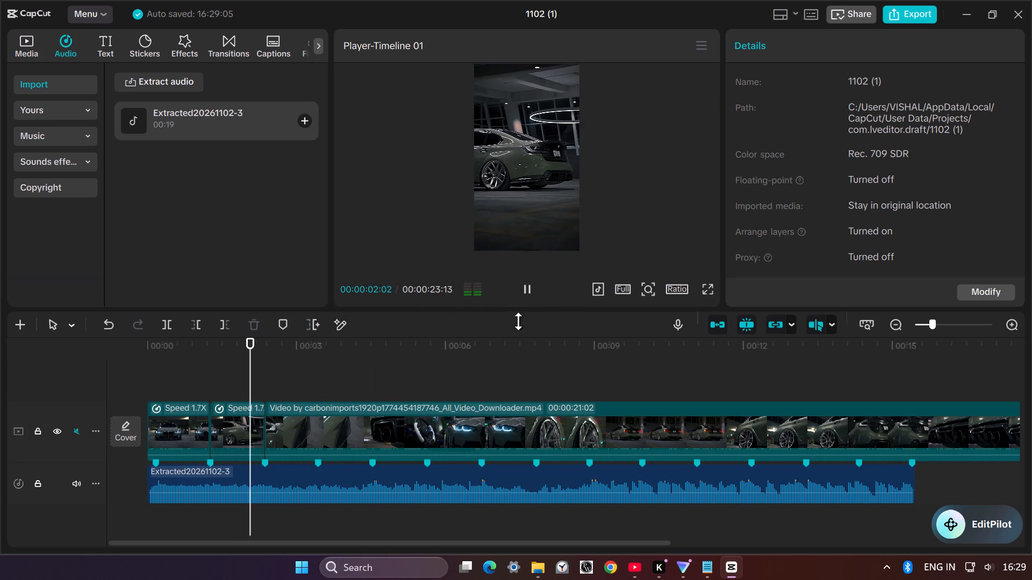
{"action": "left_click", "coordinate": [528, 292]}
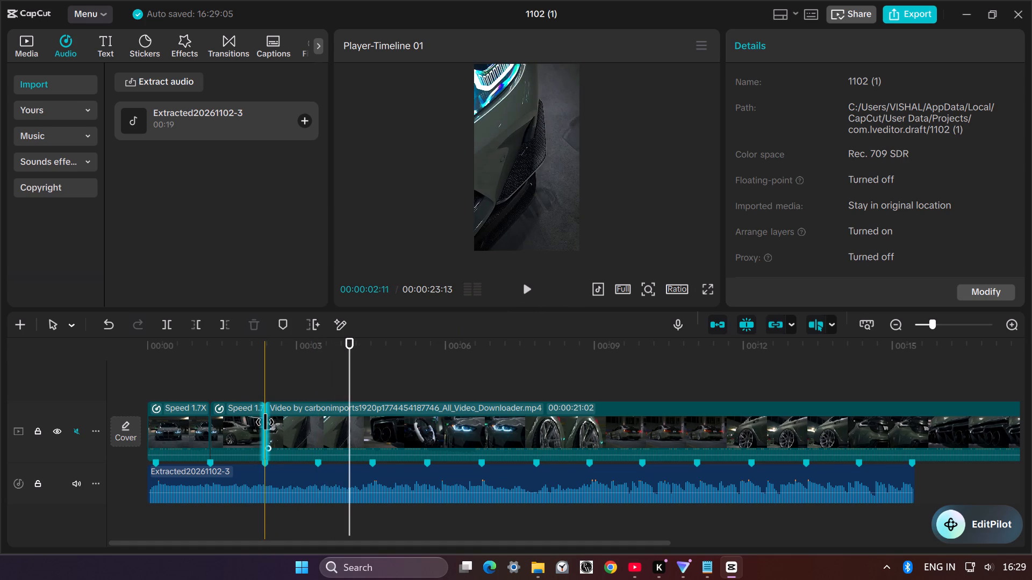
Split the long car clip at the fourth beat marker, 00:00:03:13.
{"action": "left_click", "coordinate": [296, 434]}
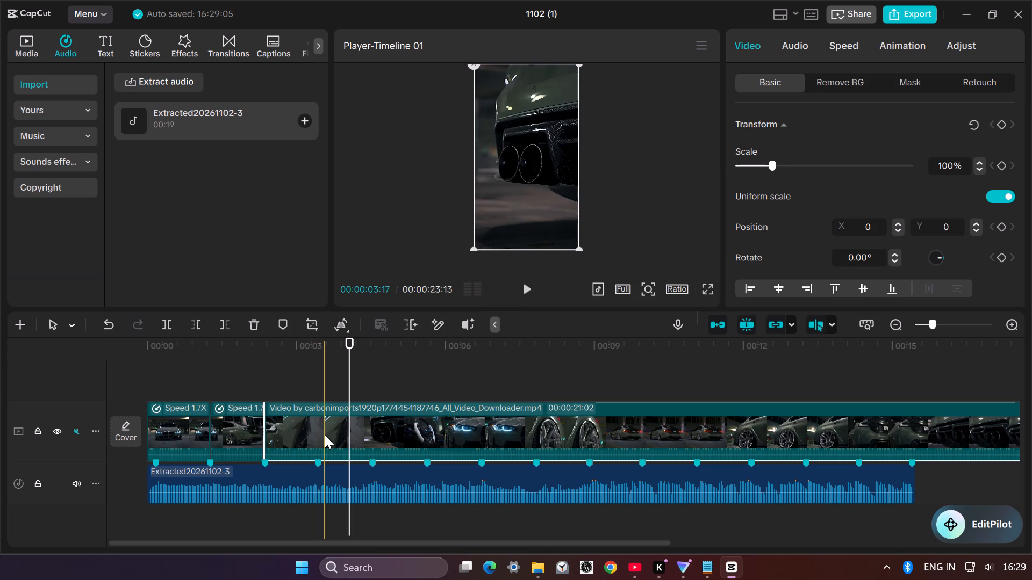
{"action": "left_click", "coordinate": [319, 436]}
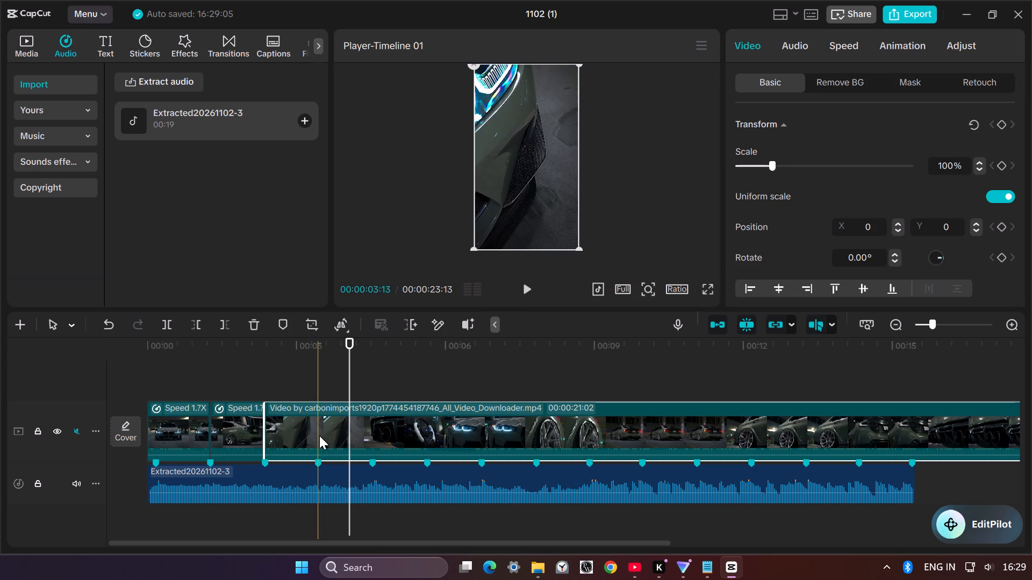
{"action": "left_click", "coordinate": [319, 383]}
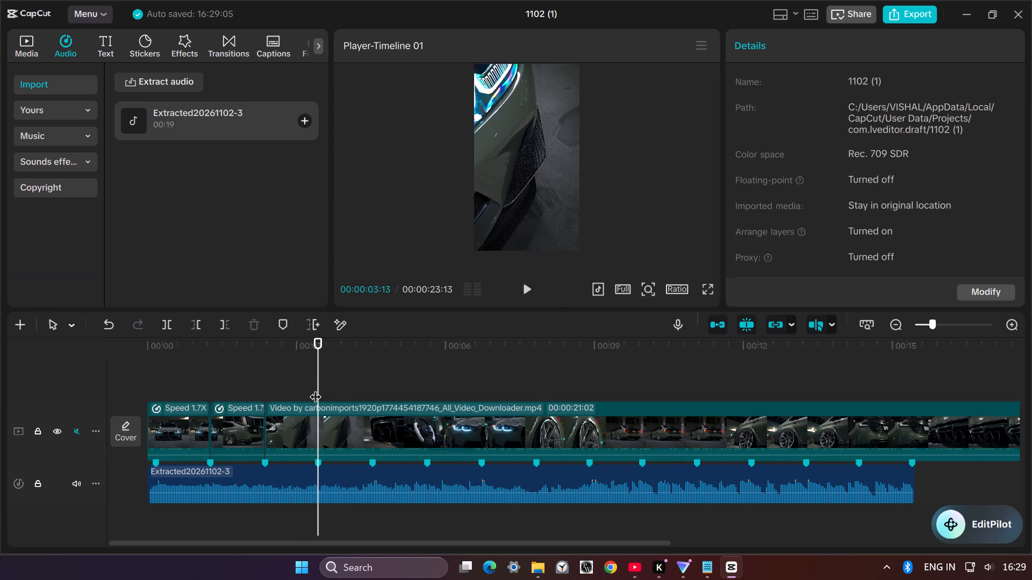
{"action": "left_click", "coordinate": [169, 320]}
{"action": "left_click", "coordinate": [290, 414]}
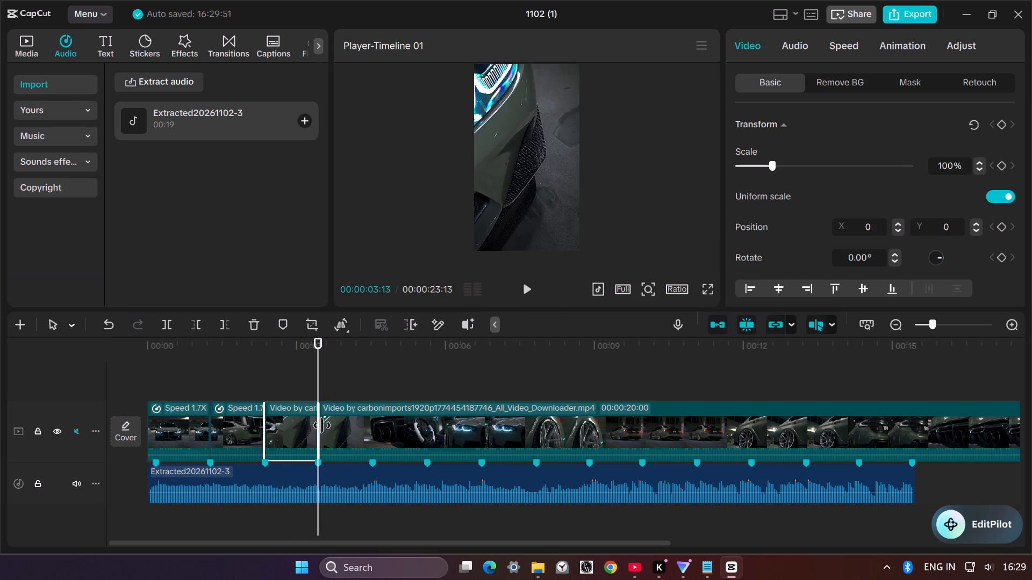
Trim away the start of the last long car clip, up to 00:00:03:20.
{"action": "left_click", "coordinate": [328, 432]}
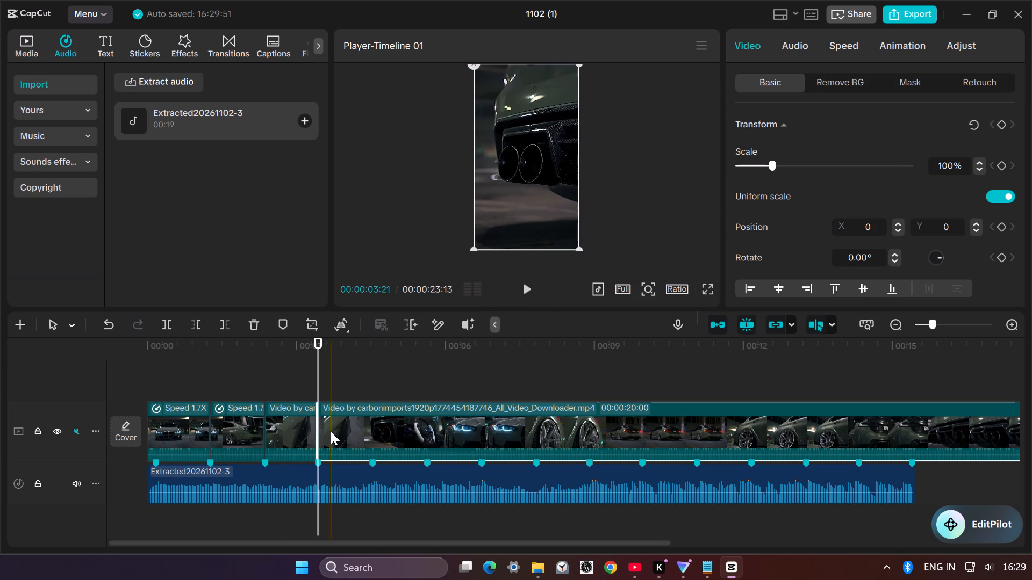
{"action": "left_click", "coordinate": [329, 383]}
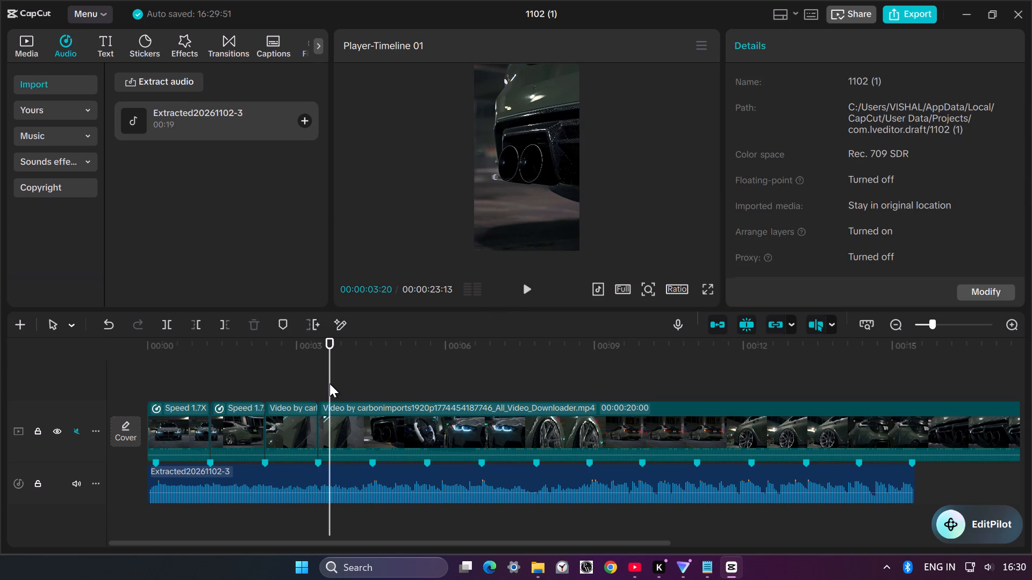
{"action": "left_click", "coordinate": [198, 316]}
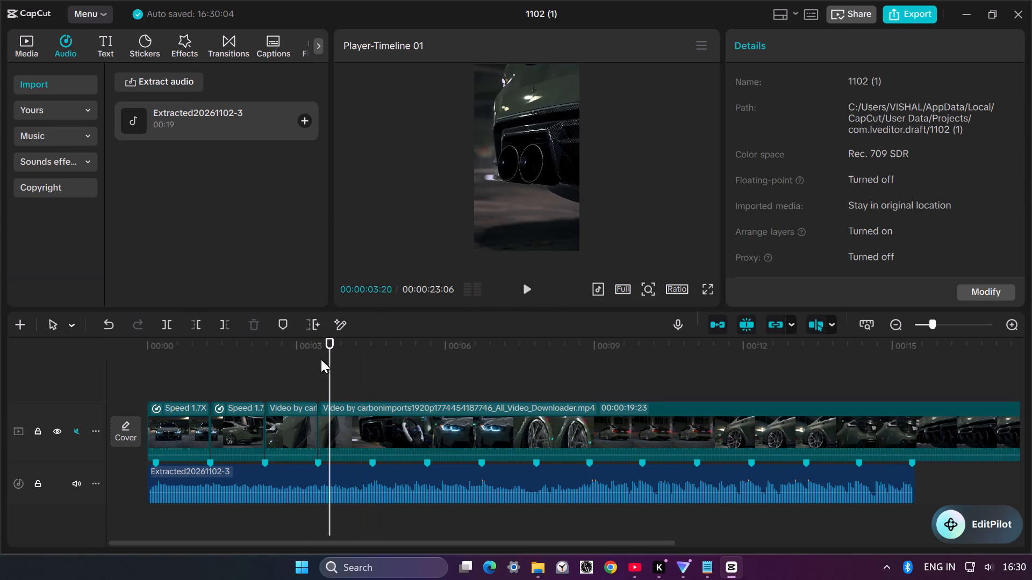
Play the timeline from the beginning to check the new cut at the fourth beat marker, and stop playback.
{"action": "left_click_drag", "start_coordinate": [329, 344], "coordinate": [146, 353]}
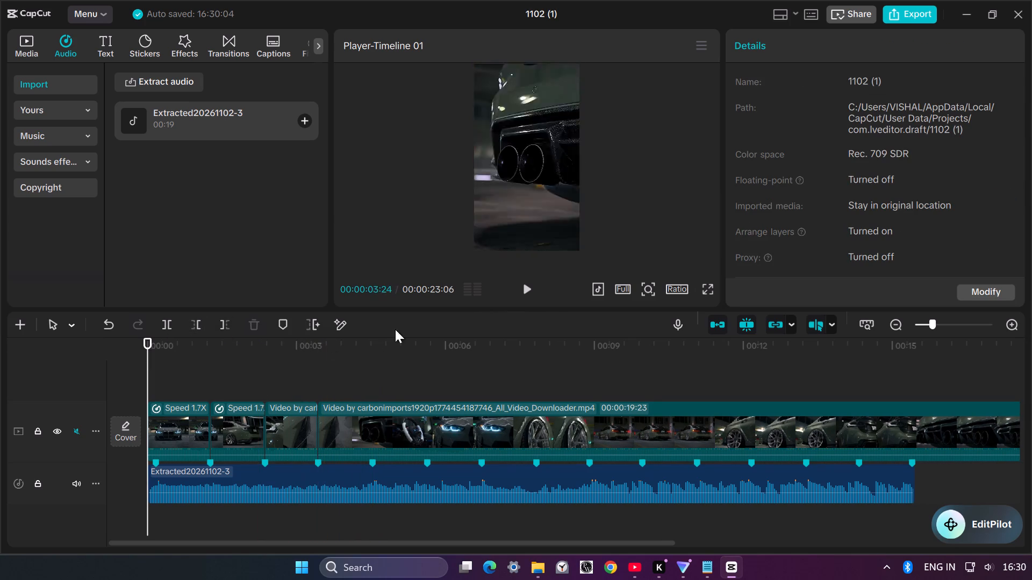
{"action": "left_click", "coordinate": [527, 287]}
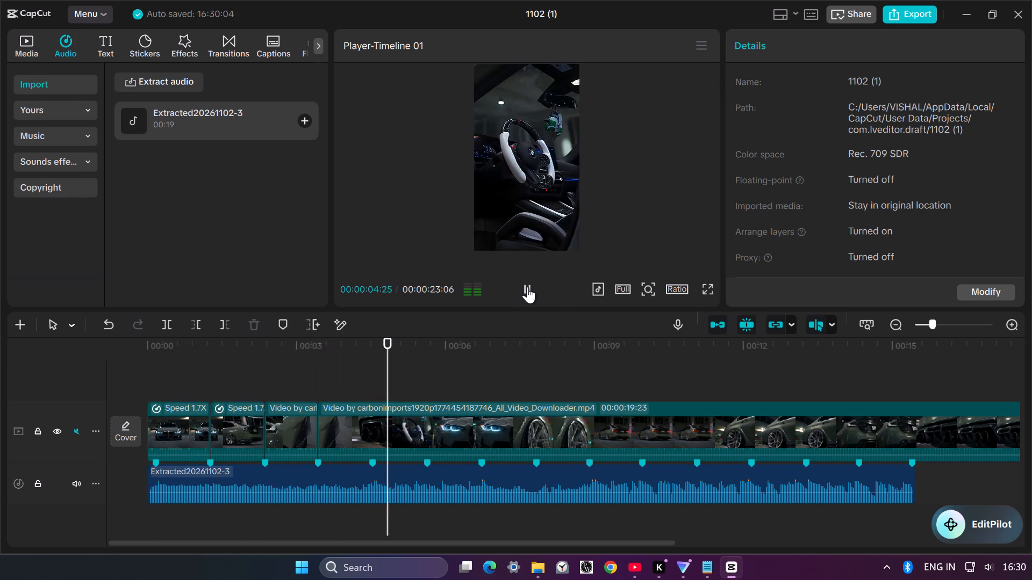
{"action": "left_click", "coordinate": [527, 286]}
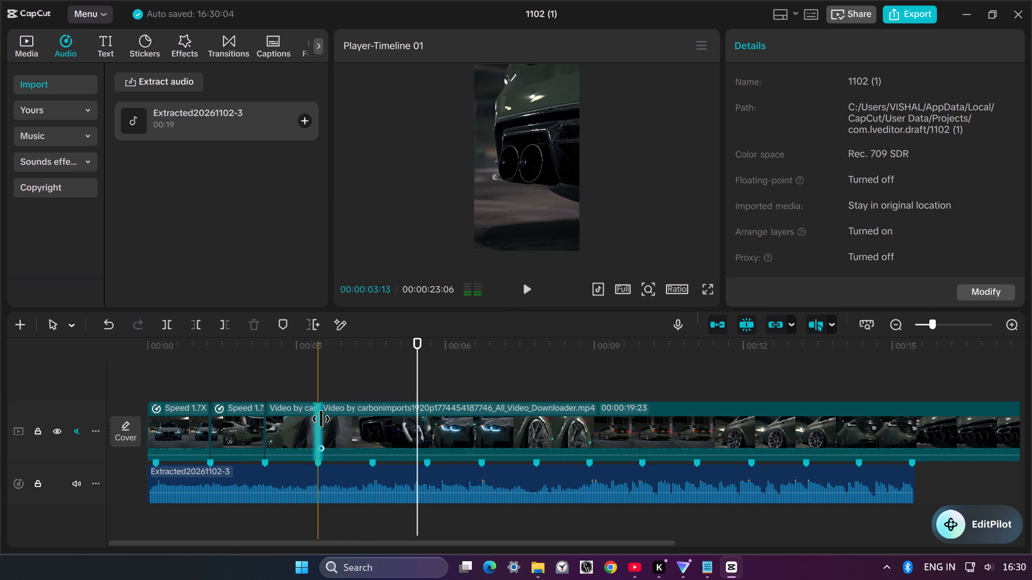
Trim the exhaust shot off the start of the last long clip, cutting up to 00:00:04:05.
{"action": "left_click", "coordinate": [364, 422]}
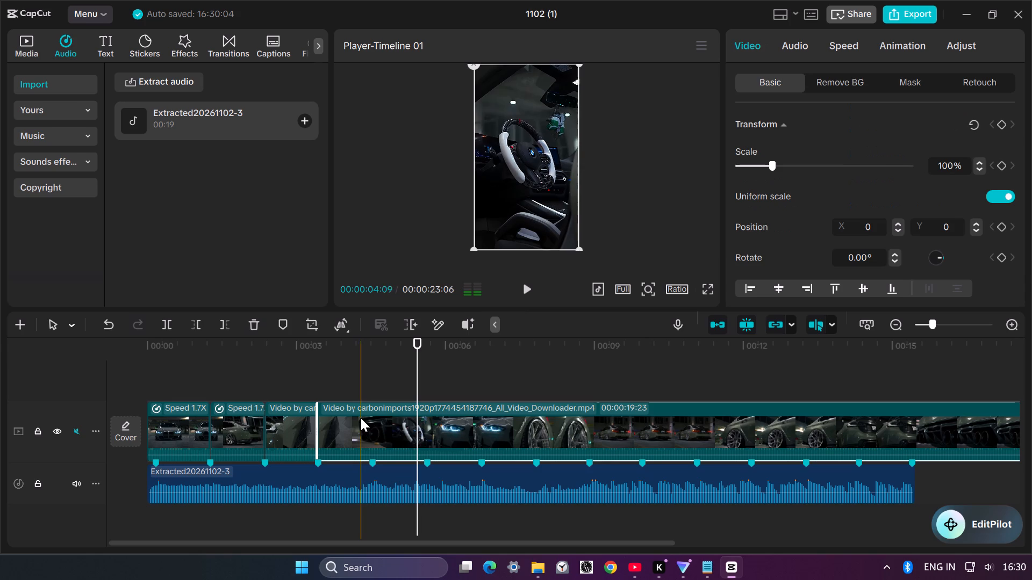
{"action": "left_click", "coordinate": [357, 415]}
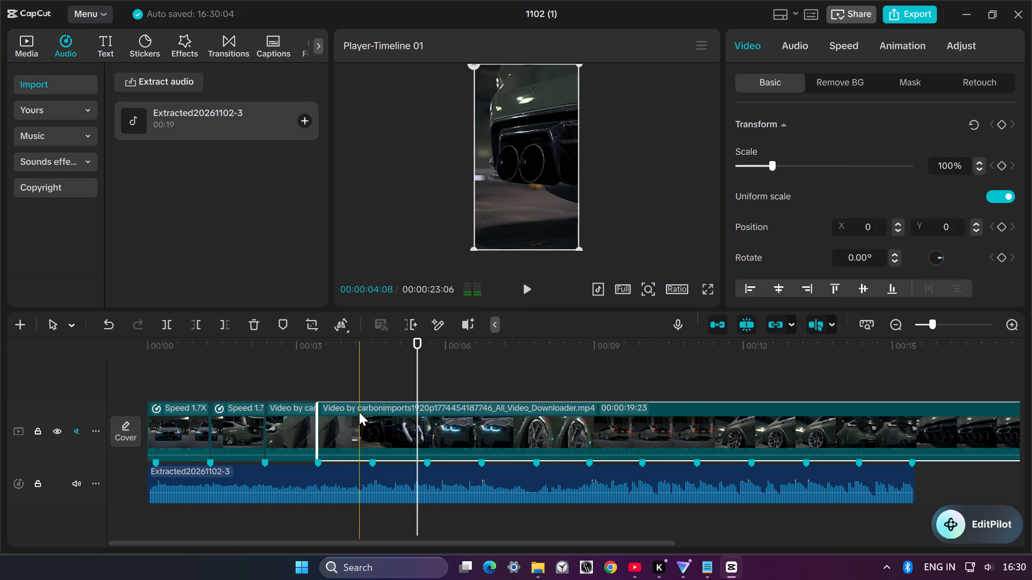
{"action": "left_click", "coordinate": [361, 393]}
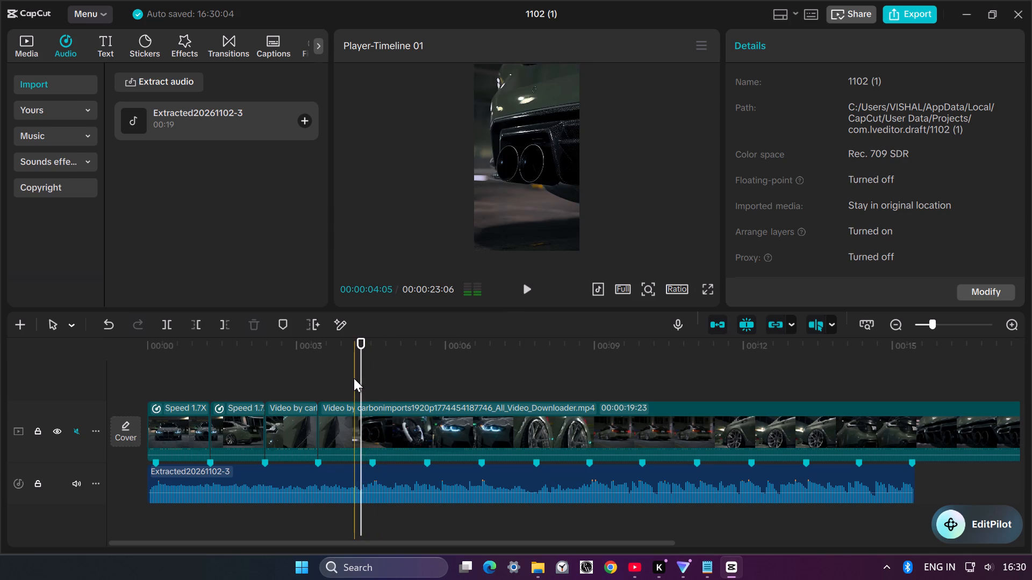
{"action": "left_click", "coordinate": [354, 378]}
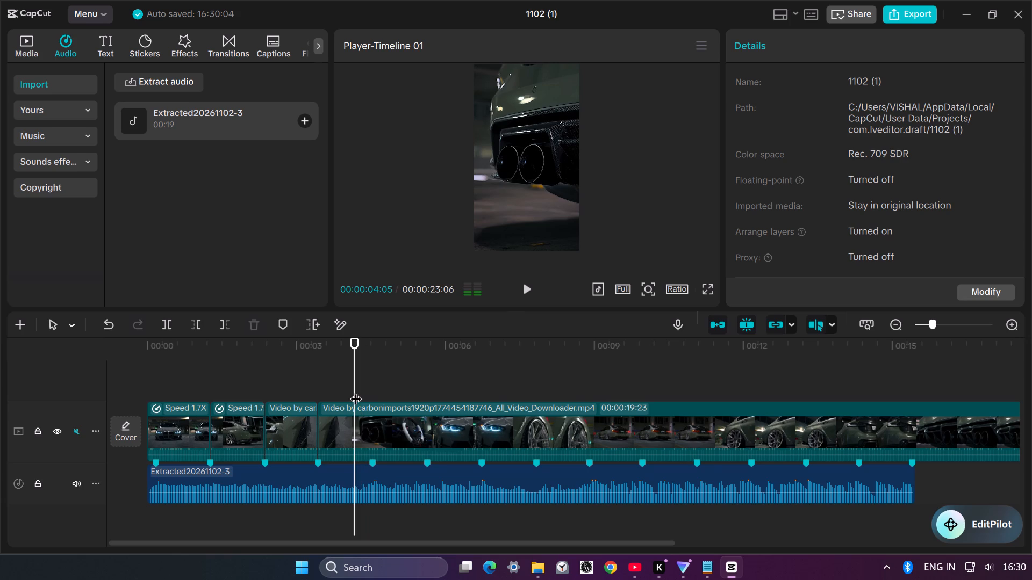
{"action": "left_click", "coordinate": [196, 319]}
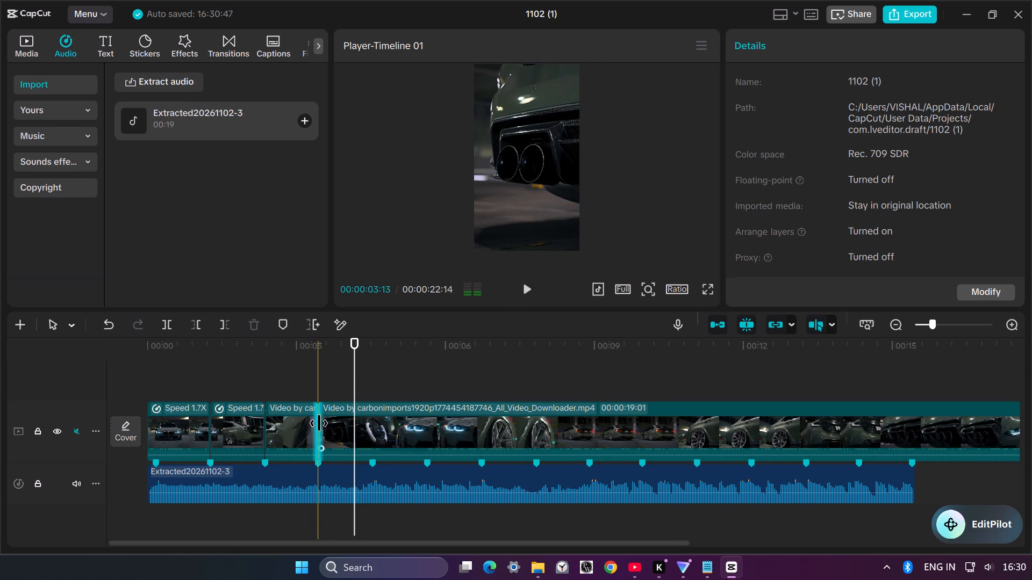
Trim a further short piece off the start of the last long clip, up to 00:00:03:20.
{"action": "left_click", "coordinate": [329, 397]}
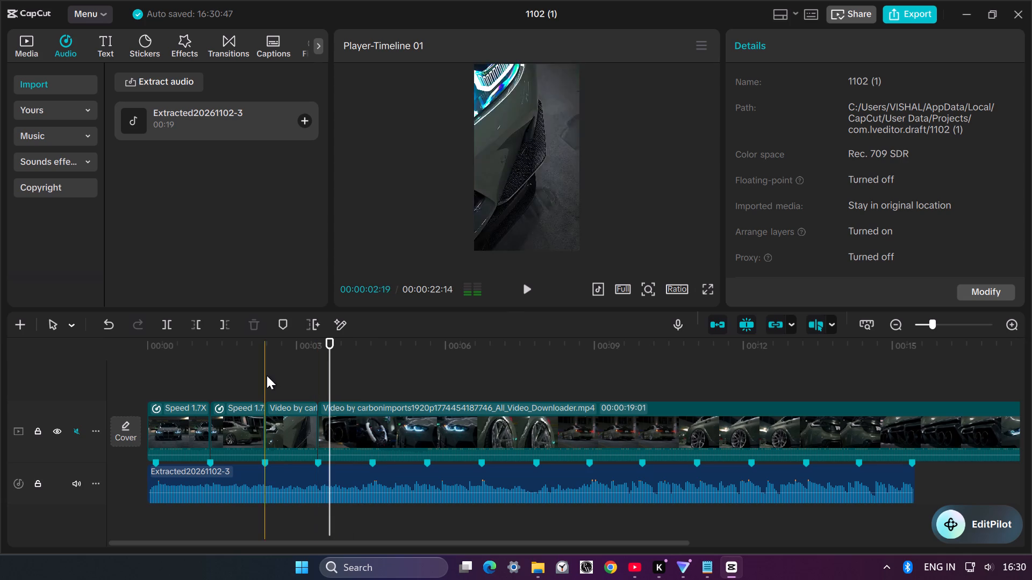
{"action": "left_click", "coordinate": [199, 328]}
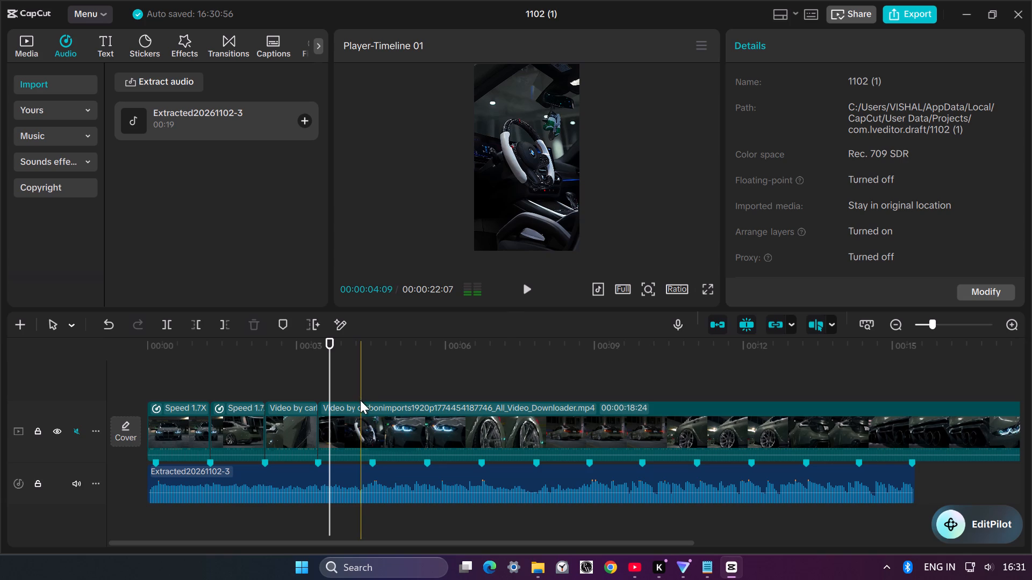
Trim the steering-wheel shot off the start of the last long clip, up to 00:00:04:11, where the front headlight shot begins.
{"action": "left_click", "coordinate": [360, 408]}
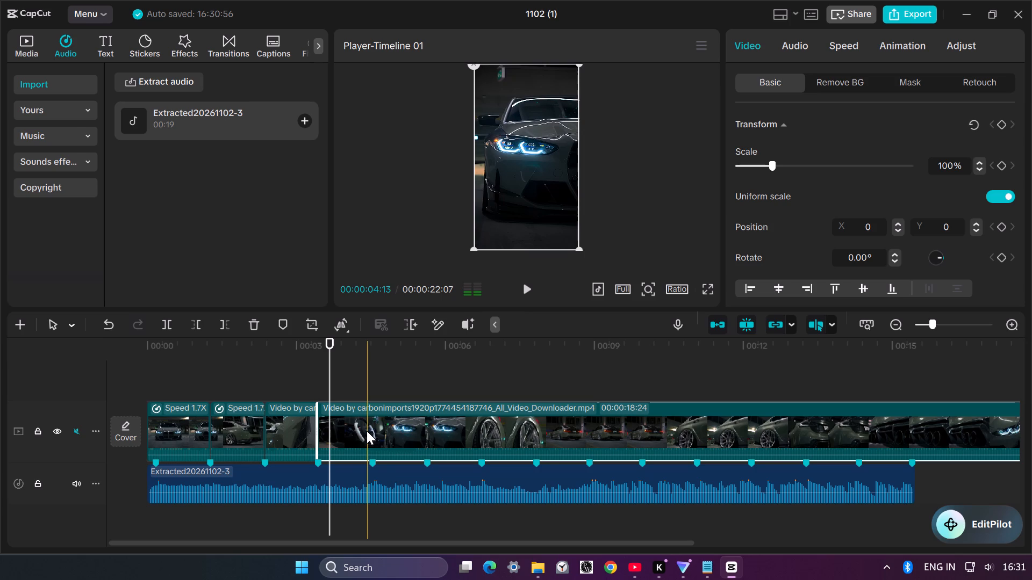
{"action": "left_click", "coordinate": [367, 431]}
{"action": "left_click", "coordinate": [364, 389]}
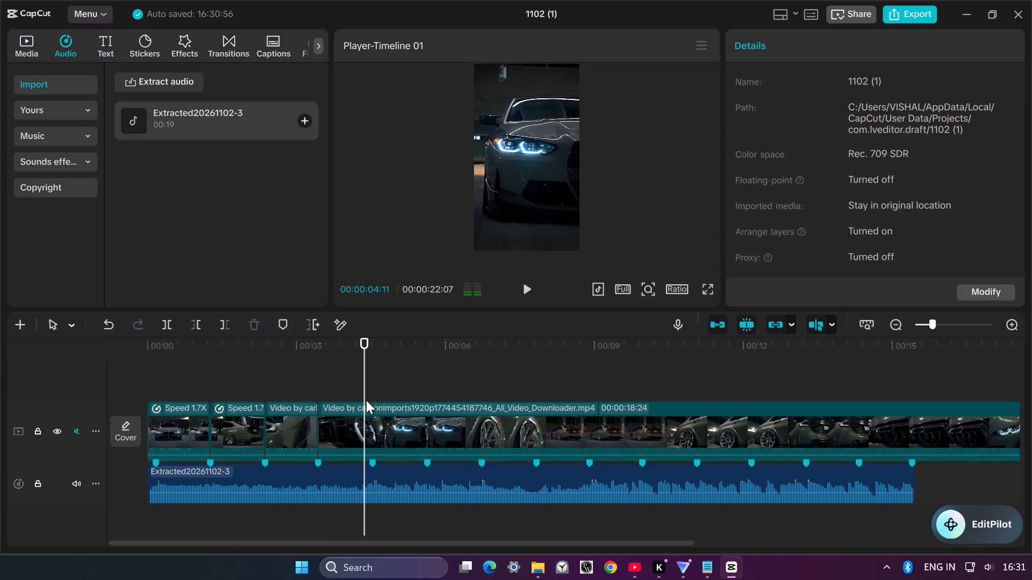
{"action": "left_click", "coordinate": [198, 318]}
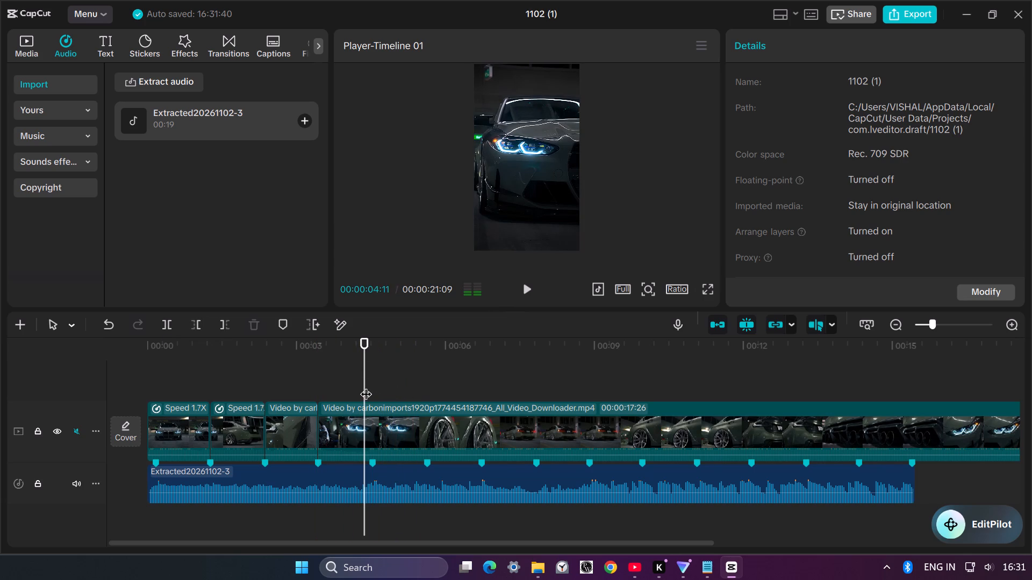
Play the timeline from the beginning and again from the fourth beat marker to check the cuts, and stop playback.
{"action": "left_click", "coordinate": [148, 357]}
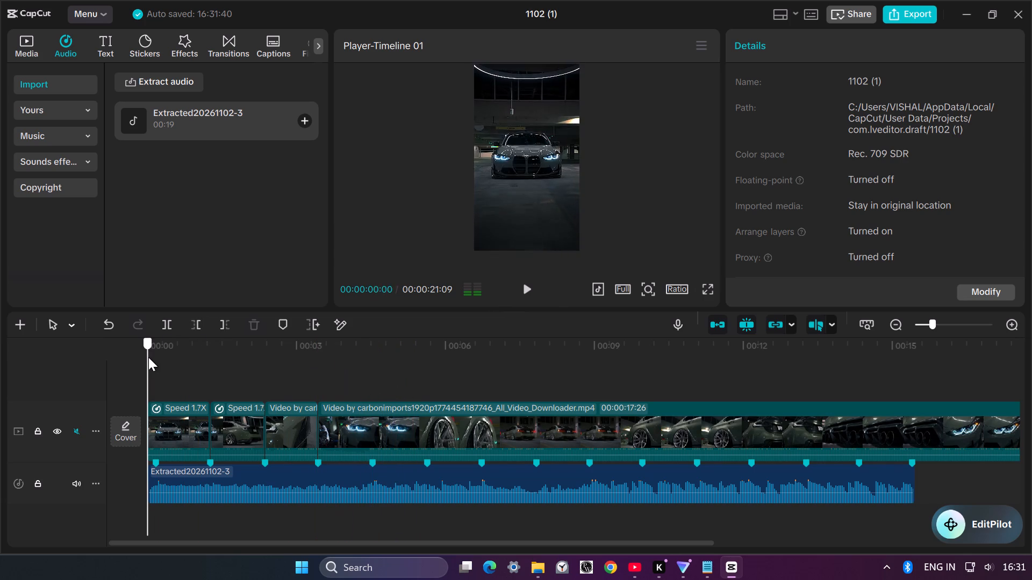
{"action": "left_click", "coordinate": [525, 290]}
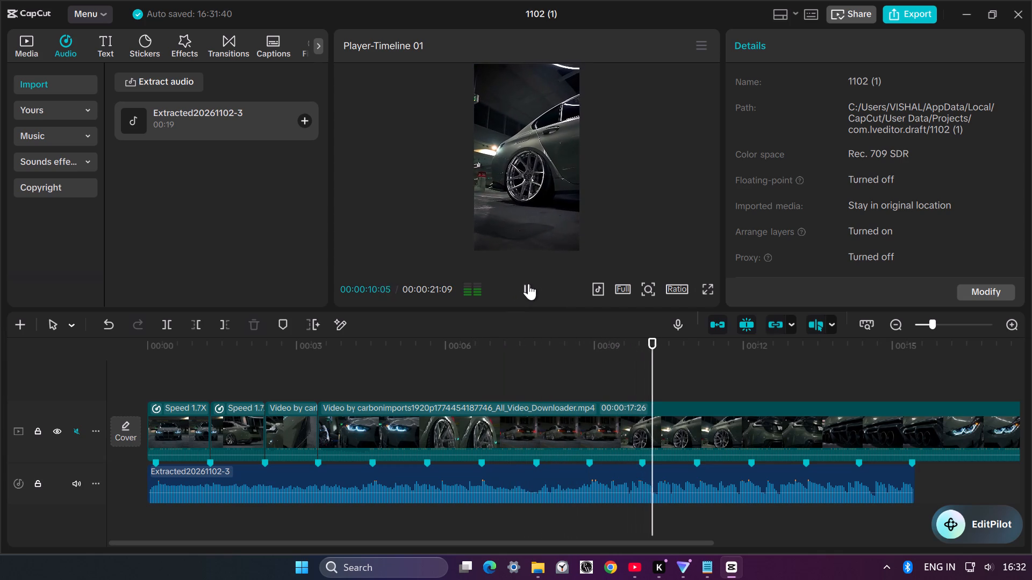
{"action": "left_click", "coordinate": [528, 284]}
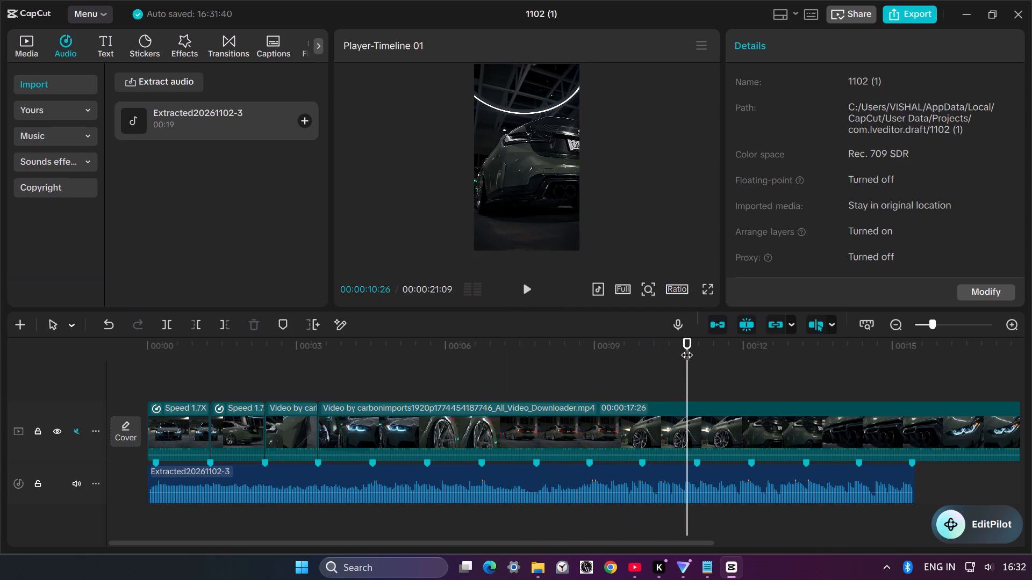
{"action": "left_click_drag", "start_coordinate": [686, 346], "coordinate": [319, 354]}
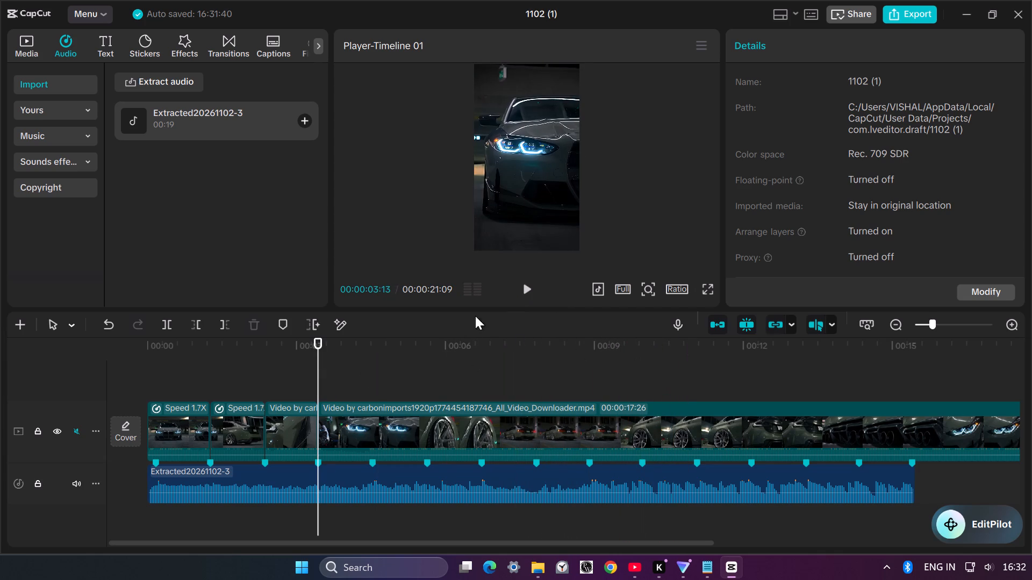
{"action": "left_click", "coordinate": [528, 294]}
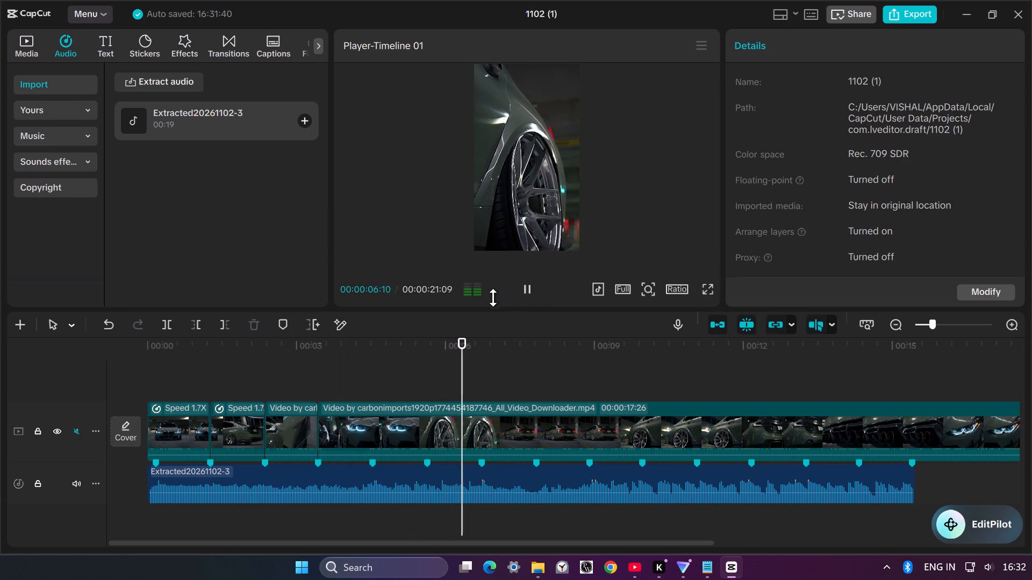
{"action": "left_click_drag", "start_coordinate": [472, 352], "coordinate": [340, 369]}
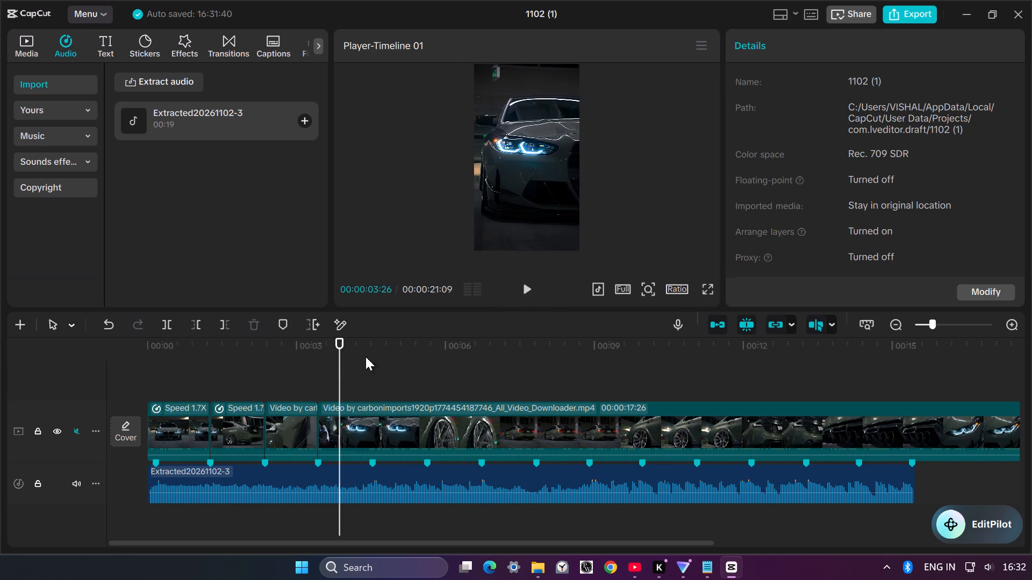
Play the start of the last long clip repeatedly from around the fourth beat marker to check the headlight and wheel shots against the music.
{"action": "left_click", "coordinate": [525, 291]}
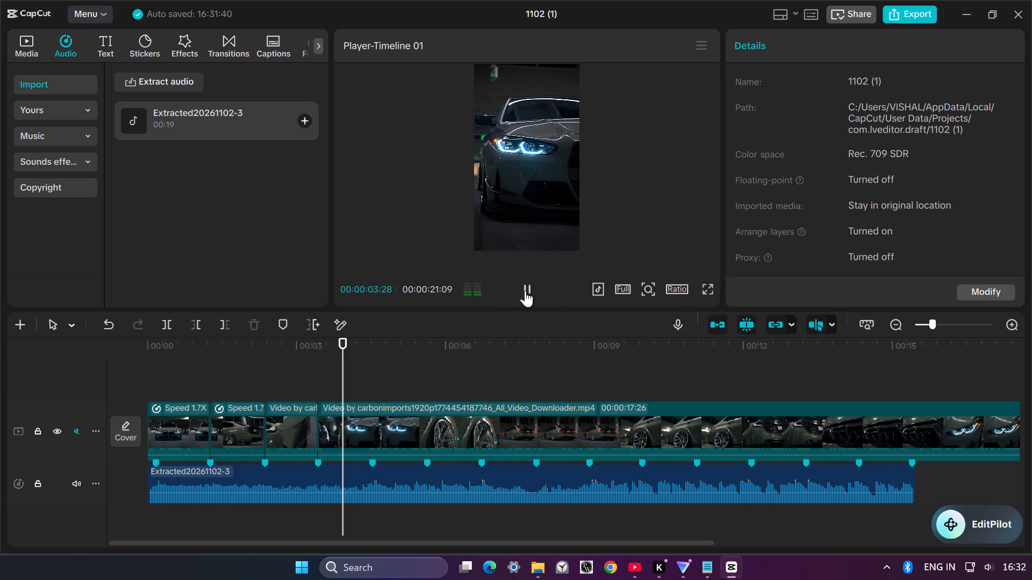
{"action": "left_click_drag", "start_coordinate": [427, 344], "coordinate": [388, 351]}
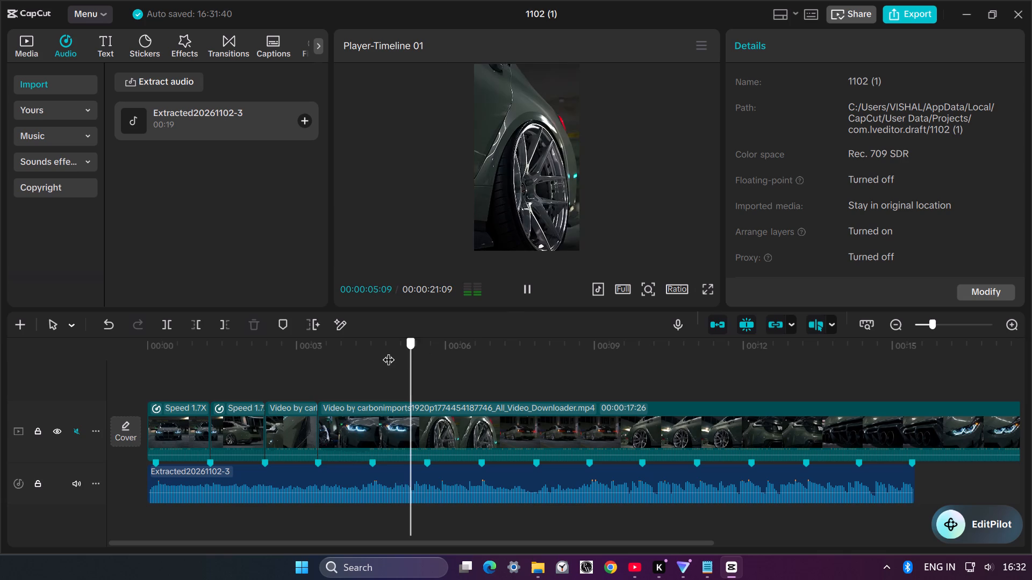
{"action": "left_click_drag", "start_coordinate": [388, 351], "coordinate": [317, 347]}
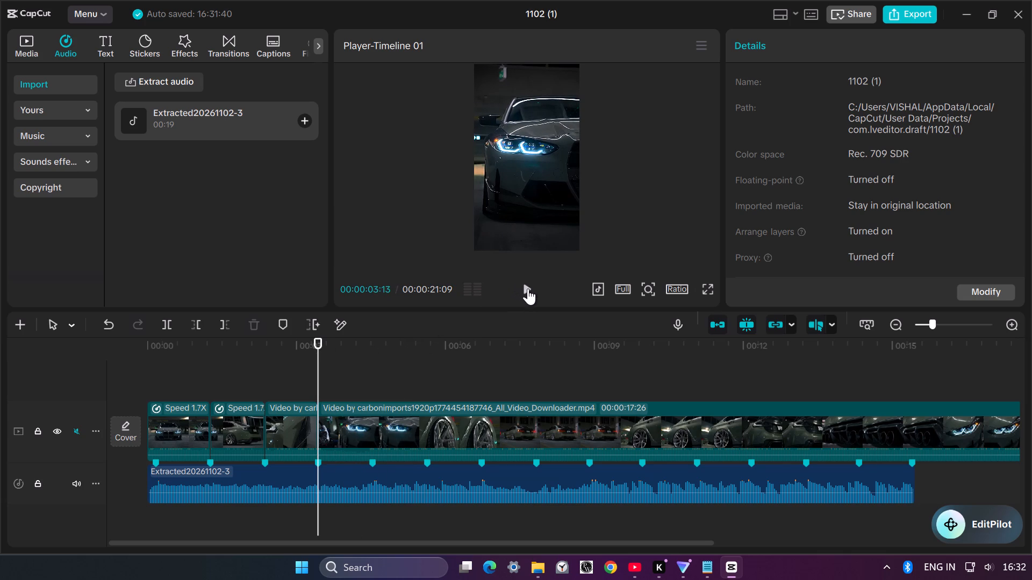
{"action": "left_click", "coordinate": [528, 288]}
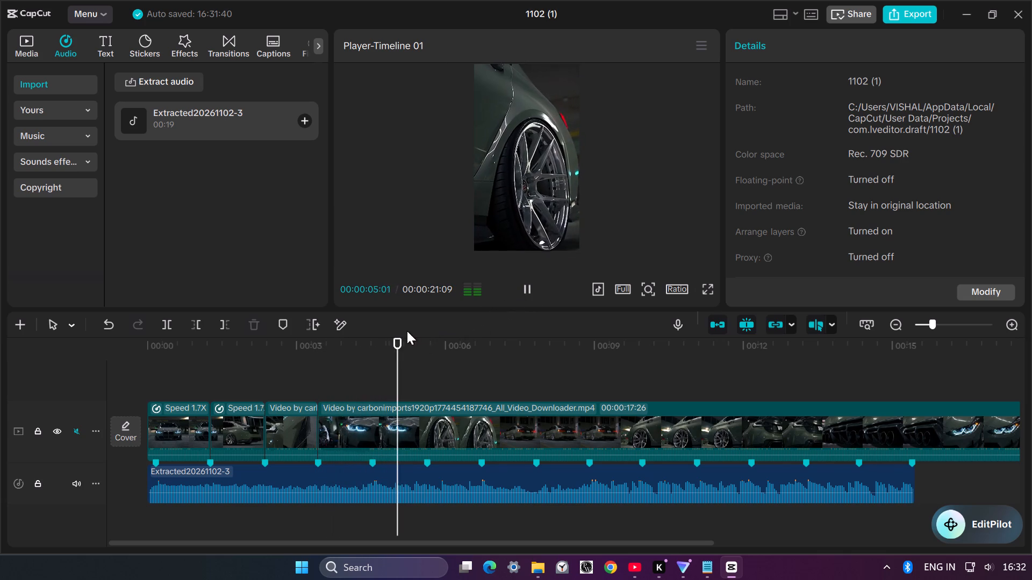
{"action": "left_click_drag", "start_coordinate": [407, 331], "coordinate": [354, 342]}
{"action": "left_click", "coordinate": [365, 347]}
{"action": "left_click", "coordinate": [319, 350]}
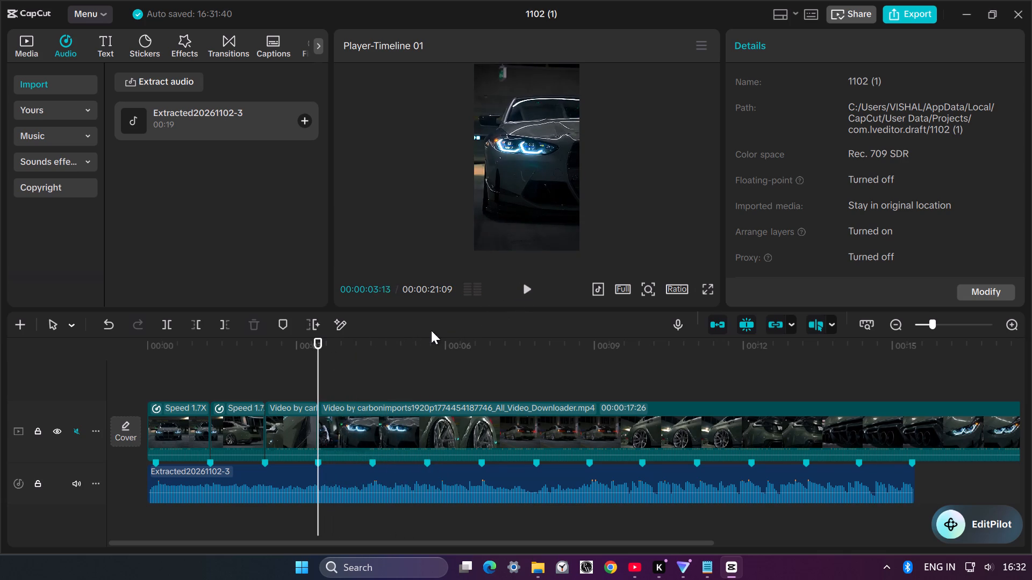
Play the timeline twice from the beginning through the wheel shot to check the cuts against the beat, and stop playback.
{"action": "left_click", "coordinate": [141, 360]}
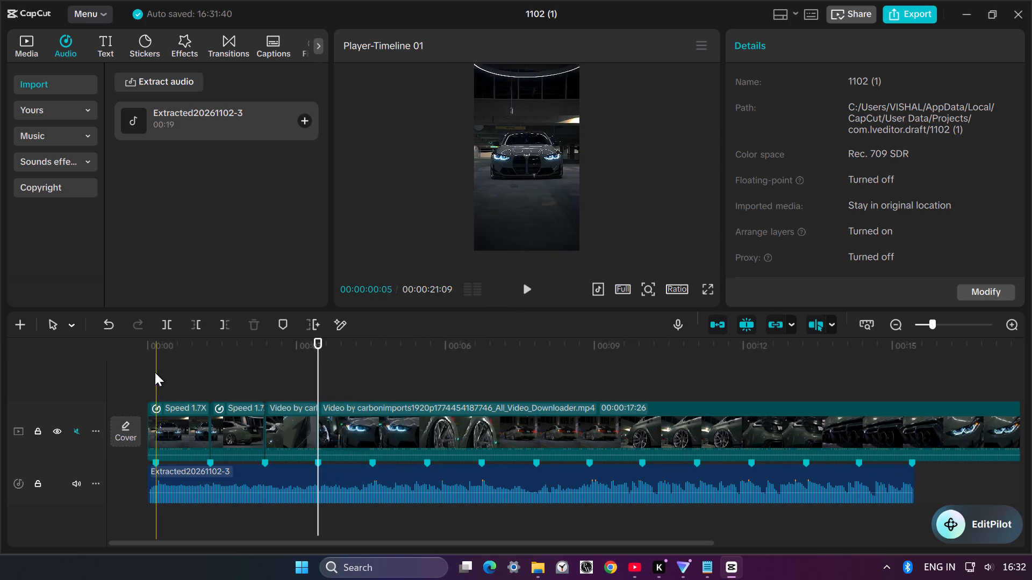
{"action": "left_click", "coordinate": [154, 372]}
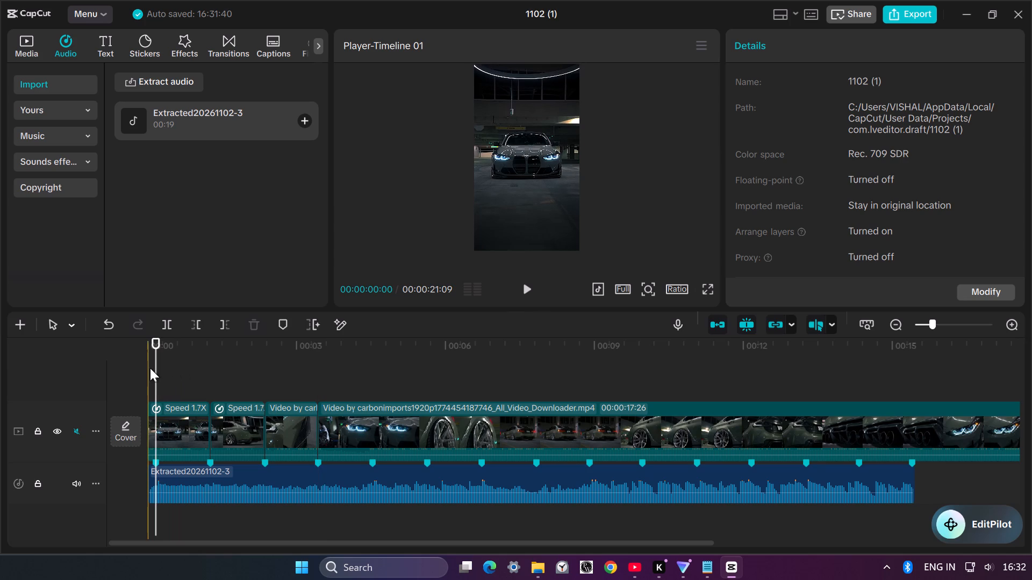
{"action": "left_click", "coordinate": [150, 368]}
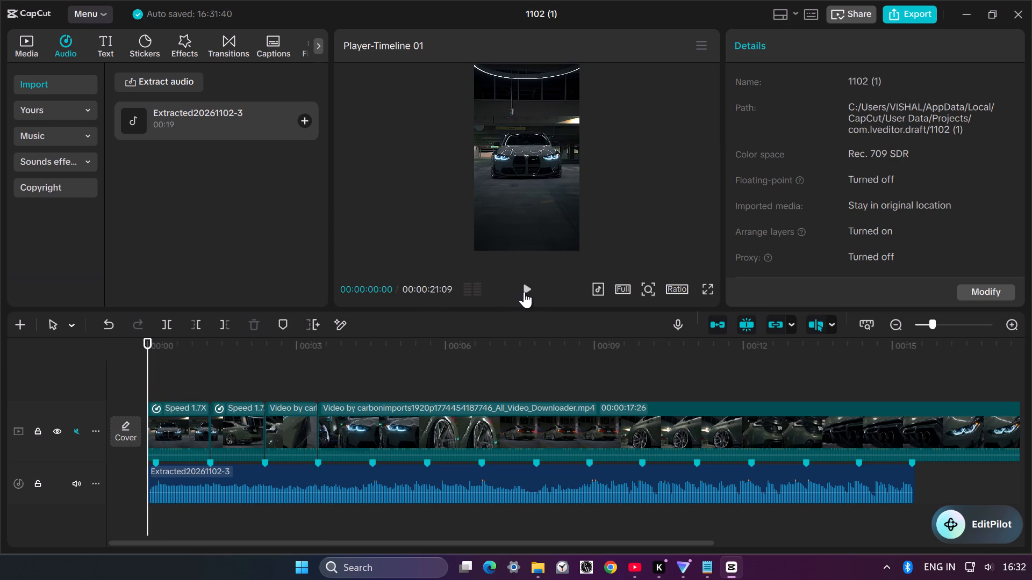
{"action": "left_click", "coordinate": [524, 292]}
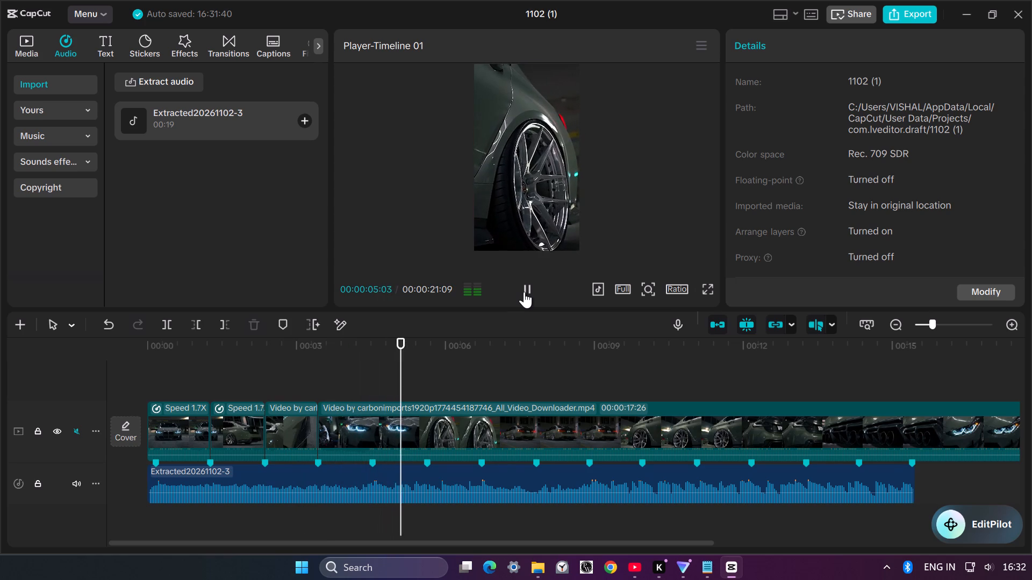
{"action": "left_click_drag", "start_coordinate": [236, 361], "coordinate": [224, 363]}
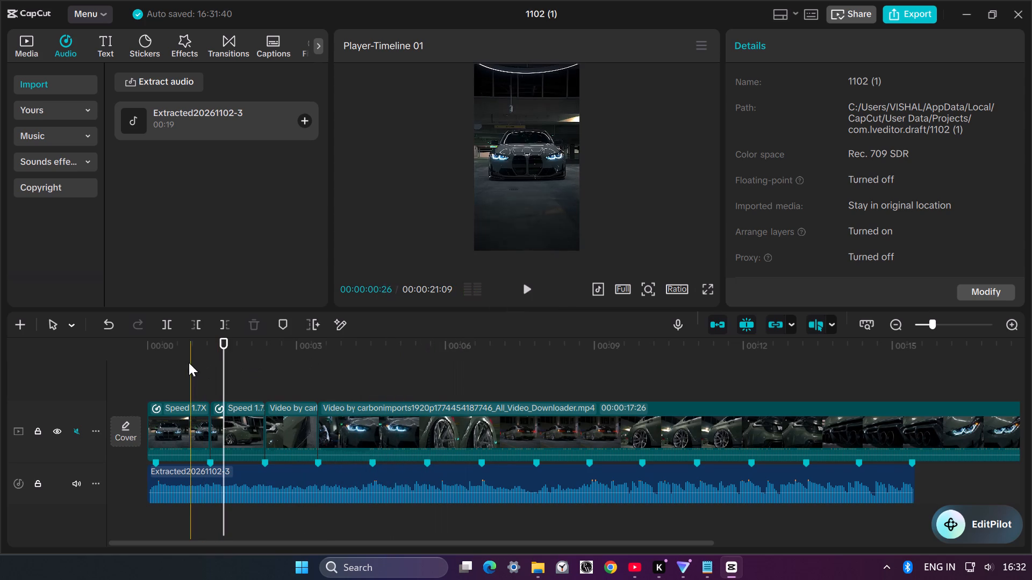
{"action": "left_click", "coordinate": [147, 367]}
{"action": "left_click", "coordinate": [151, 369]}
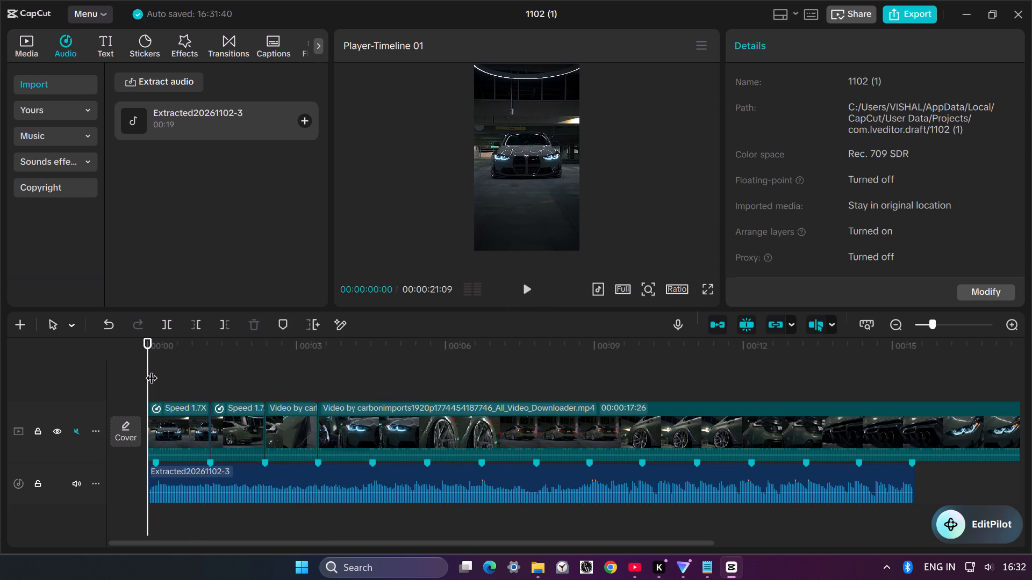
{"action": "left_click", "coordinate": [527, 295]}
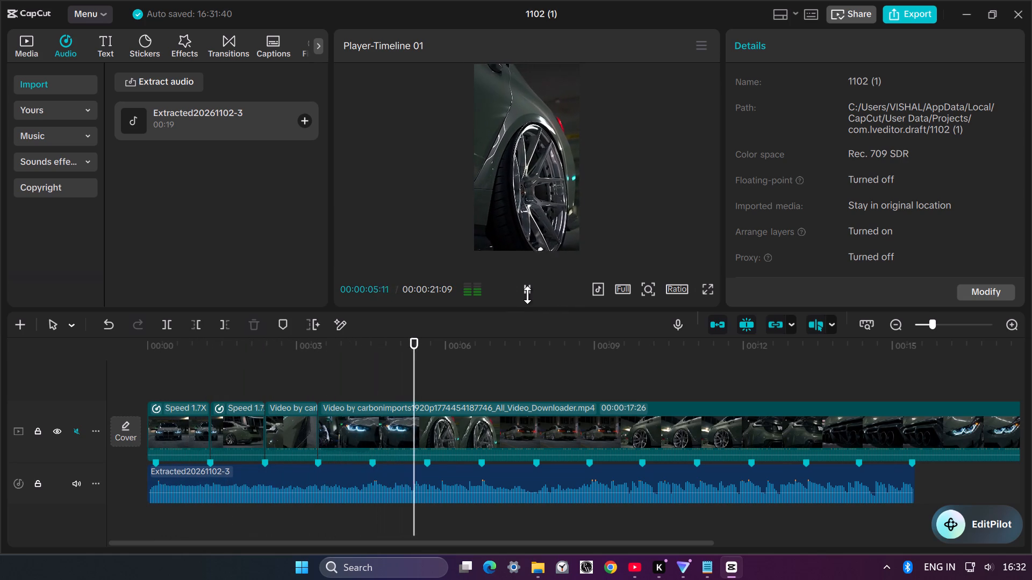
{"action": "left_click", "coordinate": [527, 295]}
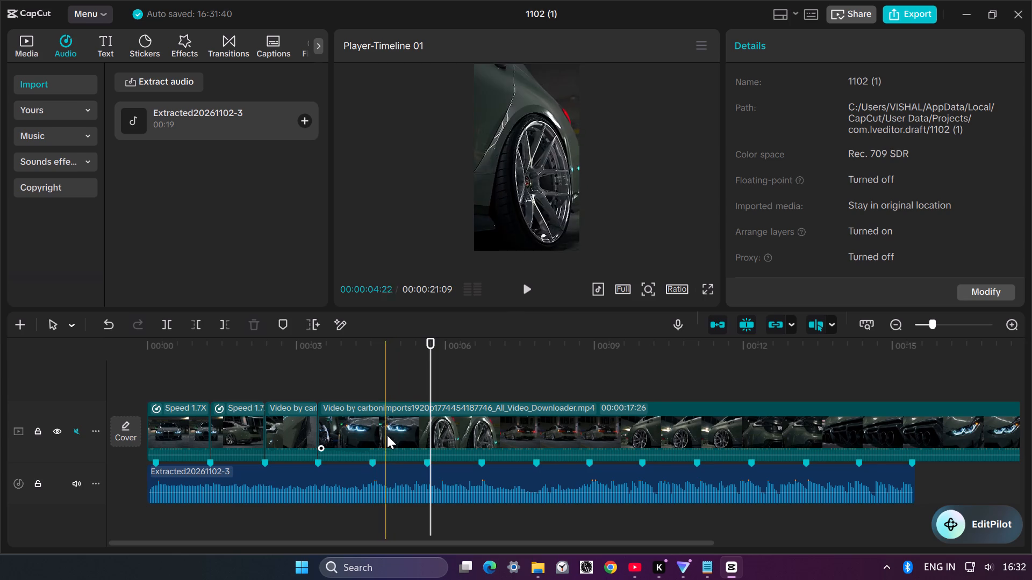
Split the last long clip at the fifth beat marker, at 00:00:04:16.
{"action": "left_click", "coordinate": [373, 439]}
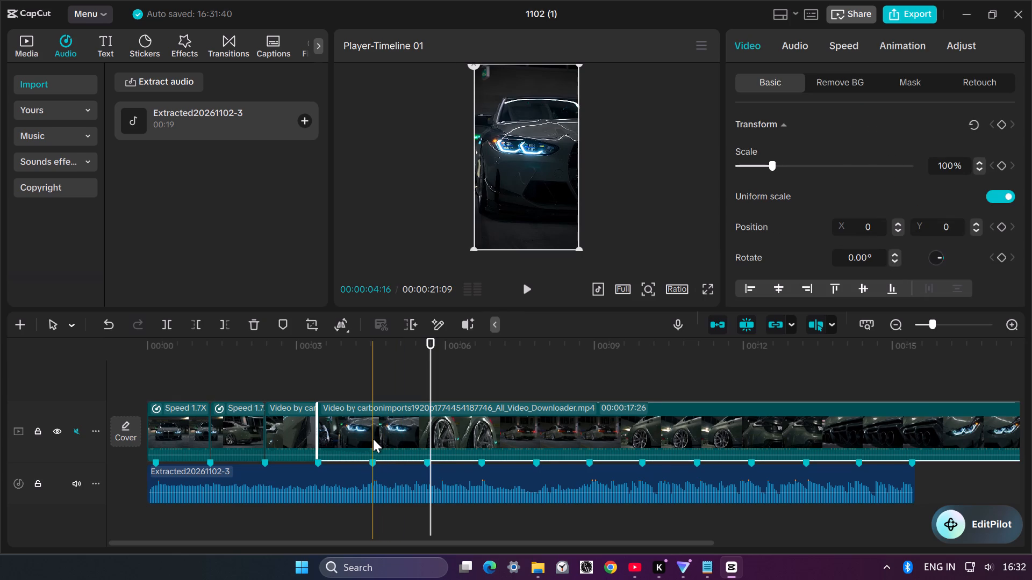
{"action": "left_click", "coordinate": [370, 370]}
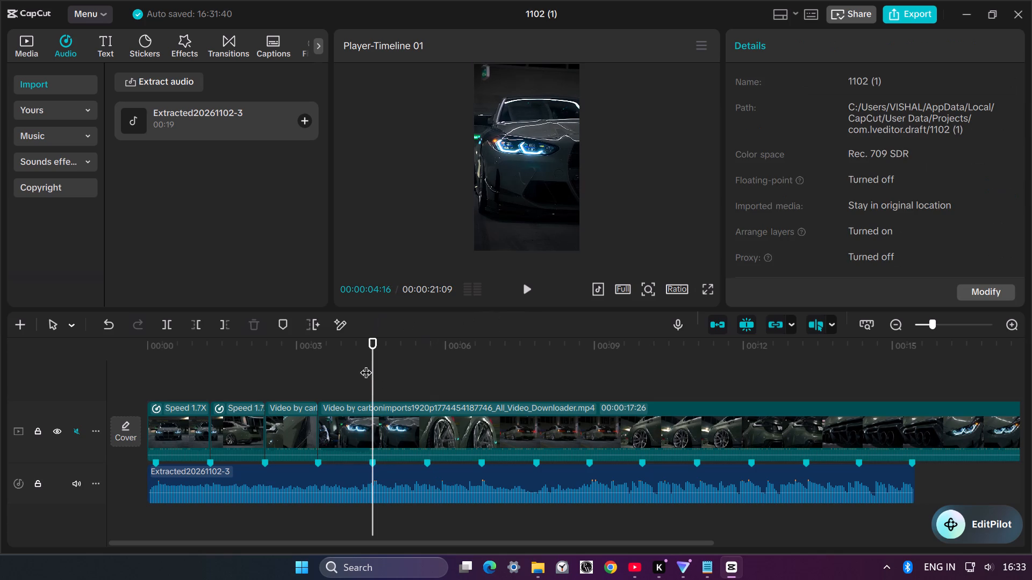
{"action": "left_click", "coordinate": [171, 319]}
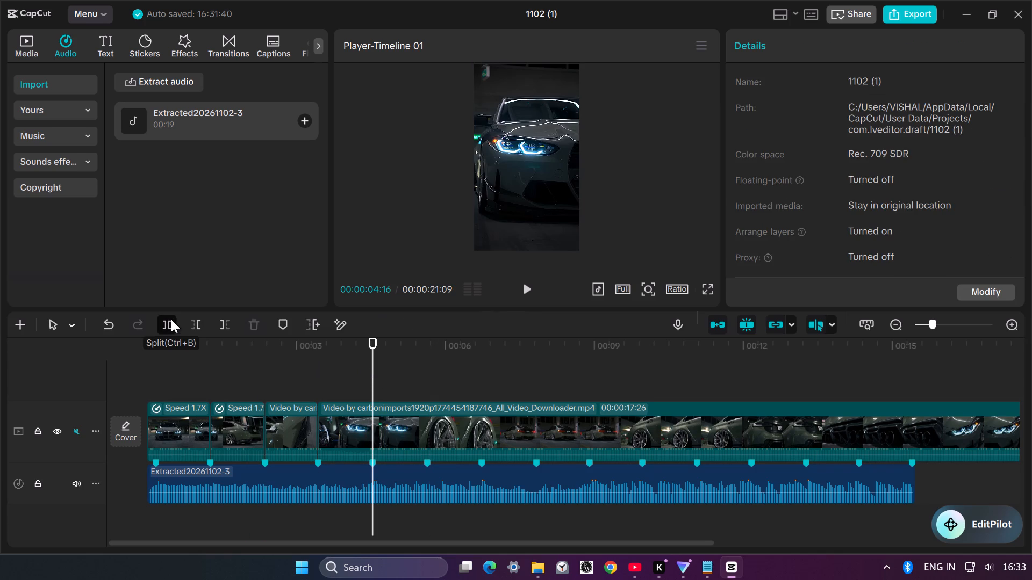
Split the last long clip again at 00:00:06:16, at the end of the rear wheel shot.
{"action": "left_click", "coordinate": [396, 434]}
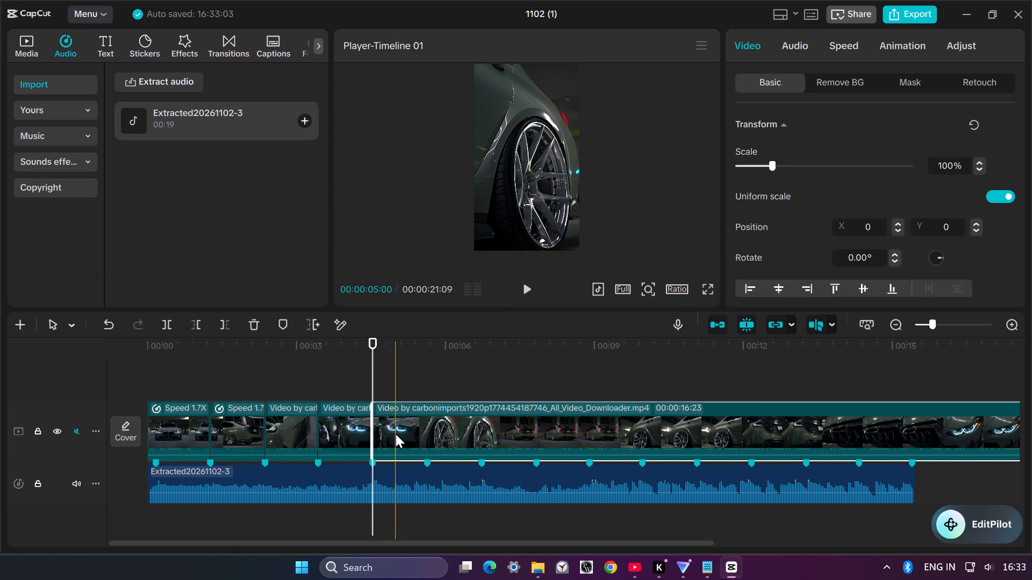
{"action": "double_click", "coordinate": [469, 450]}
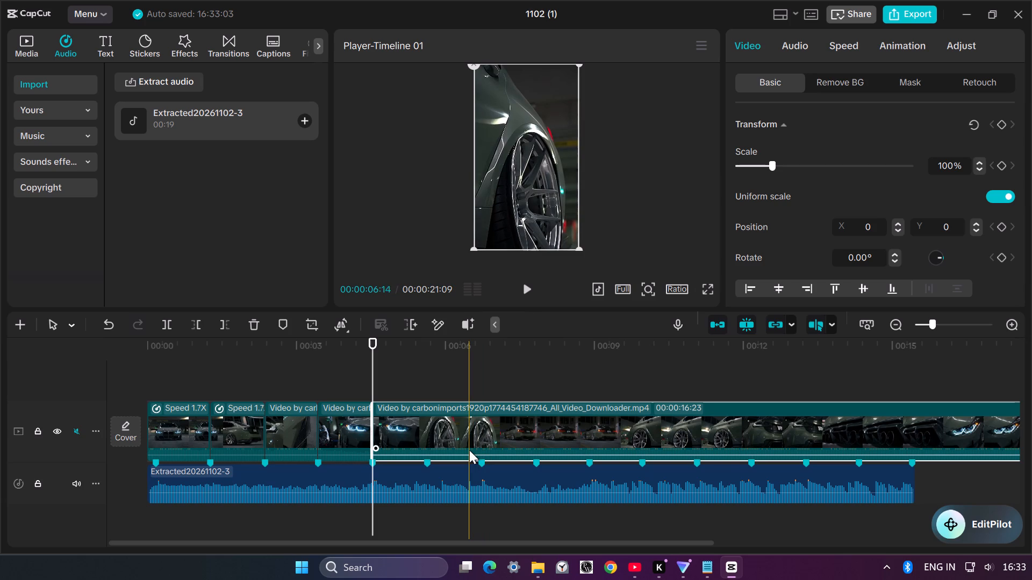
{"action": "left_click", "coordinate": [472, 393]}
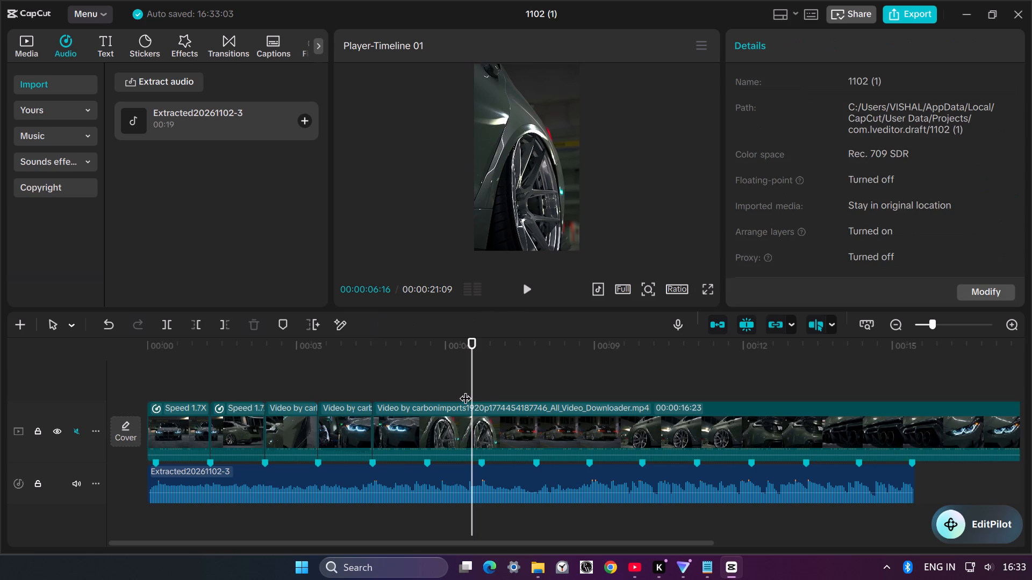
{"action": "left_click", "coordinate": [173, 325]}
Speed up the clip between the two new splits to 1.89x so that it ends at the sixth beat marker.
{"action": "left_click", "coordinate": [422, 447]}
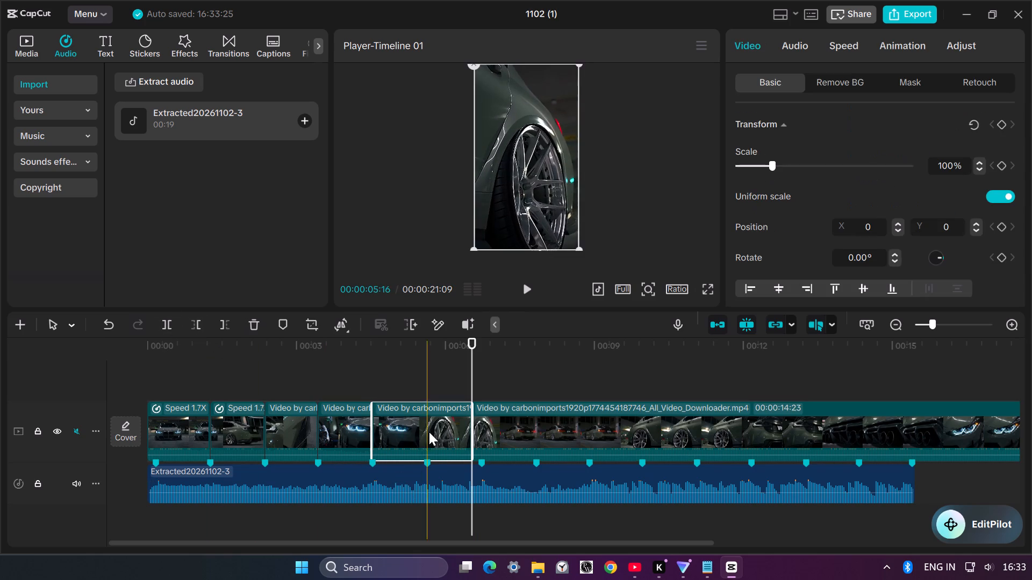
{"action": "left_click", "coordinate": [852, 41]}
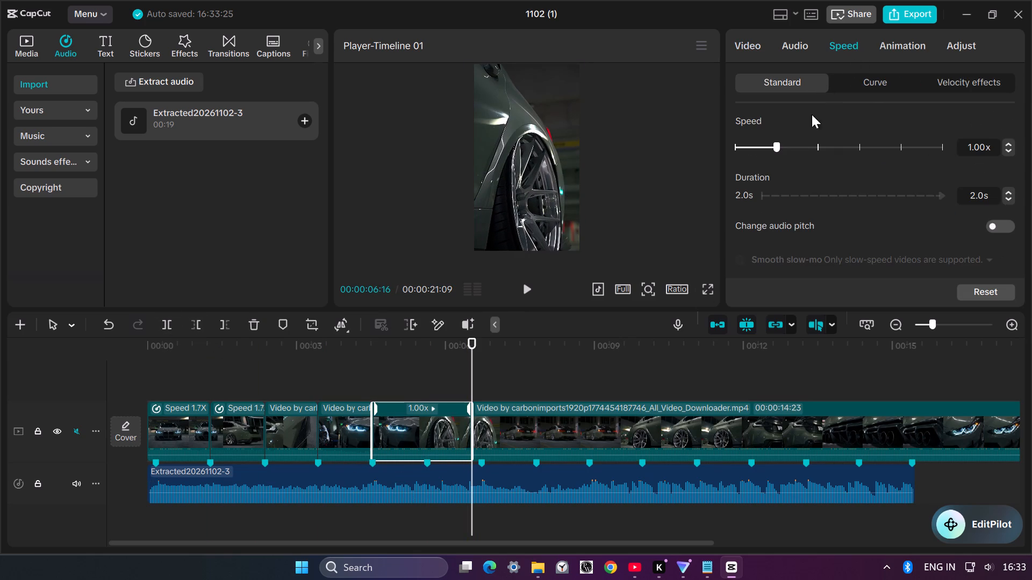
{"action": "left_click_drag", "start_coordinate": [775, 143], "coordinate": [799, 150]}
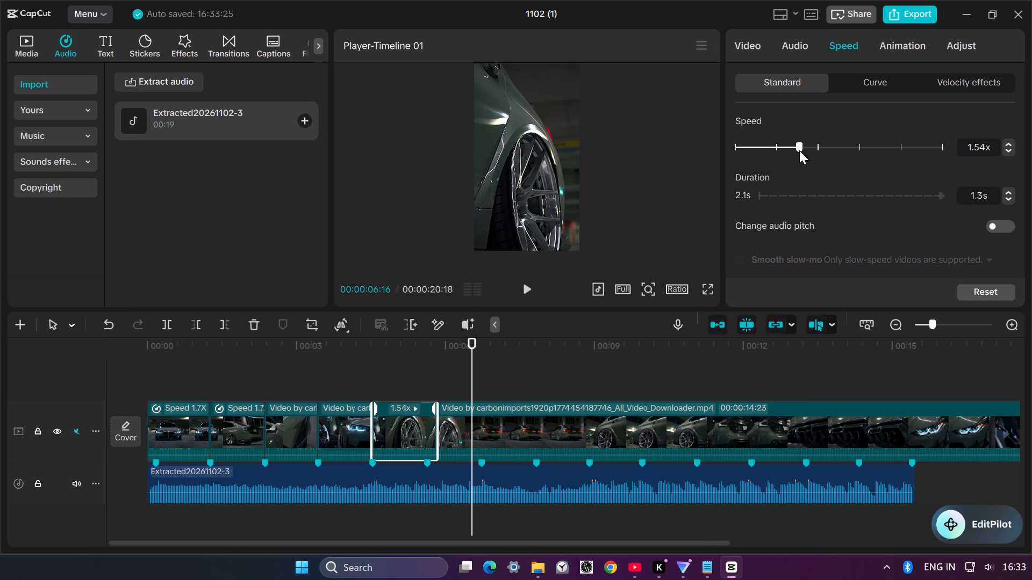
{"action": "left_click", "coordinate": [799, 150]}
{"action": "left_click", "coordinate": [805, 151]}
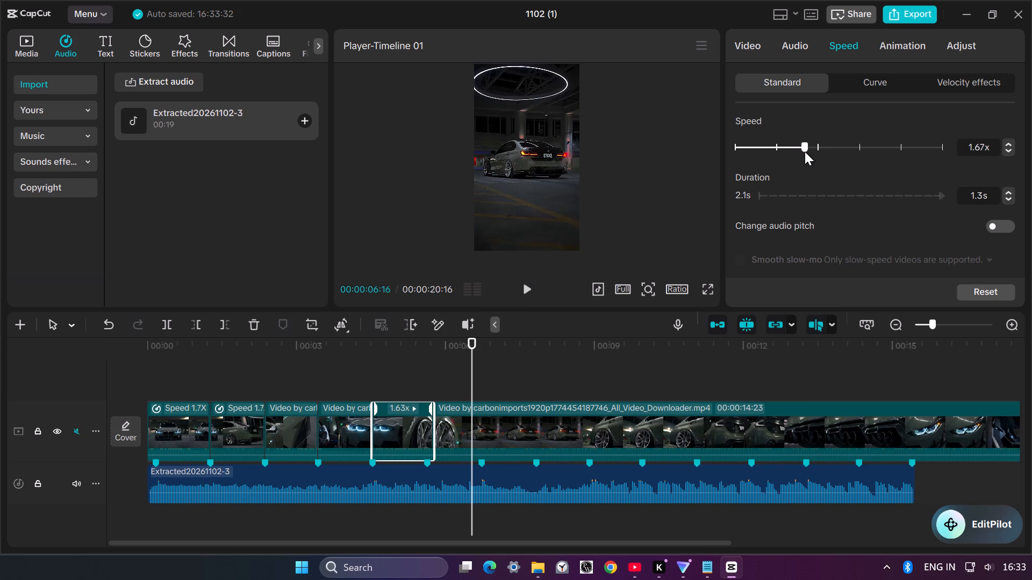
{"action": "left_click", "coordinate": [808, 153]}
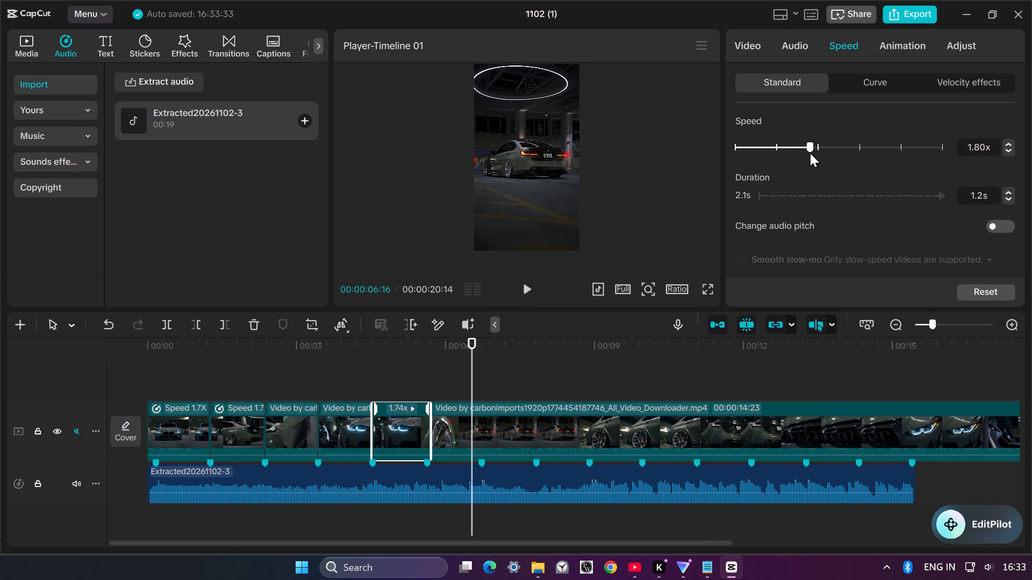
{"action": "left_click", "coordinate": [810, 153]}
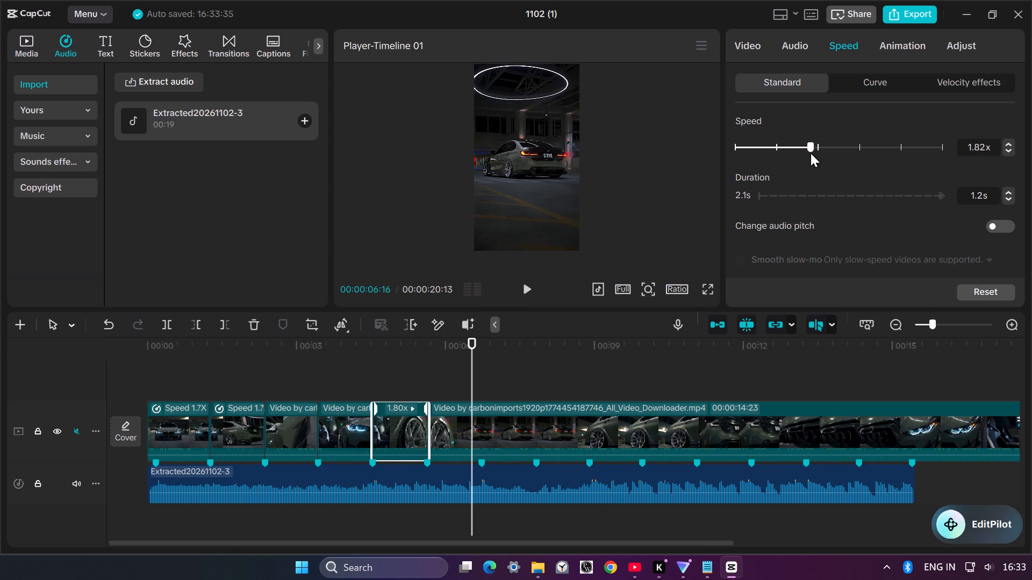
{"action": "left_click", "coordinate": [811, 154]}
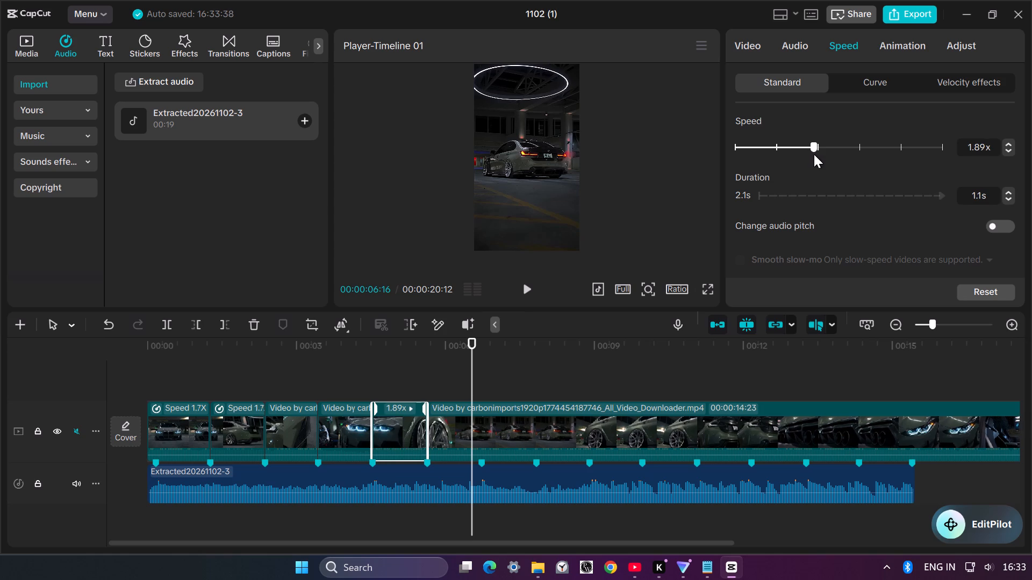
{"action": "left_click", "coordinate": [671, 167]}
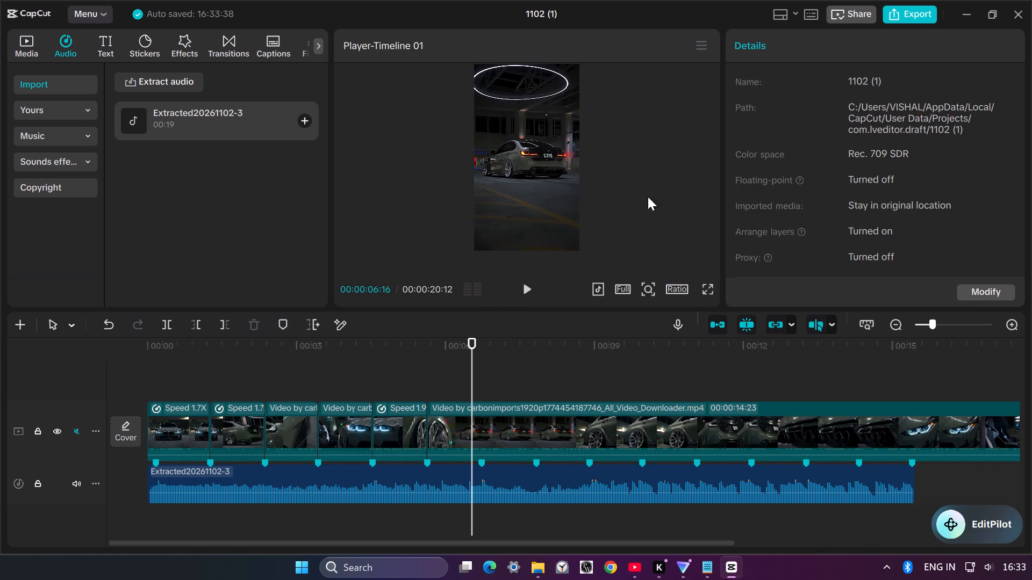
Trim the leftover wheel frames off the start of the last long clip, up to 00:00:05:22, where the rear view of the car begins.
{"action": "left_click", "coordinate": [434, 436]}
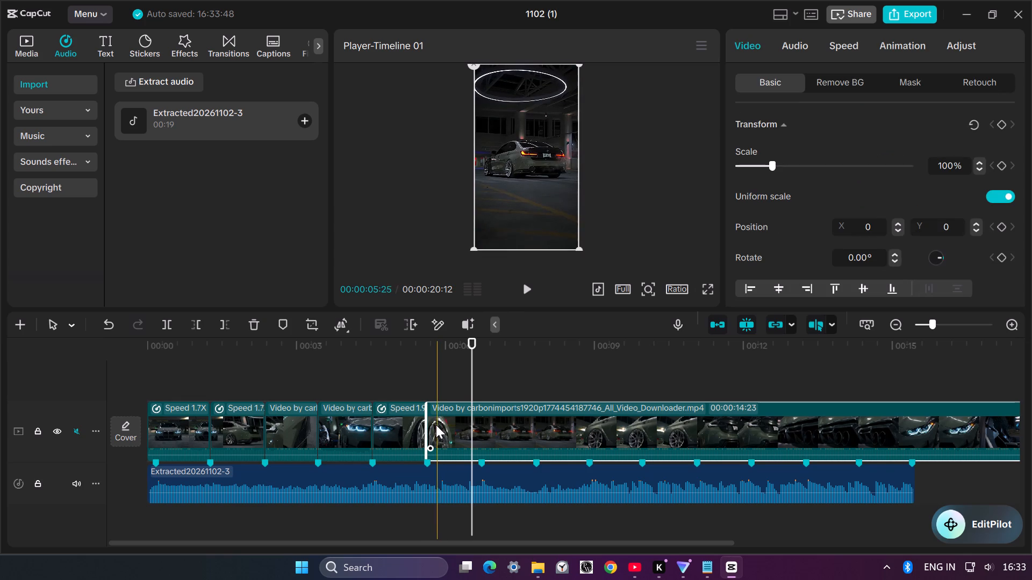
{"action": "left_click", "coordinate": [433, 389]}
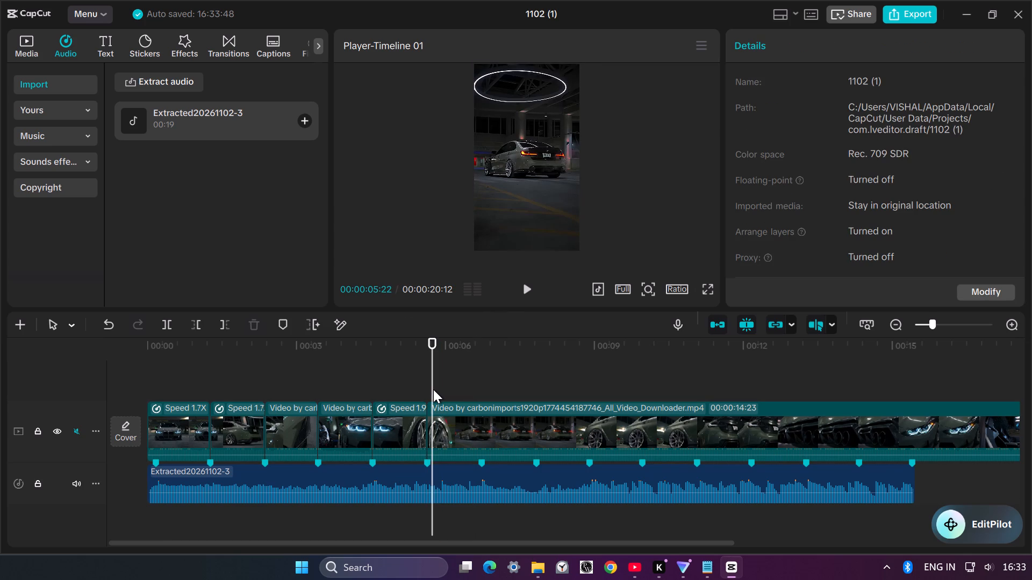
{"action": "left_click", "coordinate": [193, 323]}
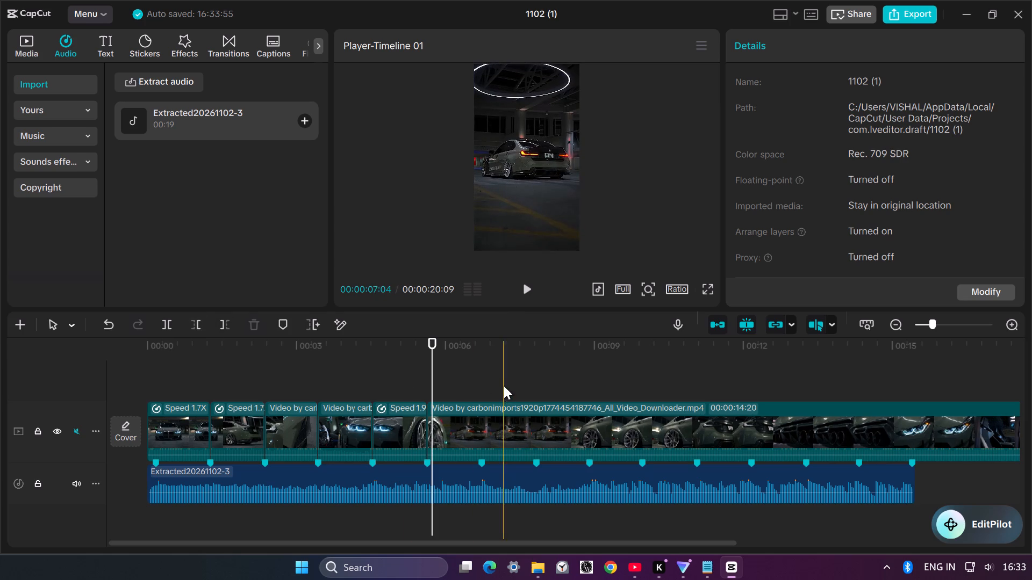
Play the timeline from the beginning past the eighth beat marker to check the new cuts, and stop playback.
{"action": "left_click_drag", "start_coordinate": [434, 340], "coordinate": [429, 340]}
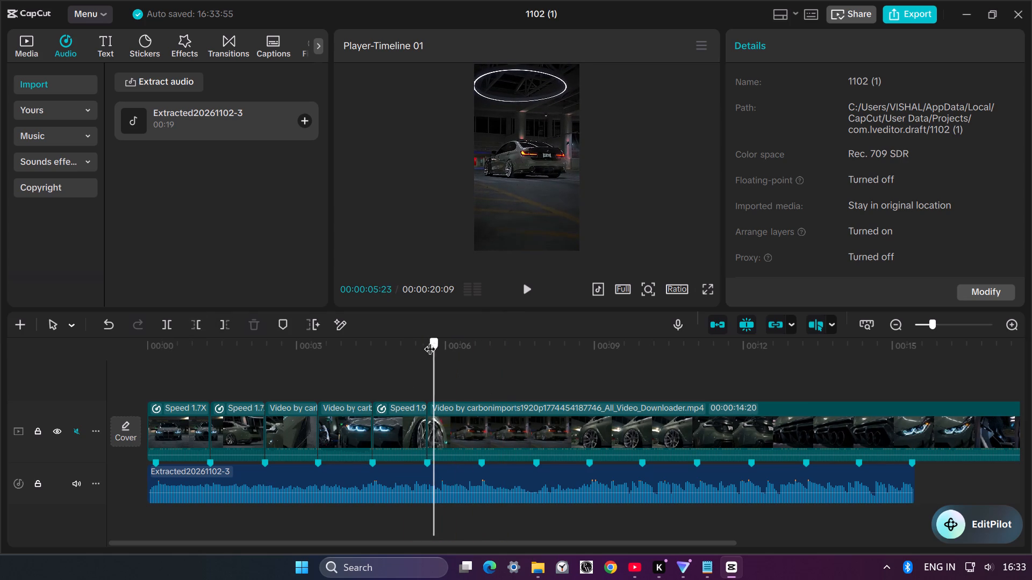
{"action": "left_click_drag", "start_coordinate": [429, 340], "coordinate": [63, 389]}
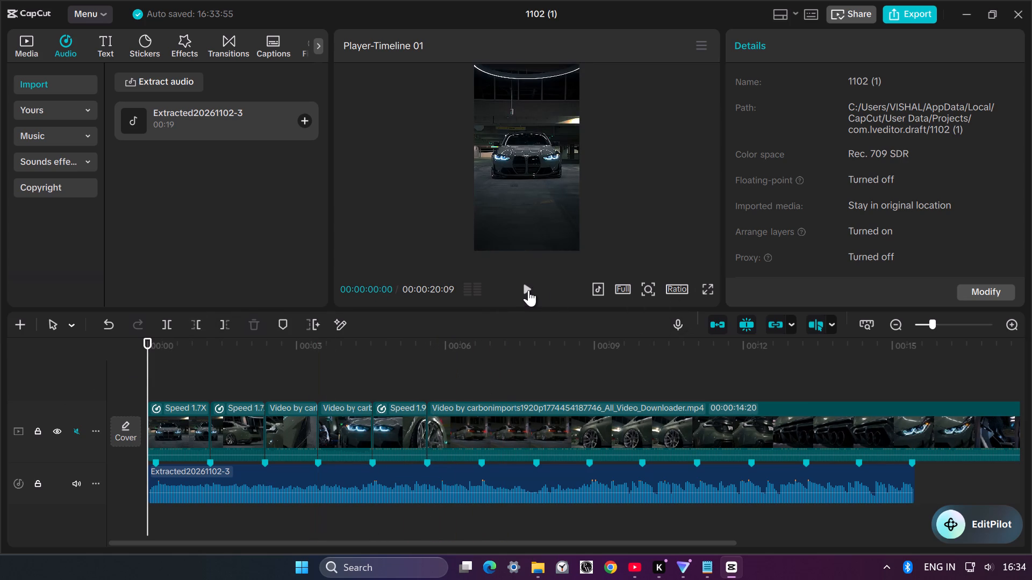
{"action": "left_click", "coordinate": [528, 290]}
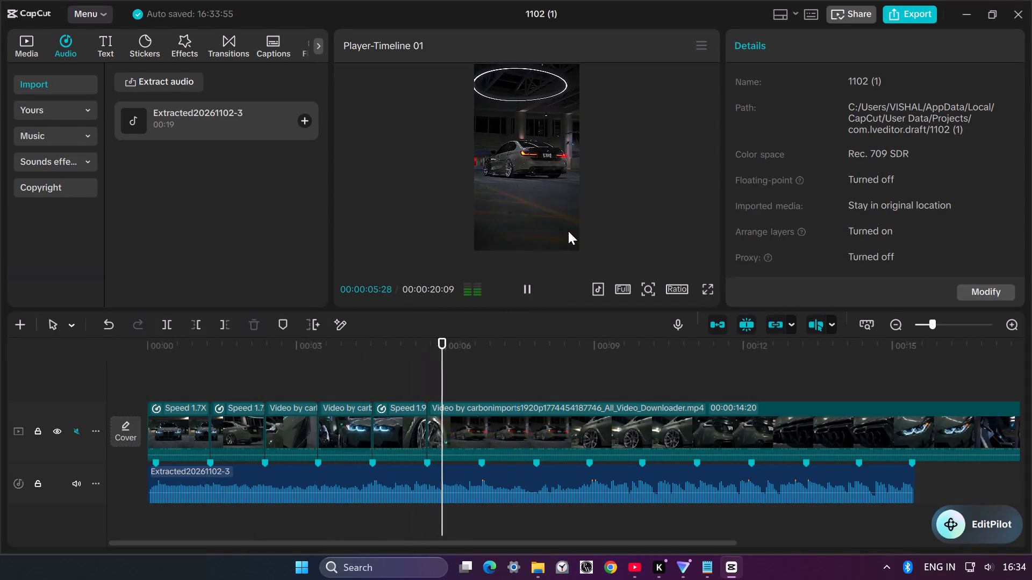
{"action": "left_click", "coordinate": [528, 289]}
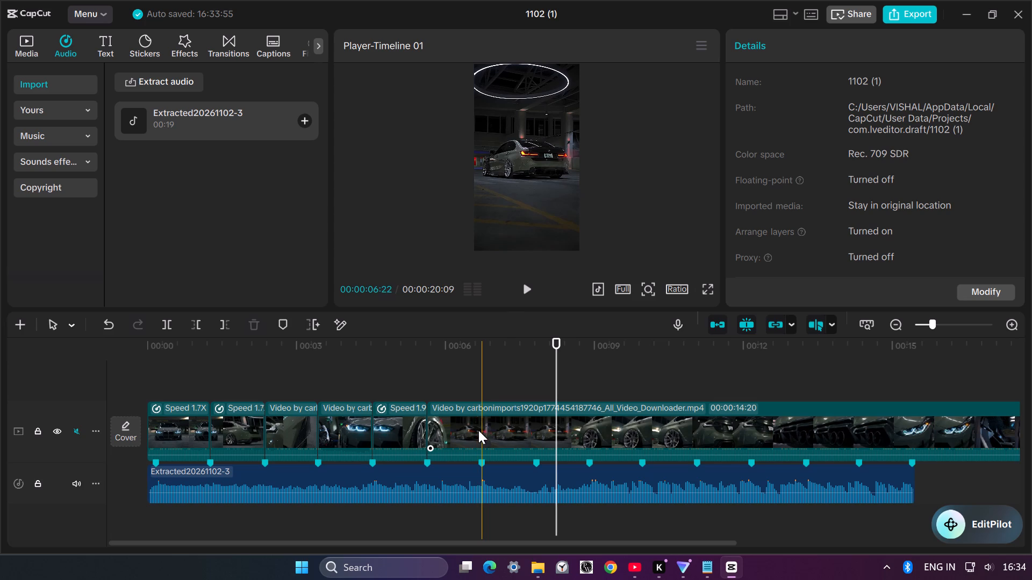
Split the last long clip at 00:00:07:19, during the rear view shot of the car.
{"action": "left_click", "coordinate": [461, 434]}
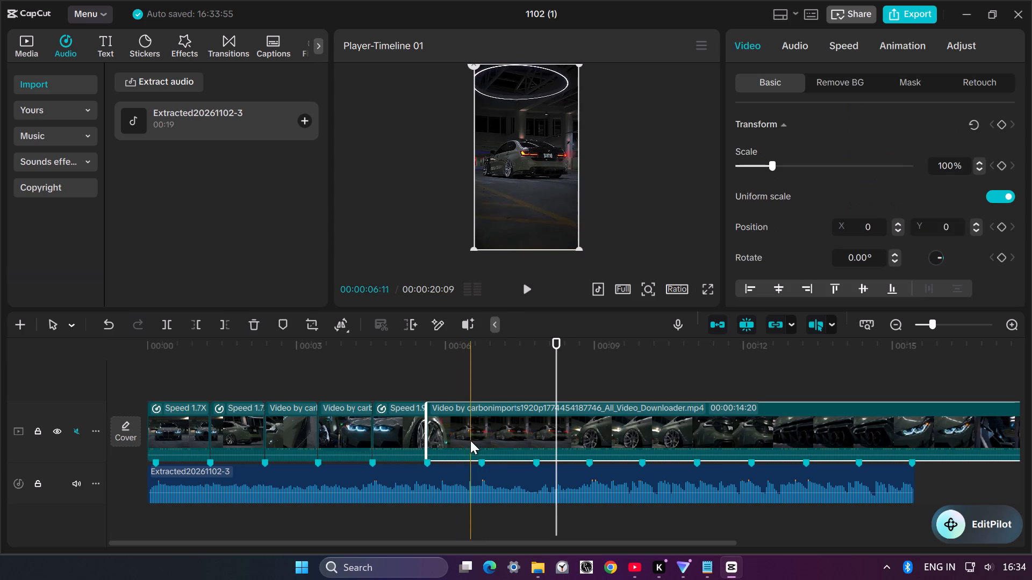
{"action": "left_click", "coordinate": [527, 451]}
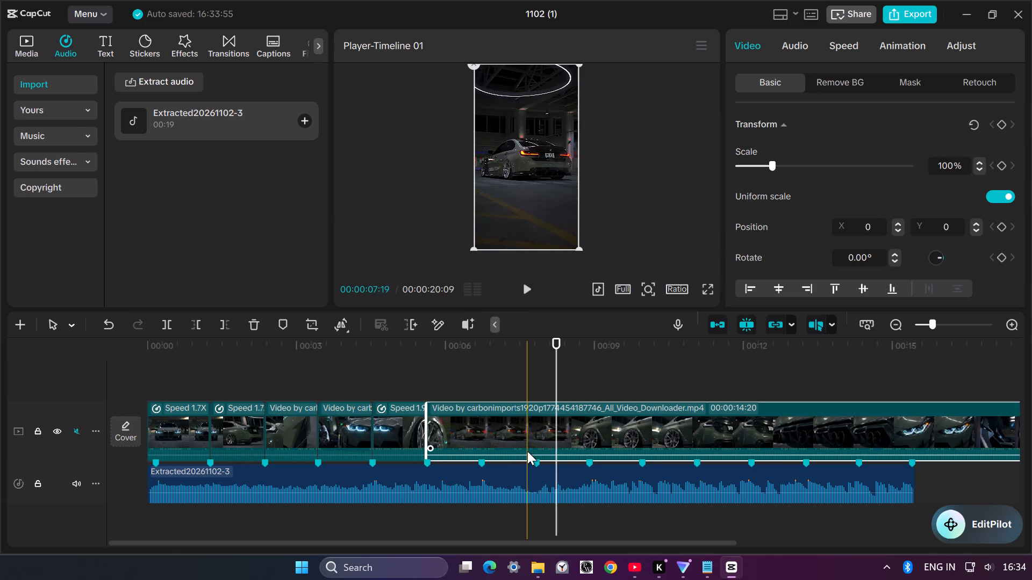
{"action": "left_click", "coordinate": [527, 373]}
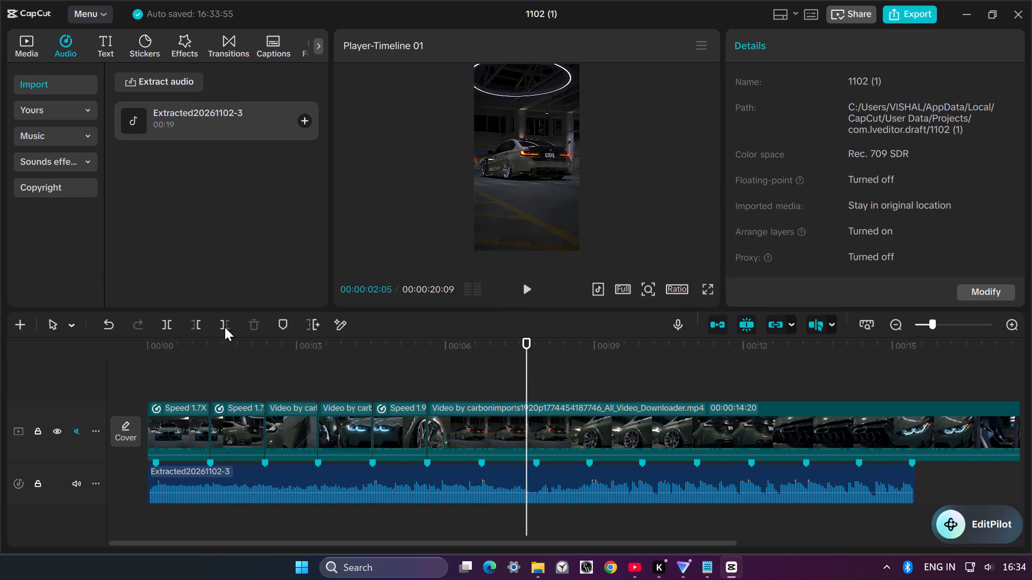
{"action": "left_click", "coordinate": [164, 327]}
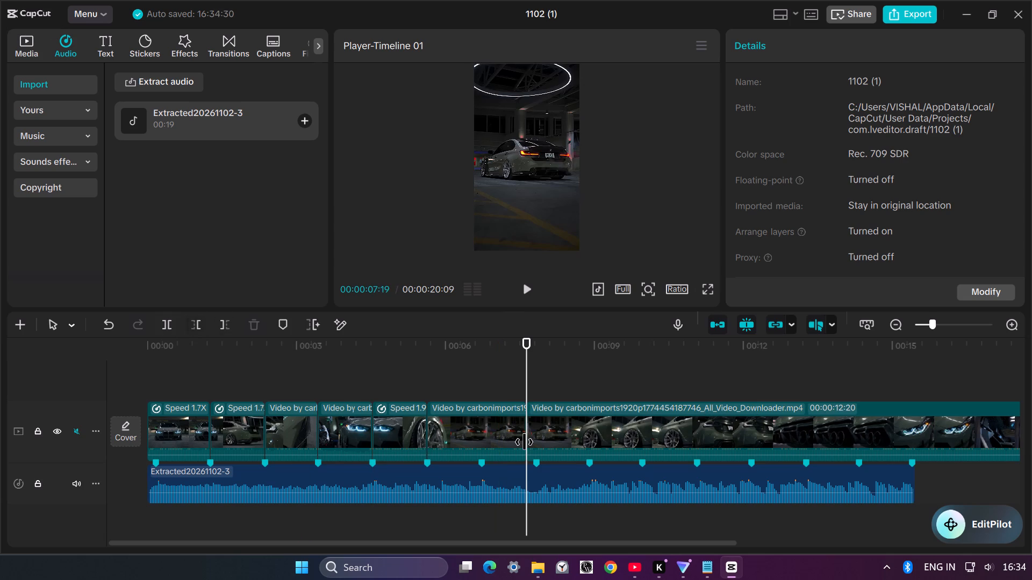
Speed up the clip before the new split to 1.80x so that it ends at the seventh beat marker.
{"action": "left_click", "coordinate": [505, 431]}
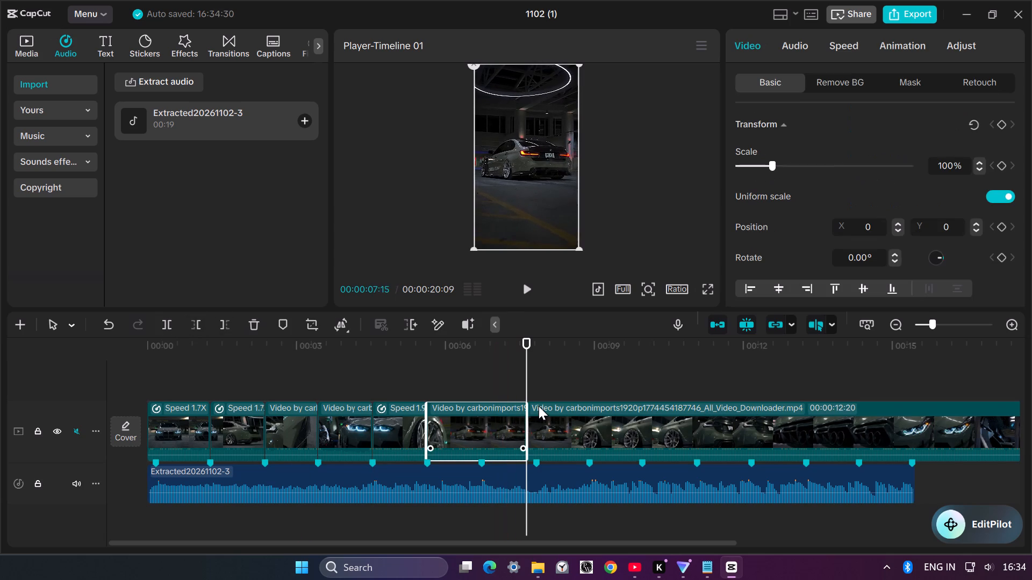
{"action": "left_click", "coordinate": [849, 44]}
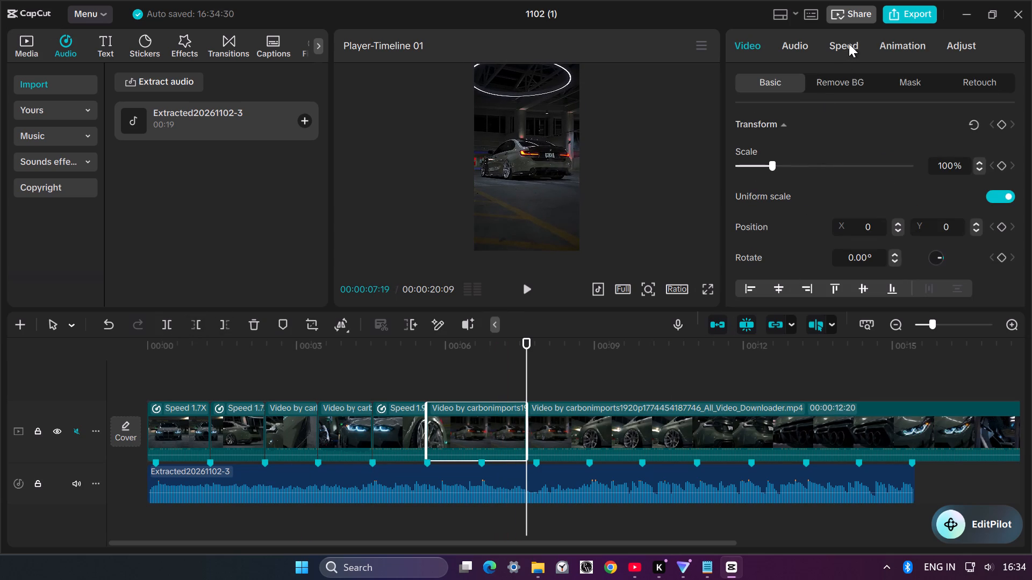
{"action": "left_click", "coordinate": [778, 142]}
{"action": "left_click_drag", "start_coordinate": [778, 142], "coordinate": [784, 143]}
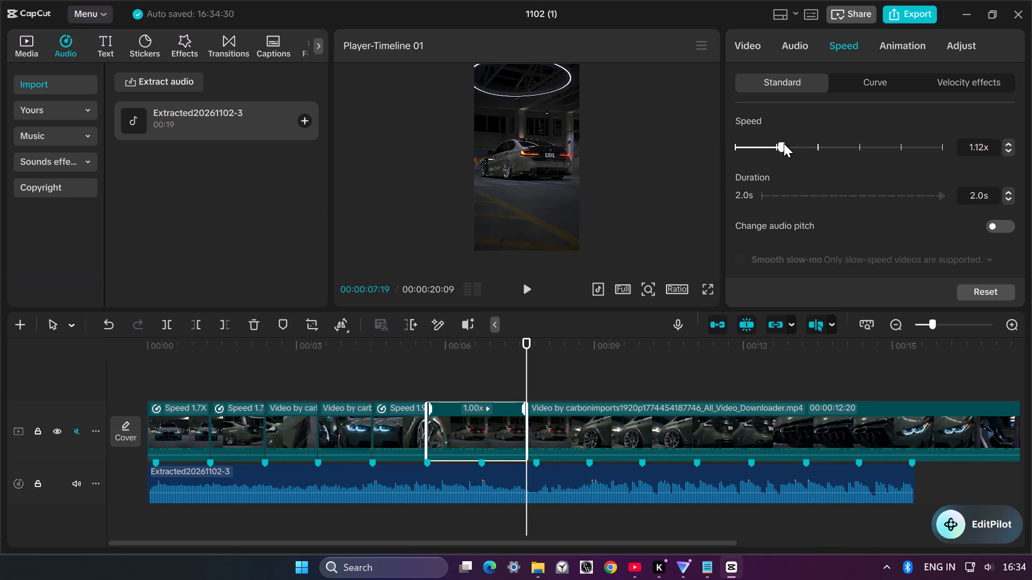
{"action": "left_click_drag", "start_coordinate": [784, 143], "coordinate": [809, 160]}
{"action": "left_click", "coordinate": [809, 160]}
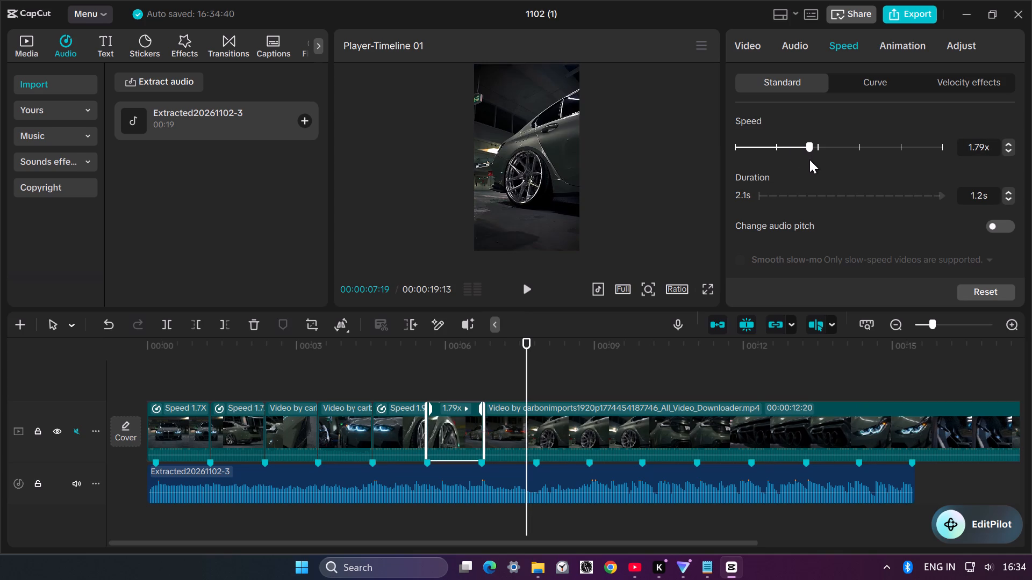
{"action": "left_click", "coordinate": [809, 148]}
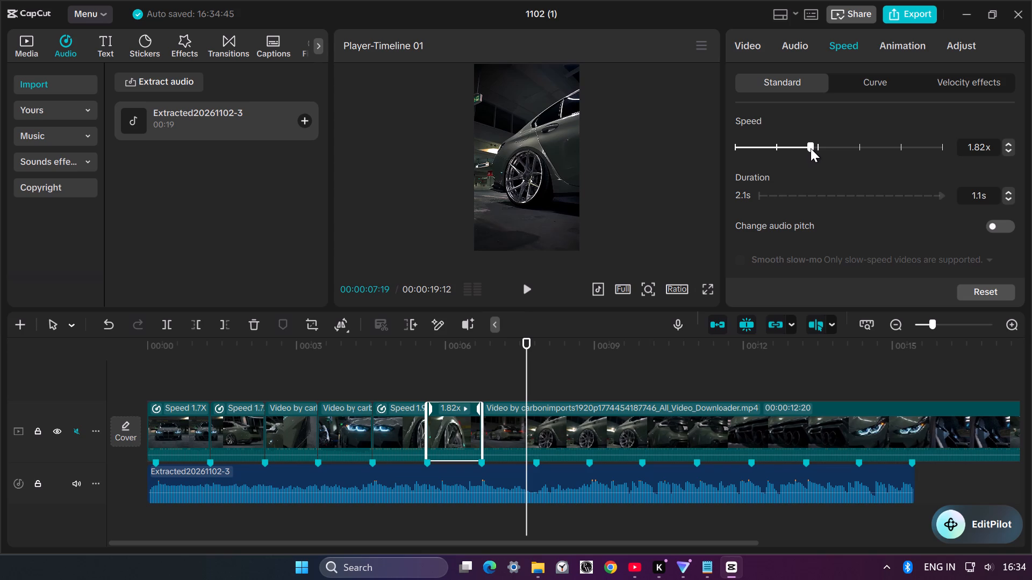
{"action": "left_click", "coordinate": [811, 148]}
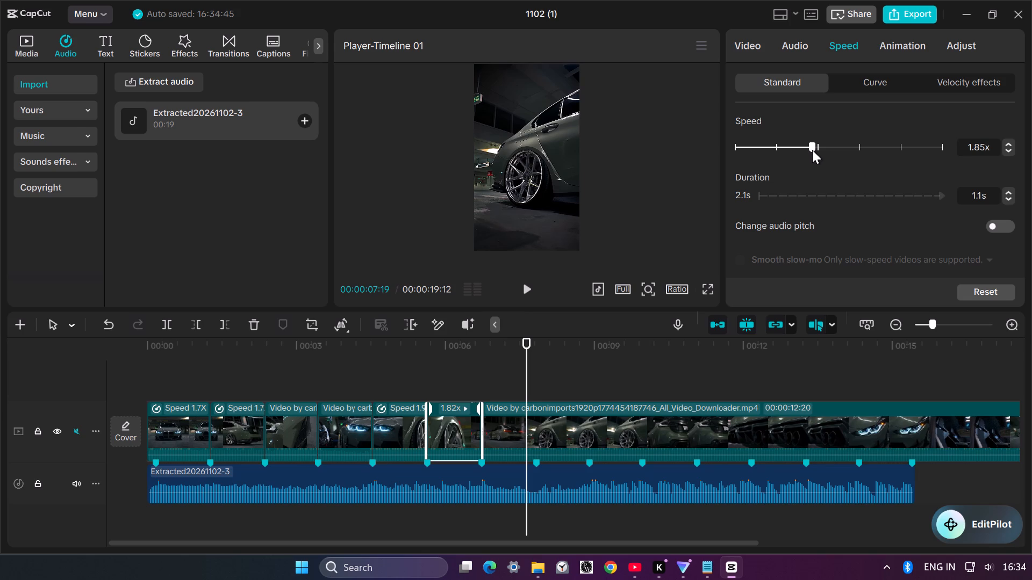
{"action": "left_click", "coordinate": [812, 150]}
{"action": "left_click", "coordinate": [812, 150]}
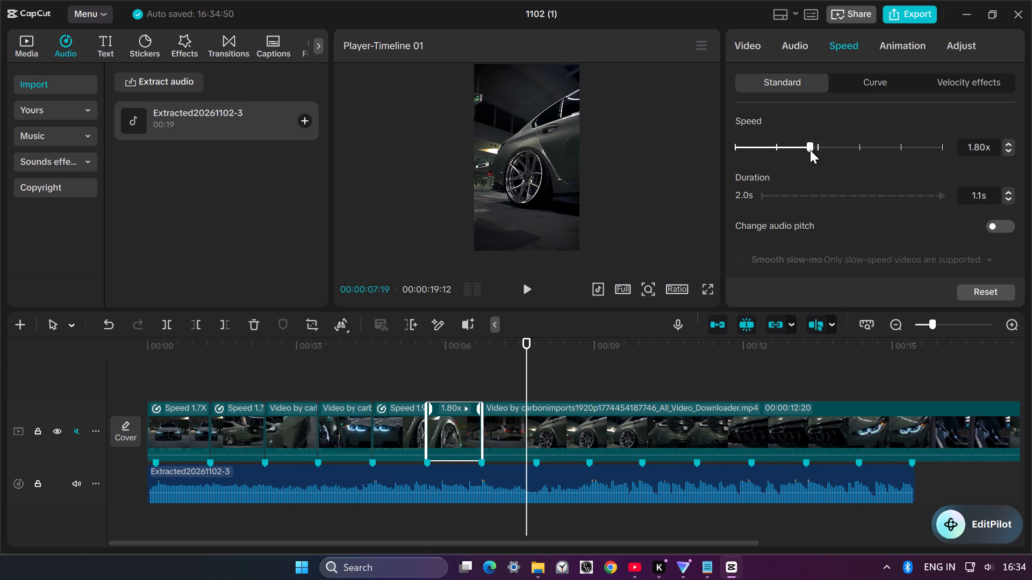
{"action": "left_click", "coordinate": [689, 216]}
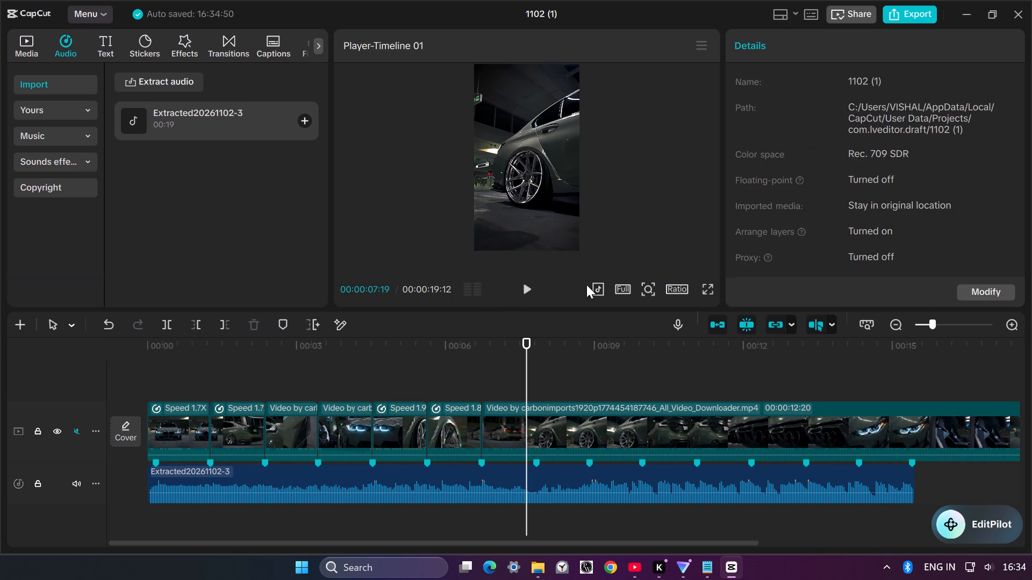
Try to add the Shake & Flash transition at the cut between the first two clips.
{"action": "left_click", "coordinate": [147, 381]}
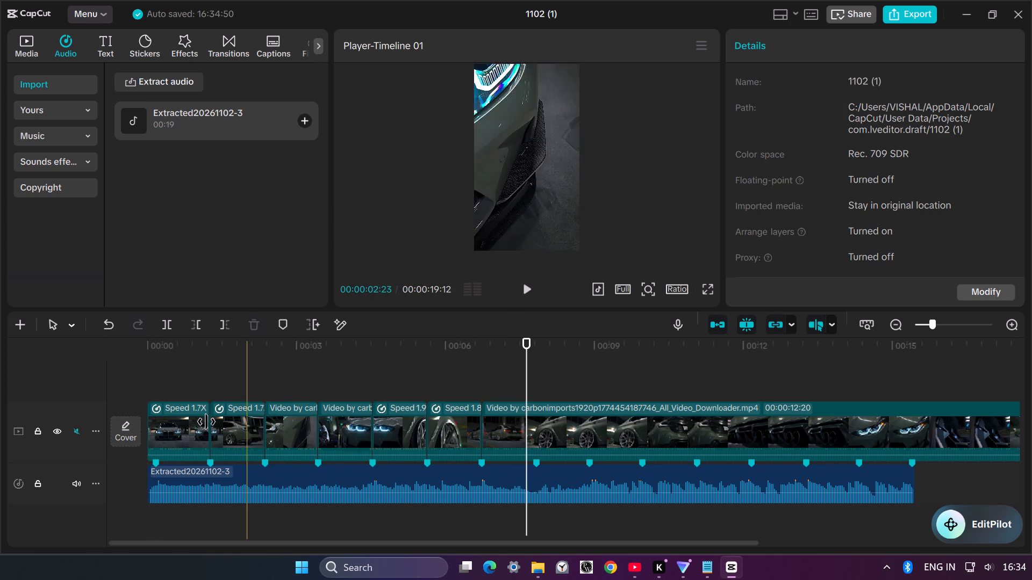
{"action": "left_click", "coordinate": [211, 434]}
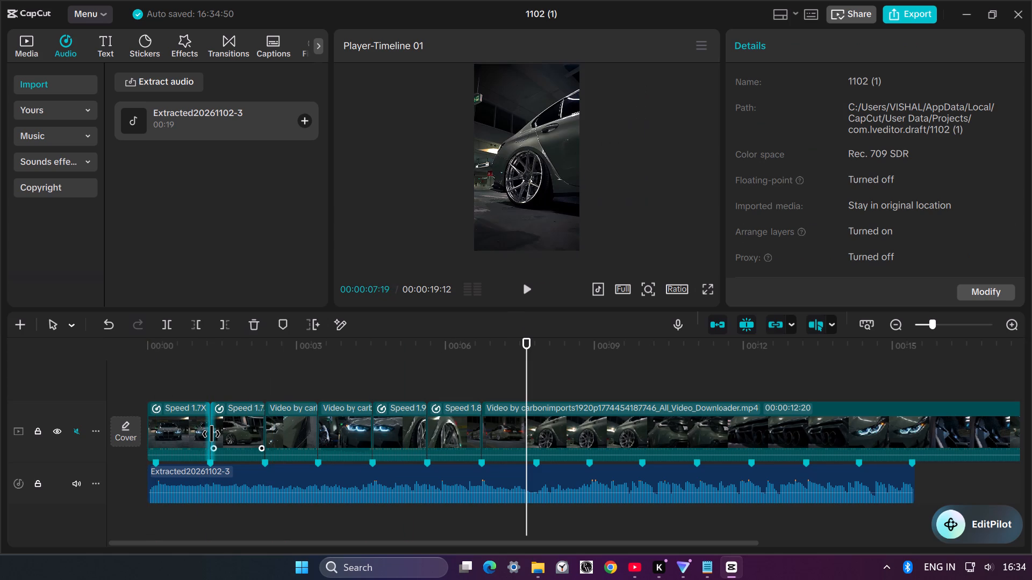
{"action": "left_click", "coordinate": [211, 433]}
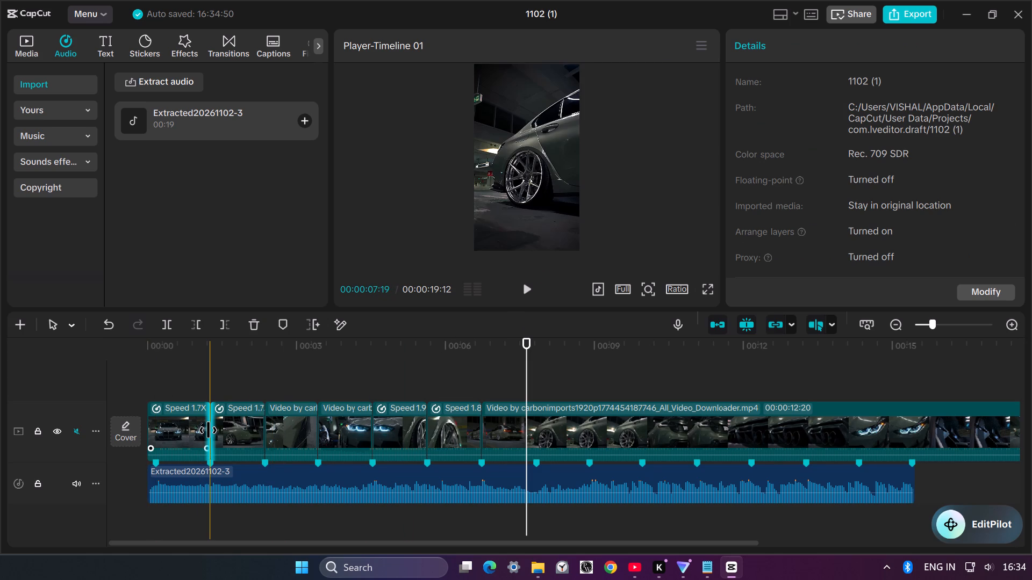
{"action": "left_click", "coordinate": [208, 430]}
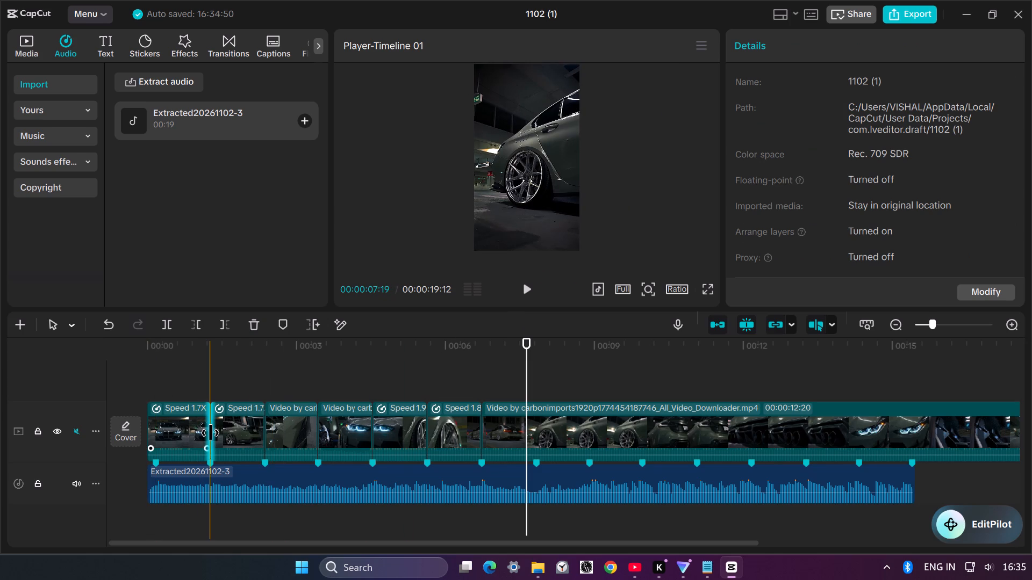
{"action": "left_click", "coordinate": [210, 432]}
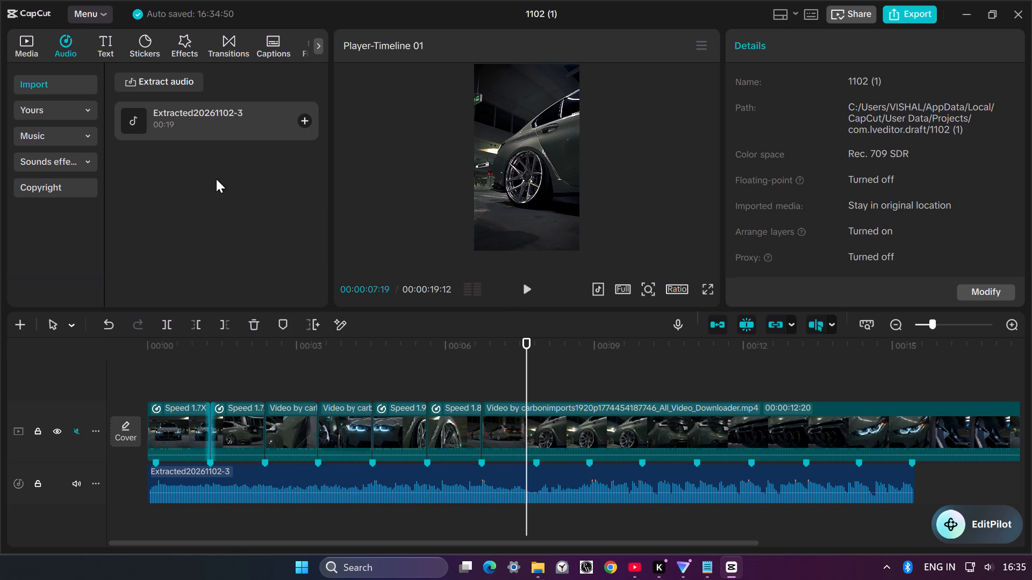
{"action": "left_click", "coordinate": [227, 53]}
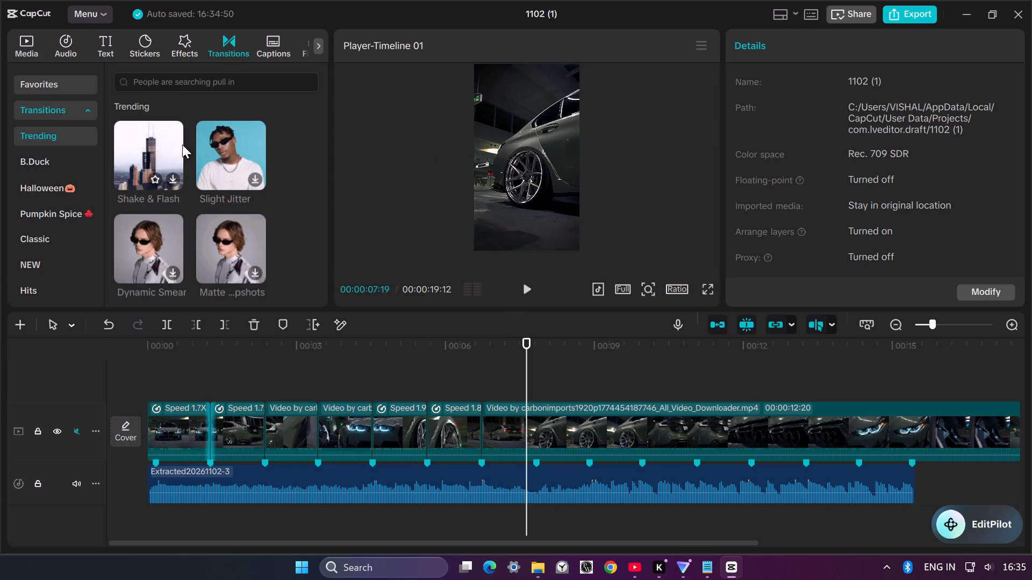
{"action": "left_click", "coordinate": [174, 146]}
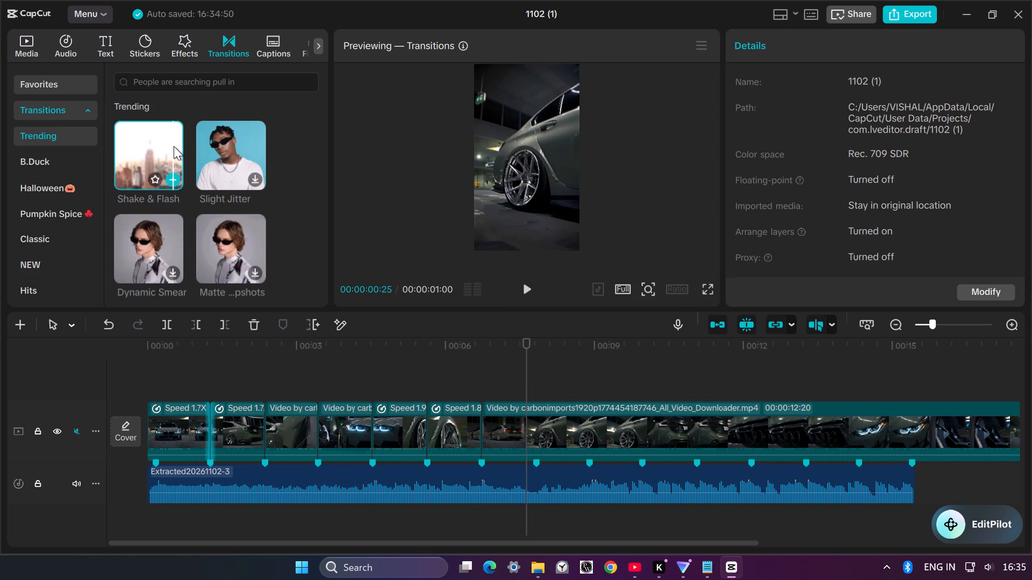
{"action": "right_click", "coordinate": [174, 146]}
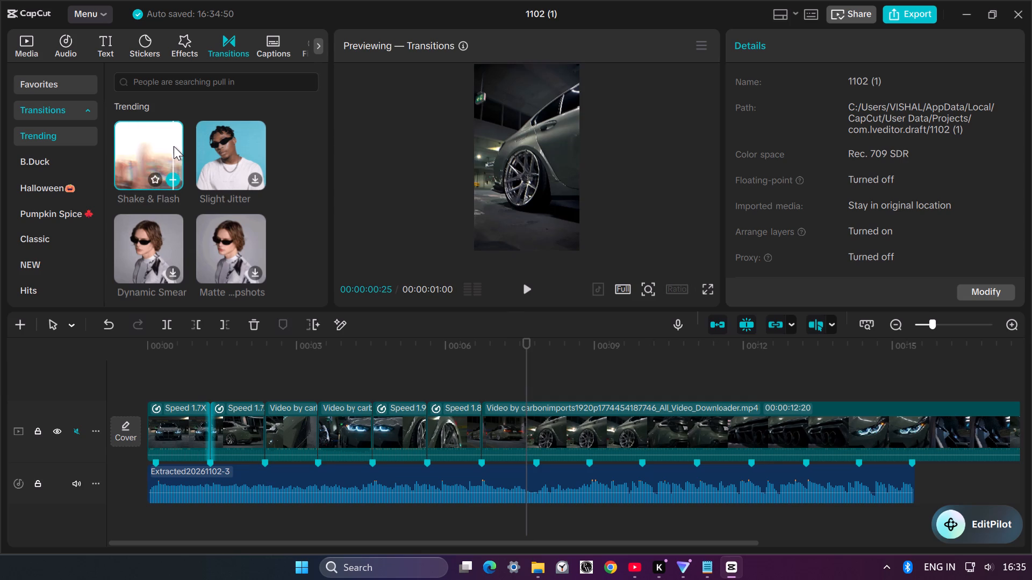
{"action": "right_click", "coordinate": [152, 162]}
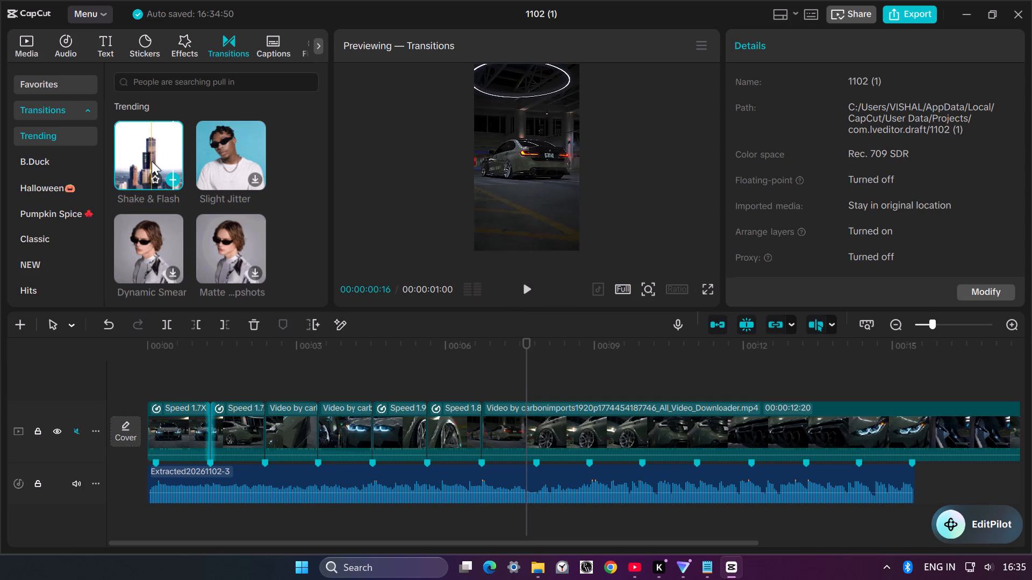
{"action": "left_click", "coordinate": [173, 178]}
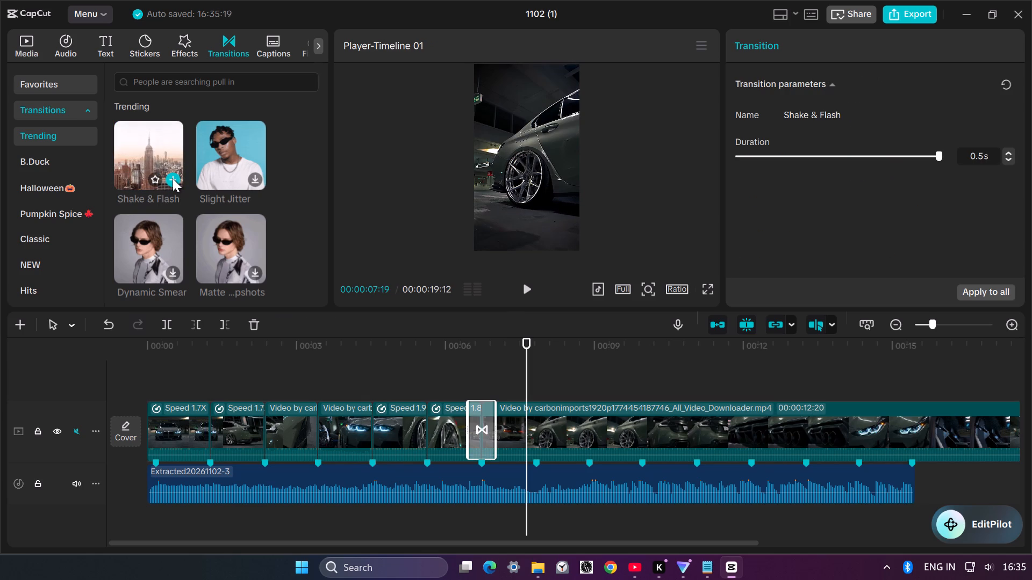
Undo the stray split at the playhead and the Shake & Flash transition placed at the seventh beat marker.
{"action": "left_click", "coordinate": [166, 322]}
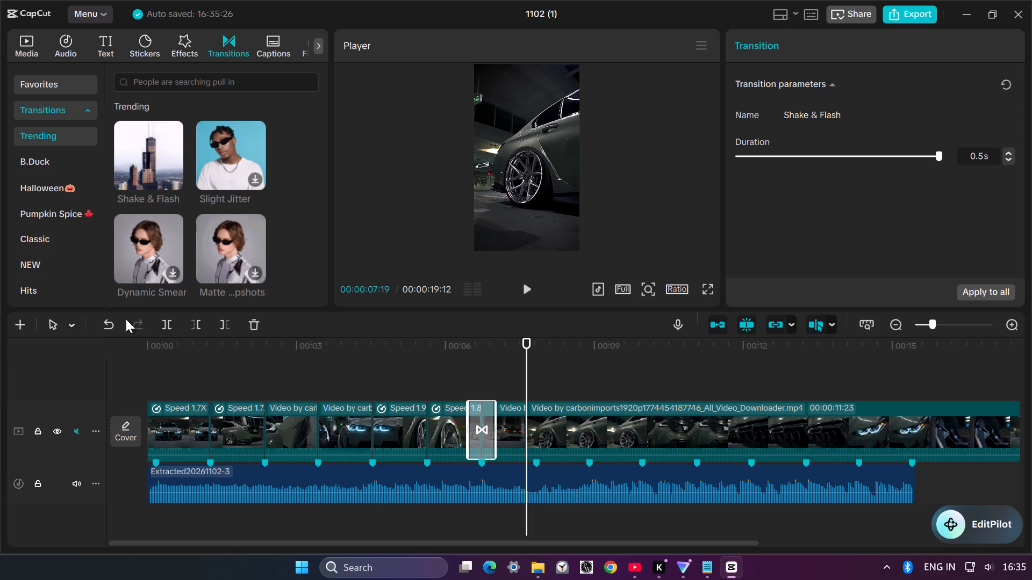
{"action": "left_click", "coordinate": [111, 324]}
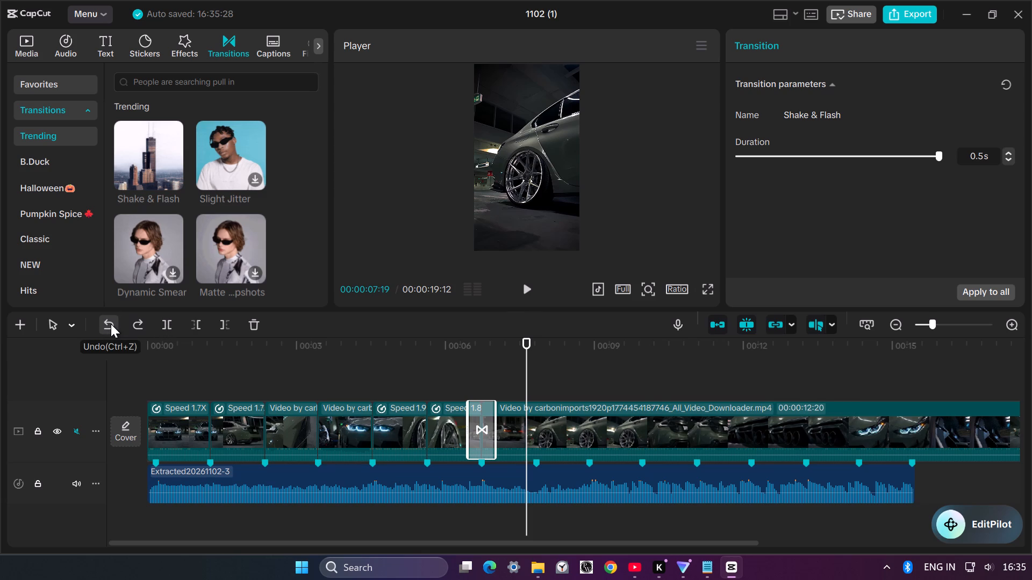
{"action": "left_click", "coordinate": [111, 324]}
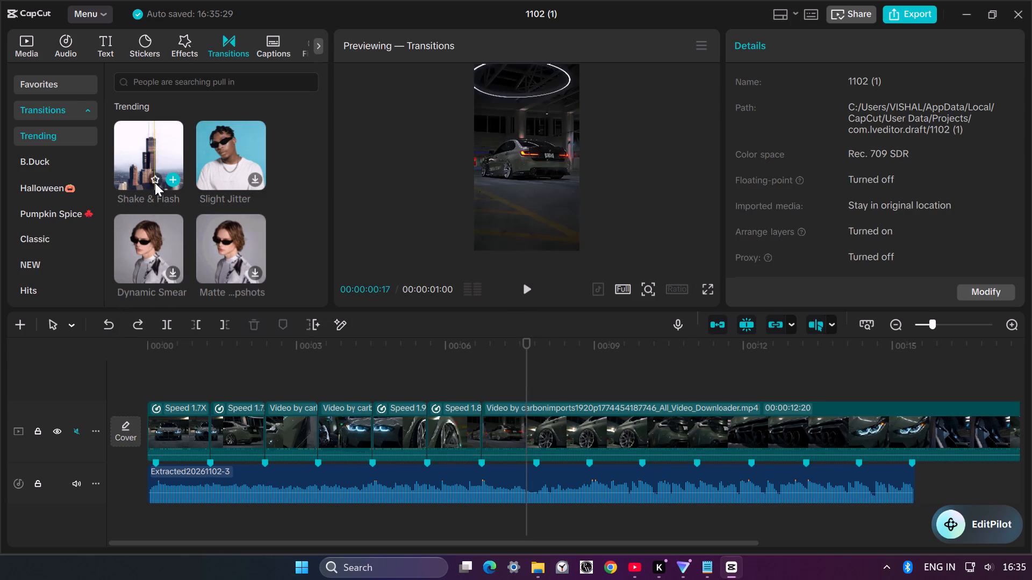
Add the Shake & Flash transition at the cut between the first two clips, with the playhead at 00:00:01:08.
{"action": "left_click", "coordinate": [207, 426]}
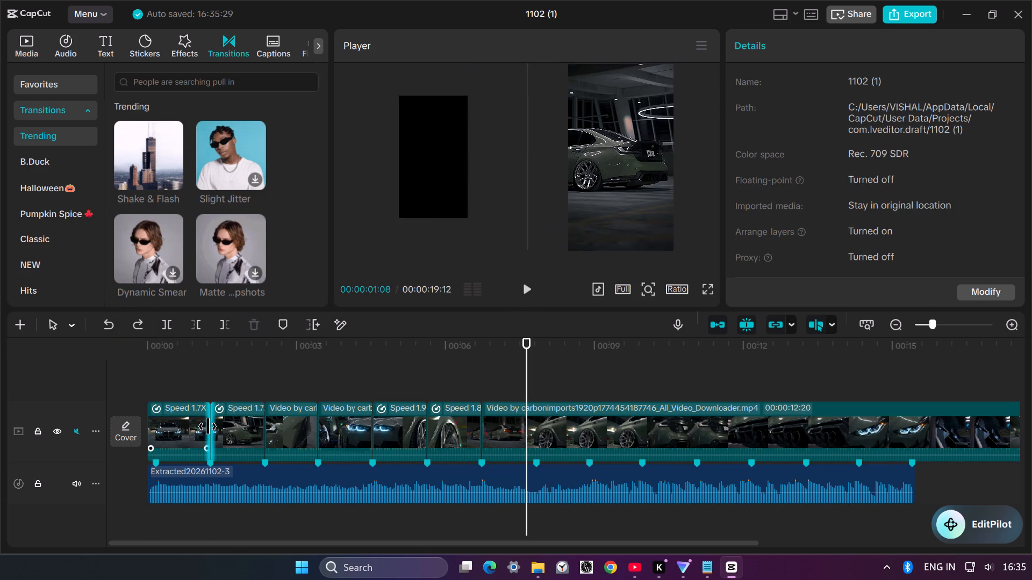
{"action": "left_click", "coordinate": [210, 388]}
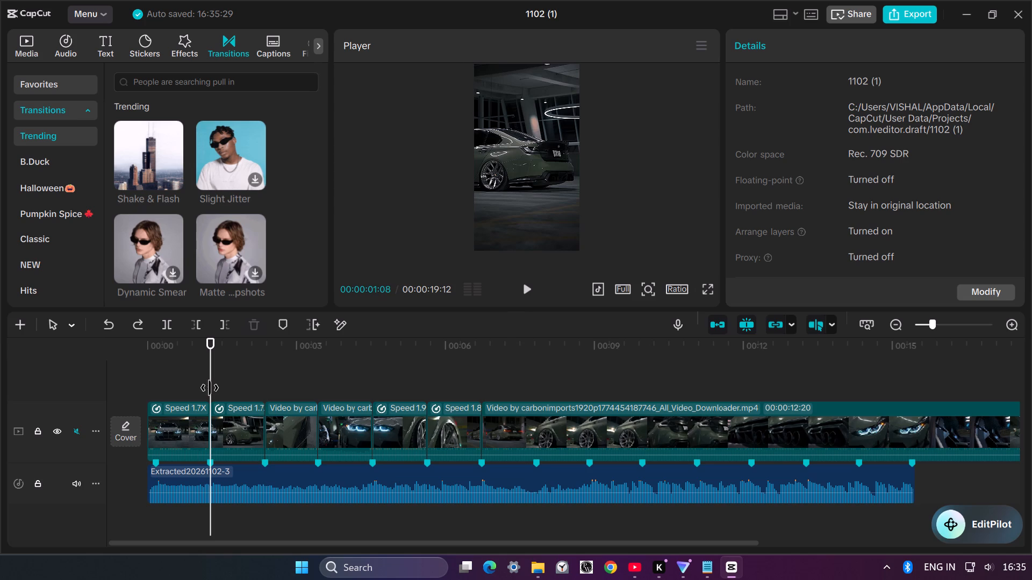
{"action": "left_click", "coordinate": [145, 163]}
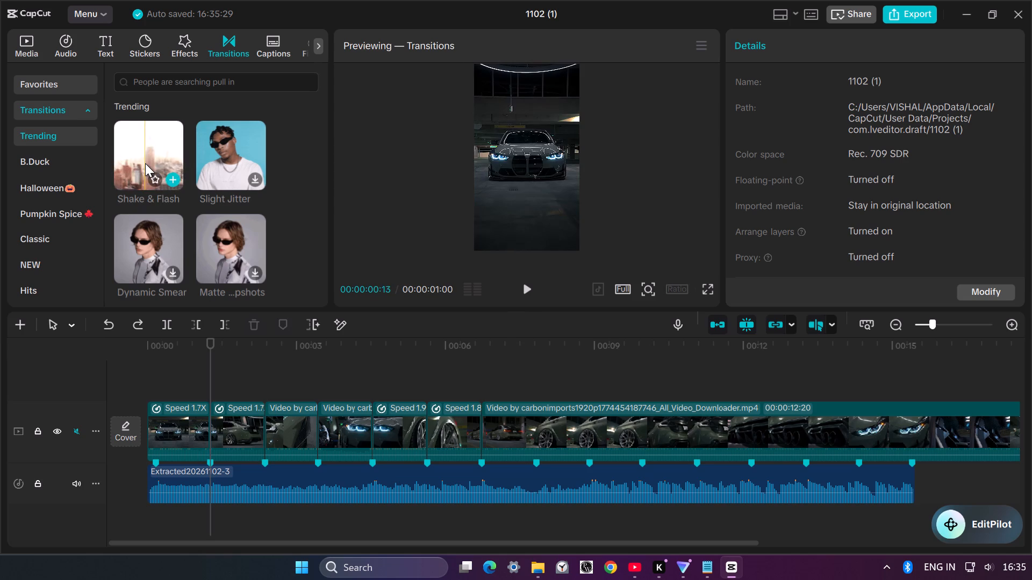
{"action": "double_click", "coordinate": [171, 184]}
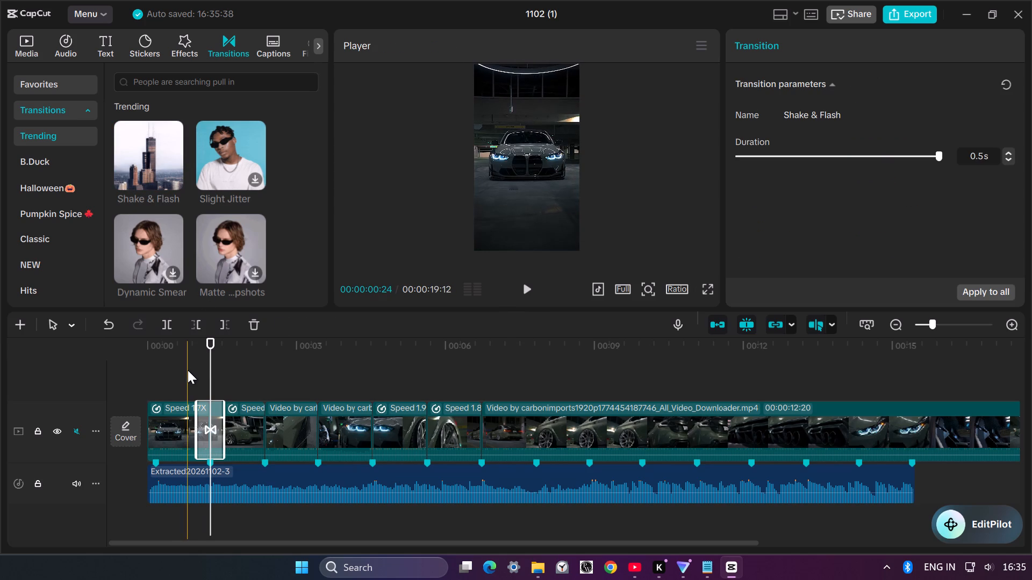
{"action": "left_click", "coordinate": [161, 158]}
{"action": "left_click", "coordinate": [161, 158]}
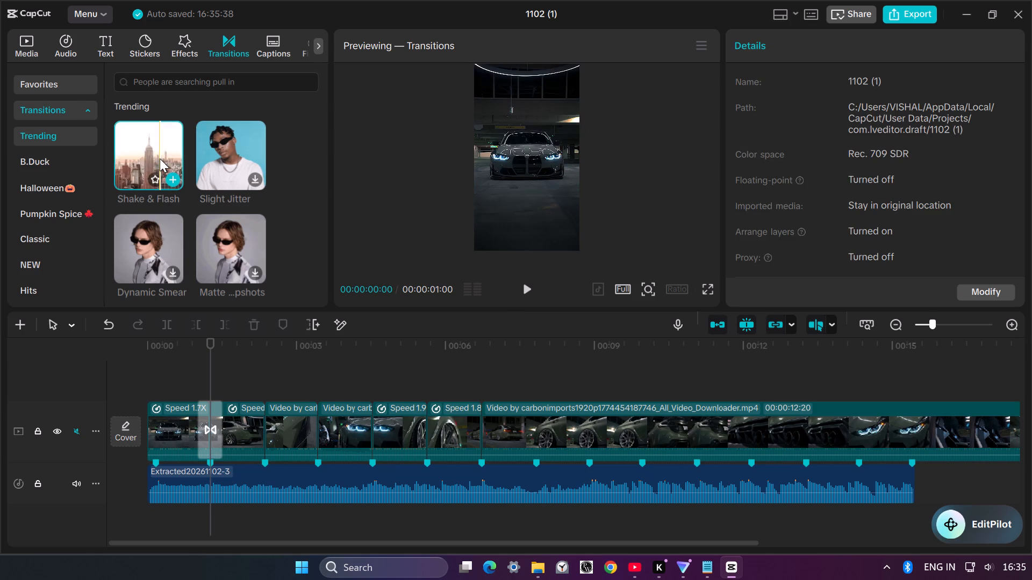
{"action": "scroll", "coordinate": [160, 158], "scroll_direction": "down", "scroll_amount": 1}
{"action": "scroll", "coordinate": [160, 158], "scroll_direction": "up", "scroll_amount": 1}
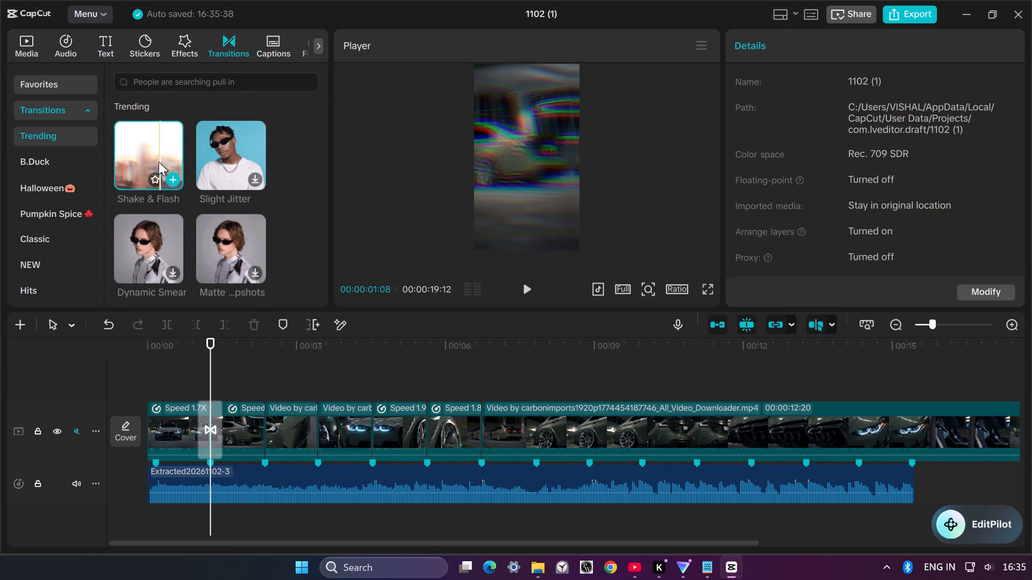
Shorten the Shake & Flash transition between the first two clips to 0.2 s.
{"action": "double_click", "coordinate": [205, 413]}
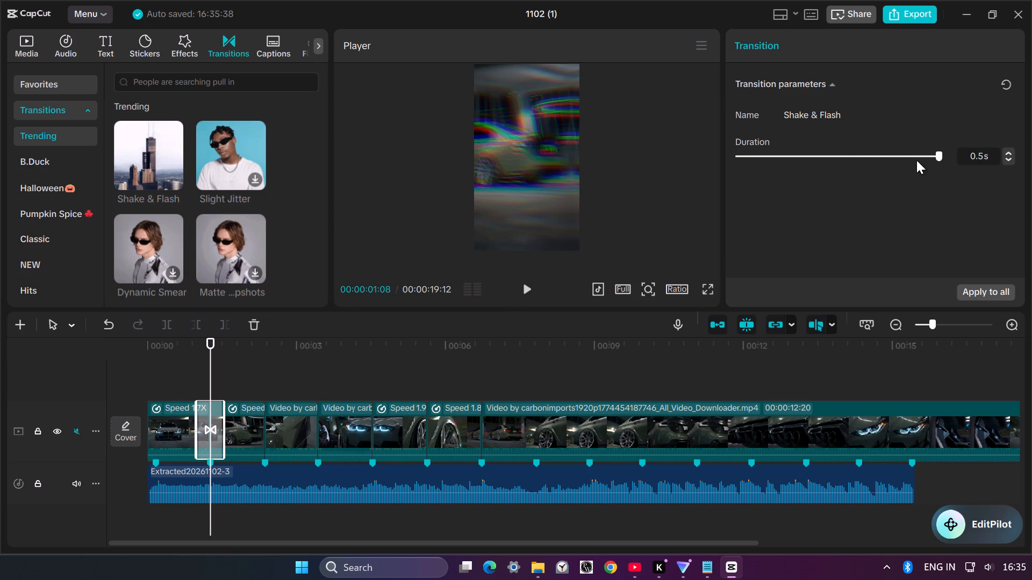
{"action": "left_click_drag", "start_coordinate": [938, 156], "coordinate": [809, 193]}
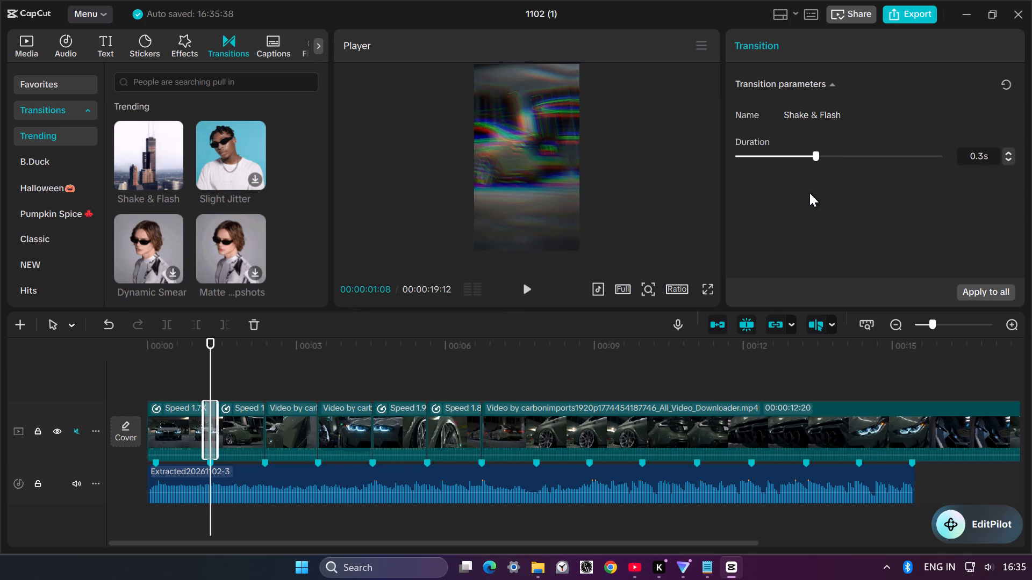
{"action": "left_click_drag", "start_coordinate": [809, 193], "coordinate": [802, 195]}
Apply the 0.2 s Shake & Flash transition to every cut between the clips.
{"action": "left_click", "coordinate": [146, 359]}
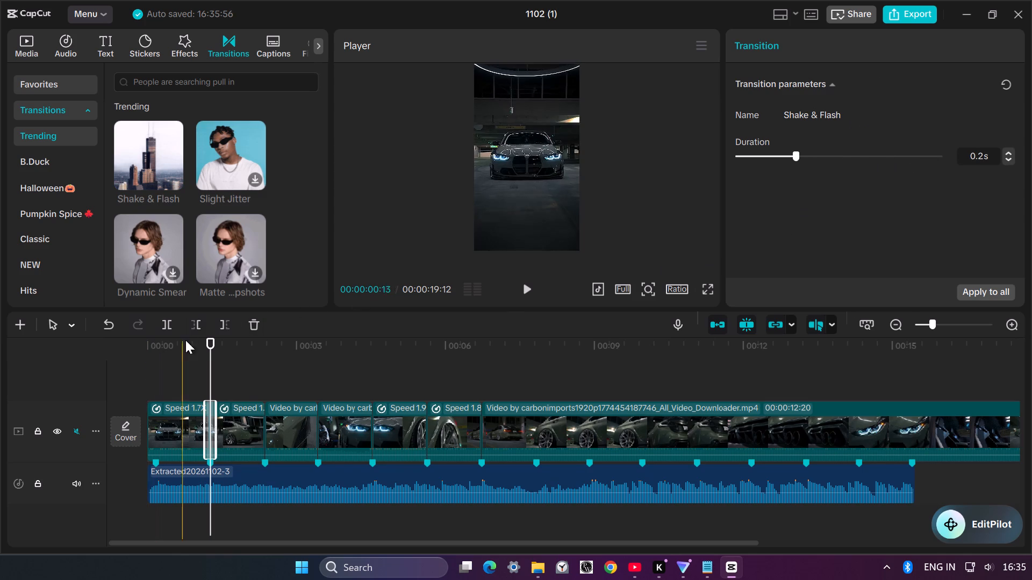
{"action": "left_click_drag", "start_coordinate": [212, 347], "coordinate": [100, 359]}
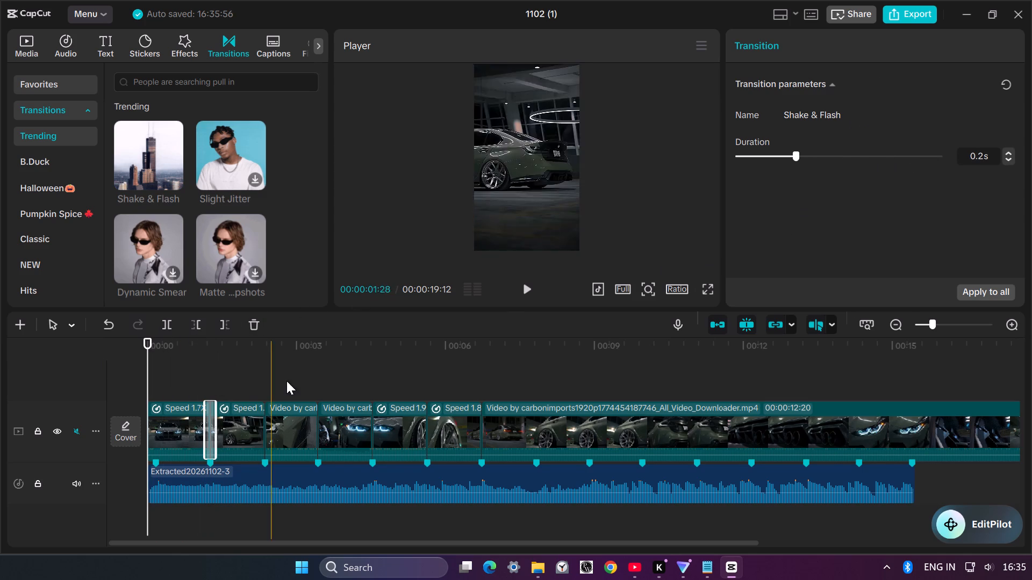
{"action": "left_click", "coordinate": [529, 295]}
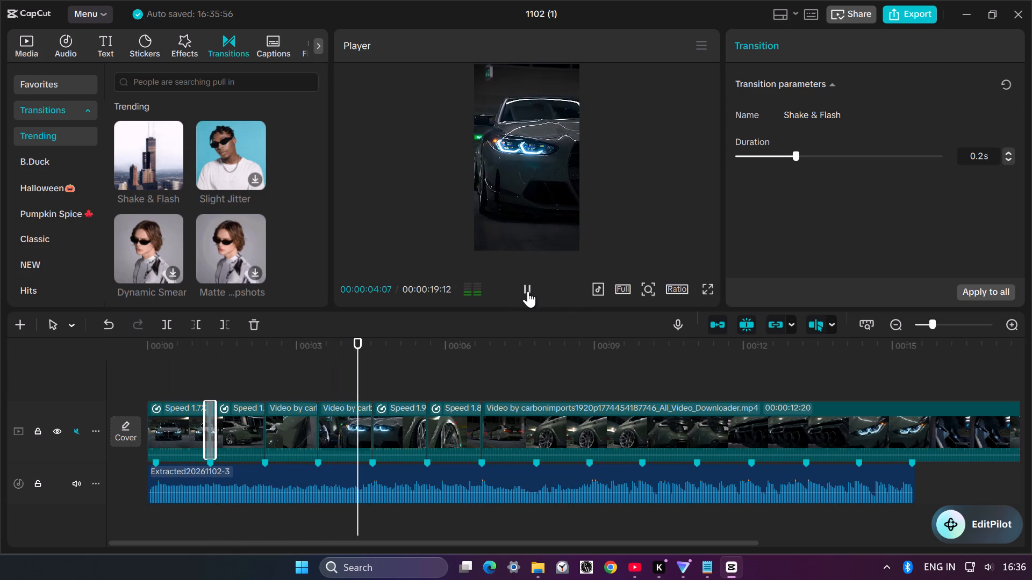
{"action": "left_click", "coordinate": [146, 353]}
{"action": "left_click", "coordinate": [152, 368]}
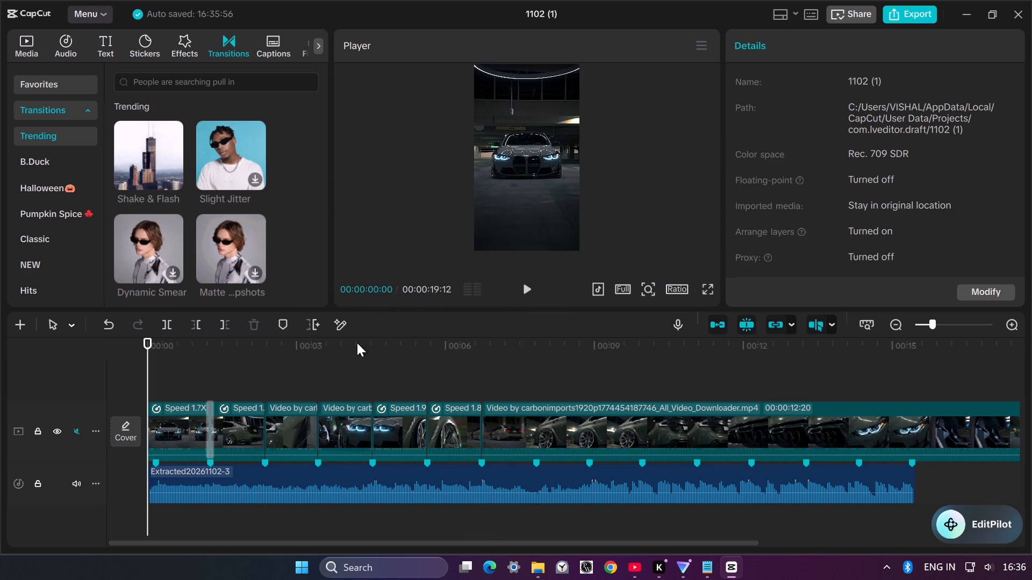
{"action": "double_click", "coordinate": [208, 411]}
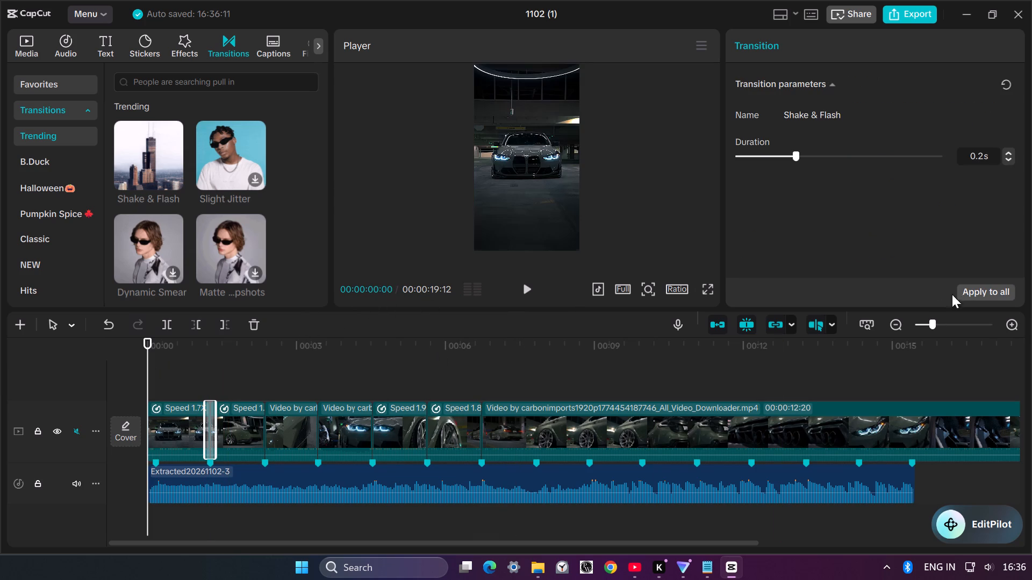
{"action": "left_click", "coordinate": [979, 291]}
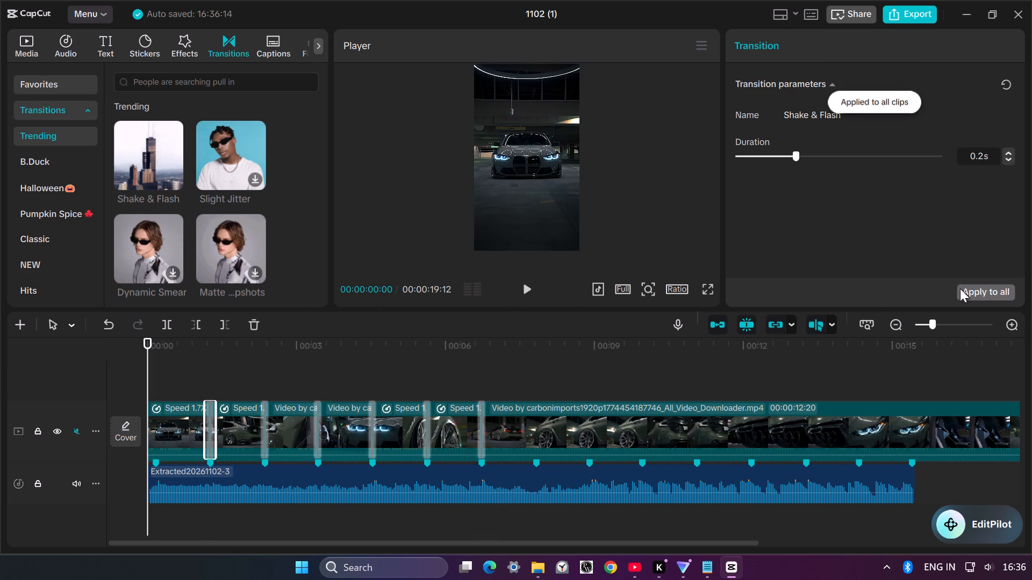
Shorten the Shake & Flash transition between the first two clips to 0.1 s and apply it to all cuts.
{"action": "left_click", "coordinate": [528, 288]}
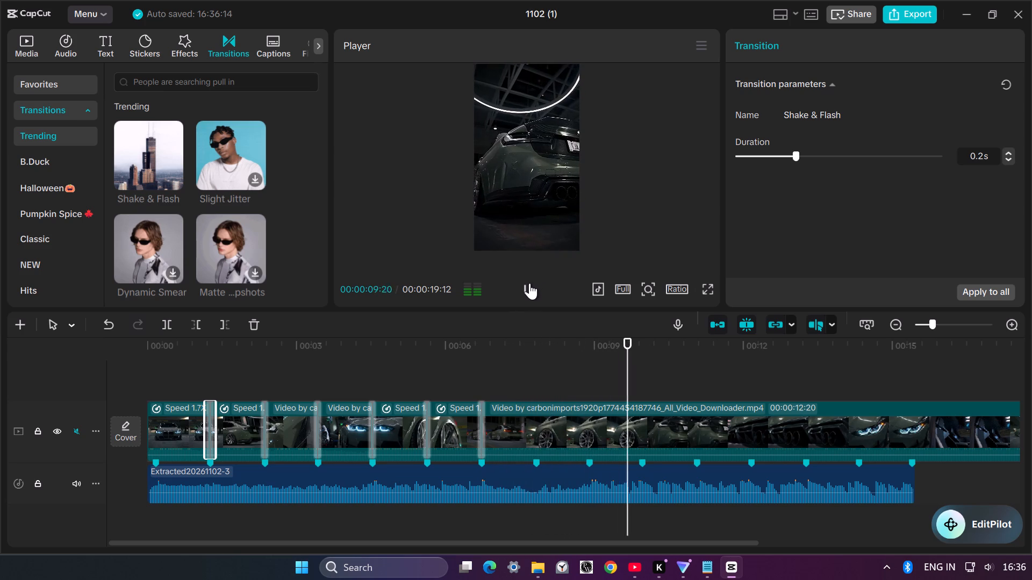
{"action": "left_click", "coordinate": [157, 374]}
{"action": "left_click", "coordinate": [146, 371]}
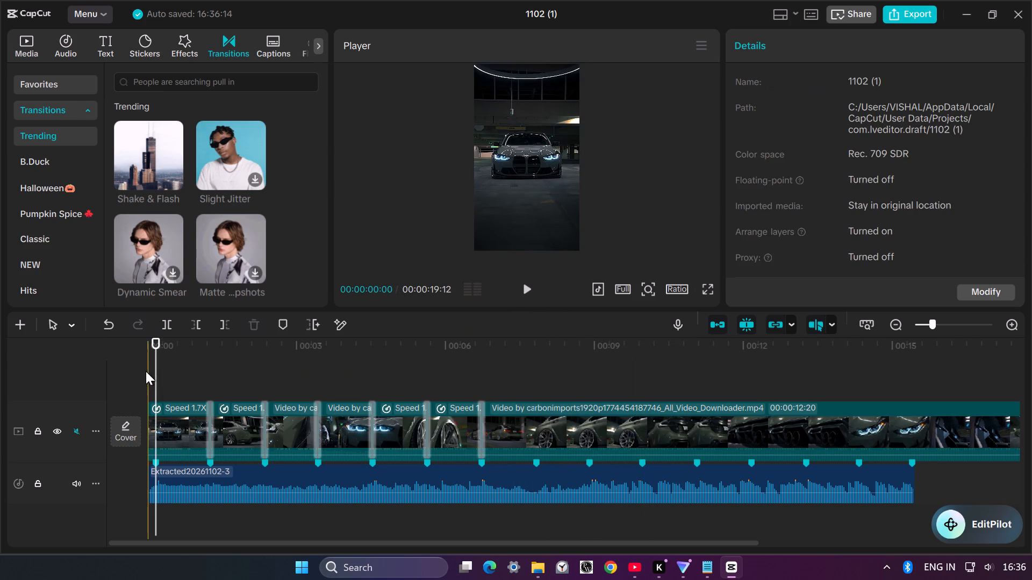
{"action": "left_click", "coordinate": [148, 369]}
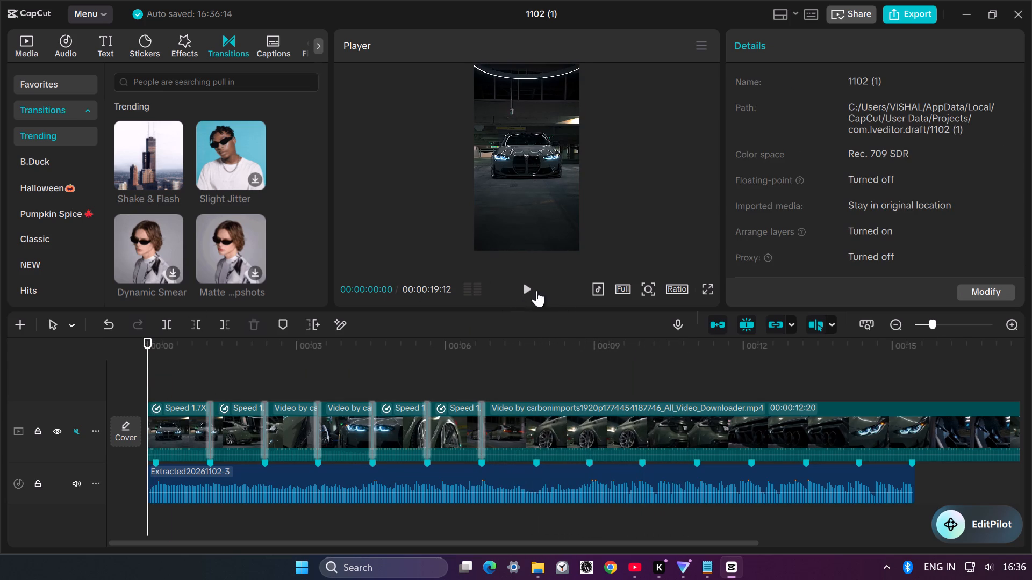
{"action": "left_click", "coordinate": [523, 292]}
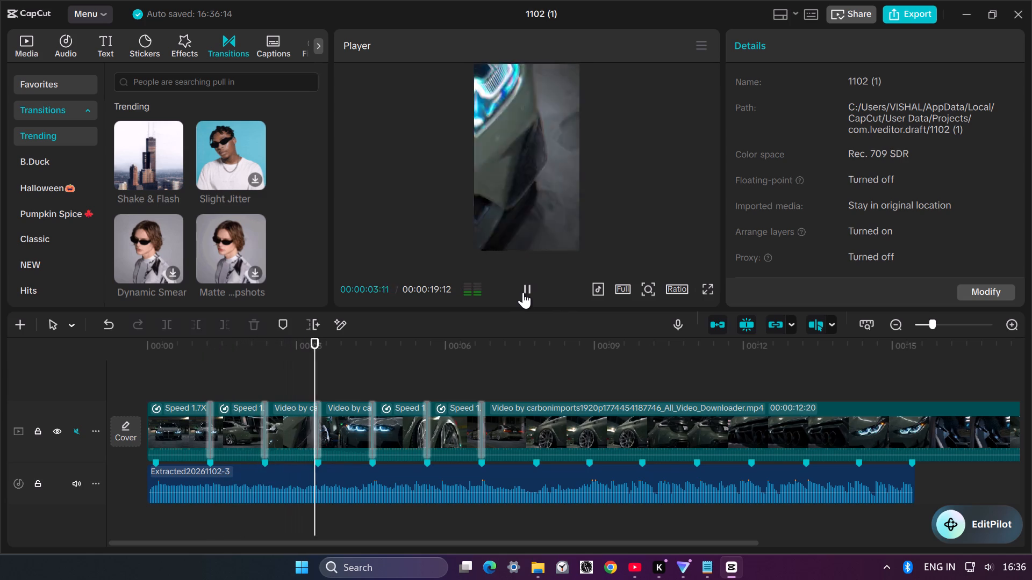
{"action": "left_click", "coordinate": [209, 437]}
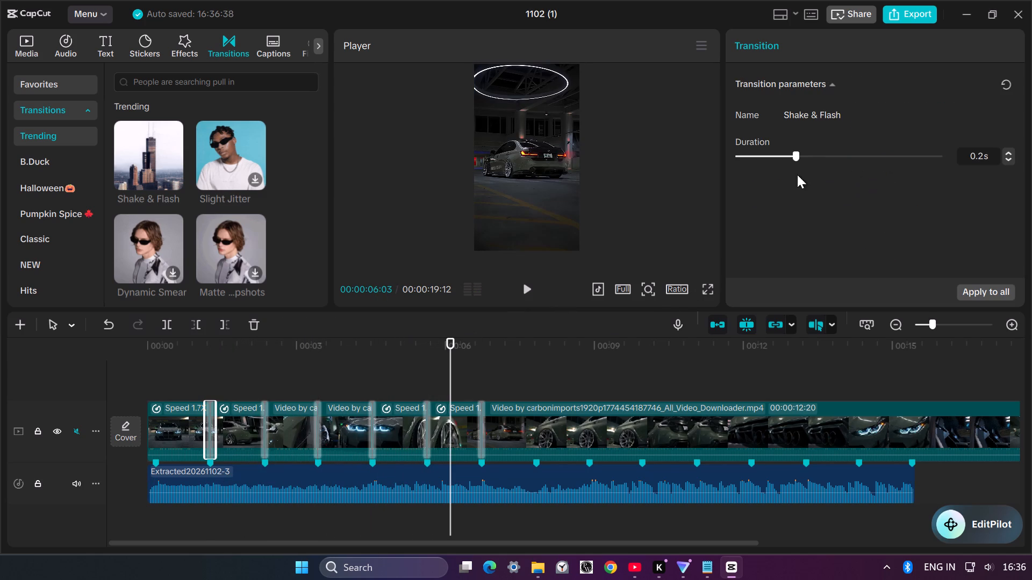
{"action": "left_click_drag", "start_coordinate": [793, 155], "coordinate": [765, 156]}
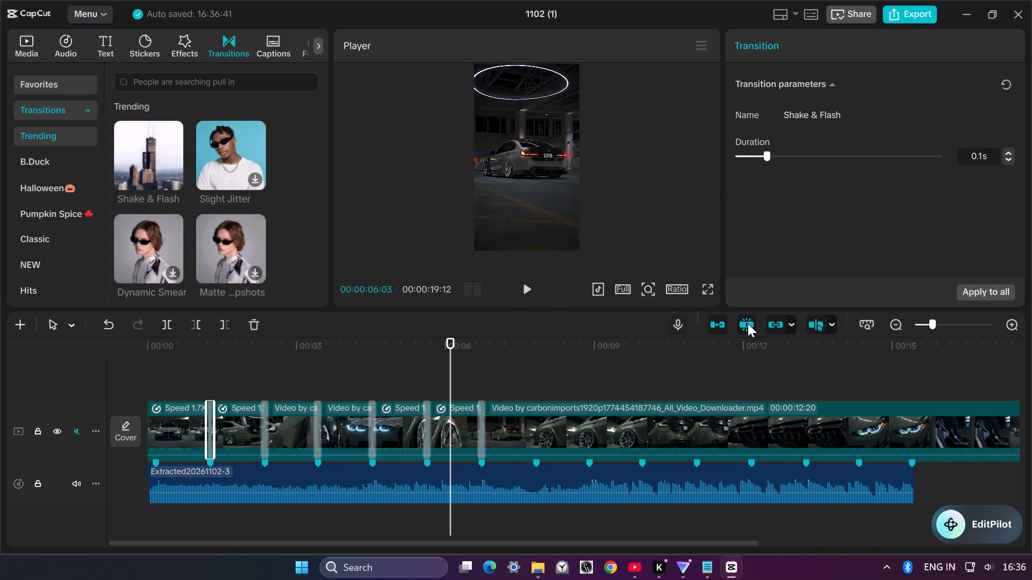
{"action": "left_click", "coordinate": [999, 297]}
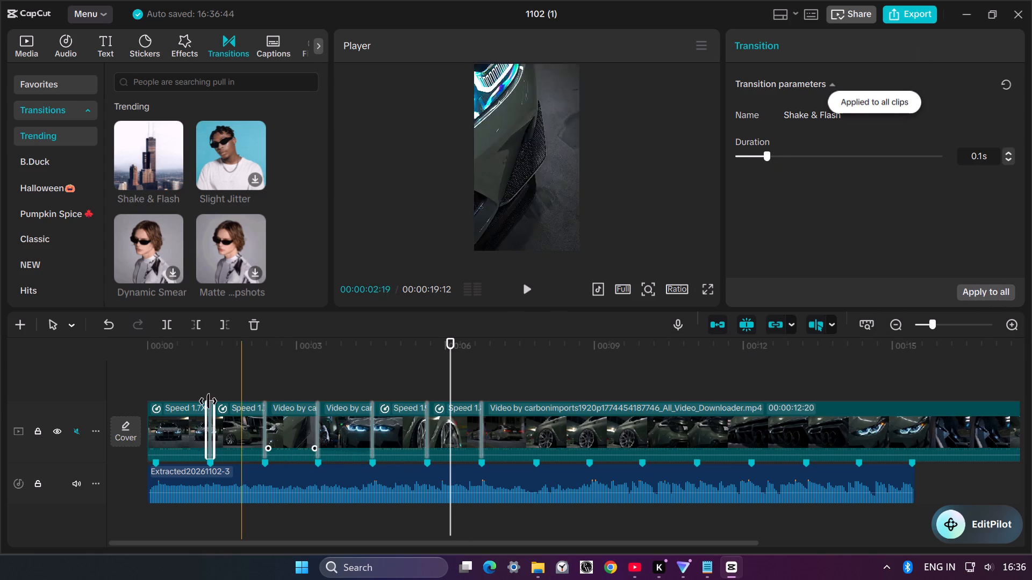
Play the edit from the start, replaying from 00:00:05:12, to check the shortened transitions against the beat markers.
{"action": "left_click", "coordinate": [153, 379]}
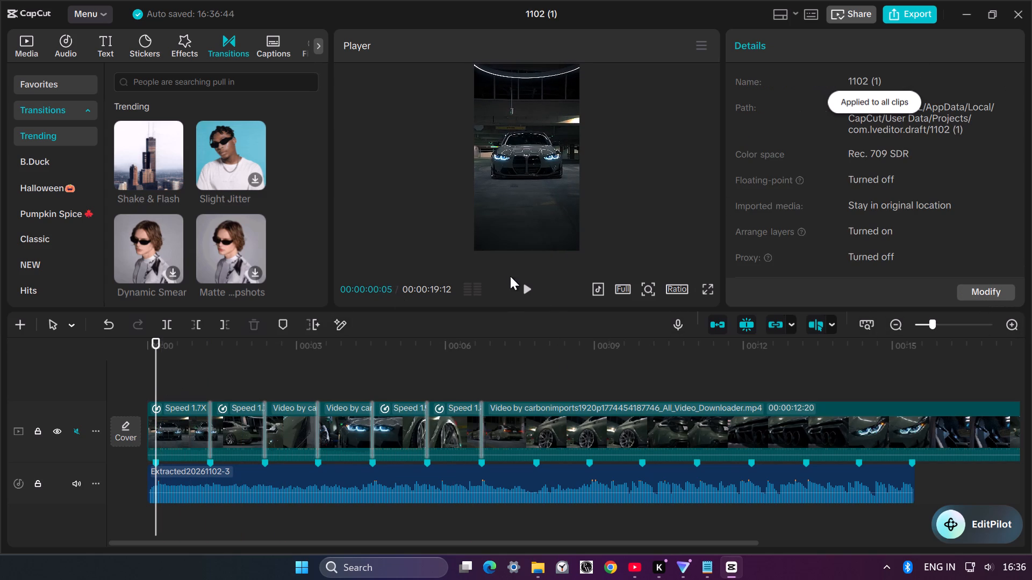
{"action": "left_click", "coordinate": [521, 285]}
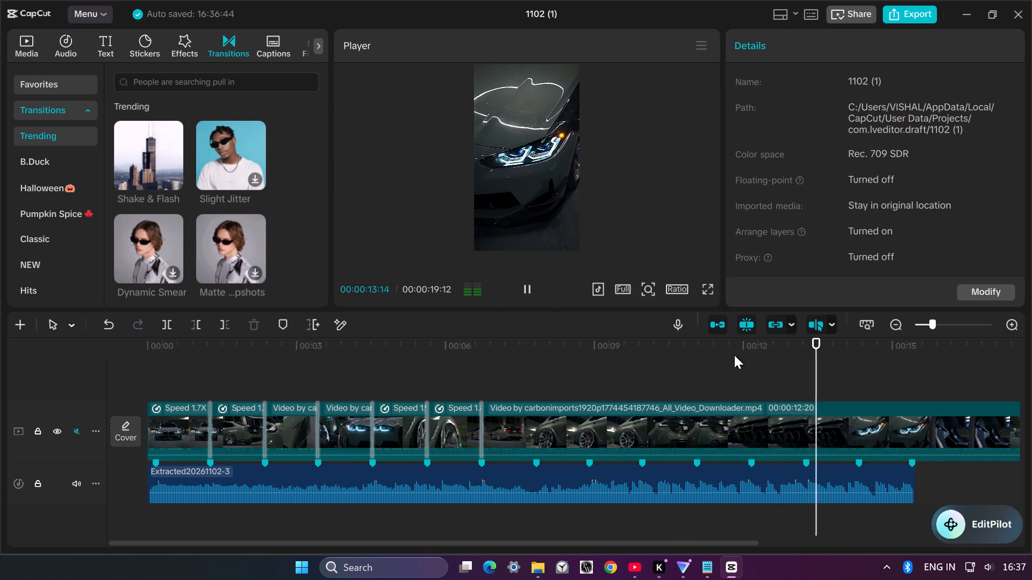
{"action": "left_click_drag", "start_coordinate": [868, 359], "coordinate": [504, 389]}
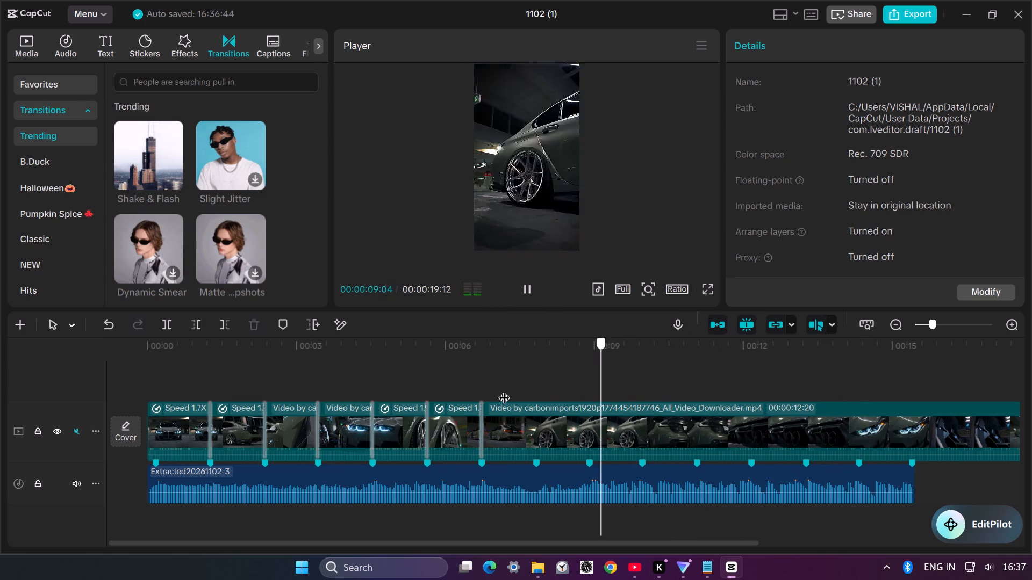
{"action": "left_click_drag", "start_coordinate": [504, 389], "coordinate": [415, 400]}
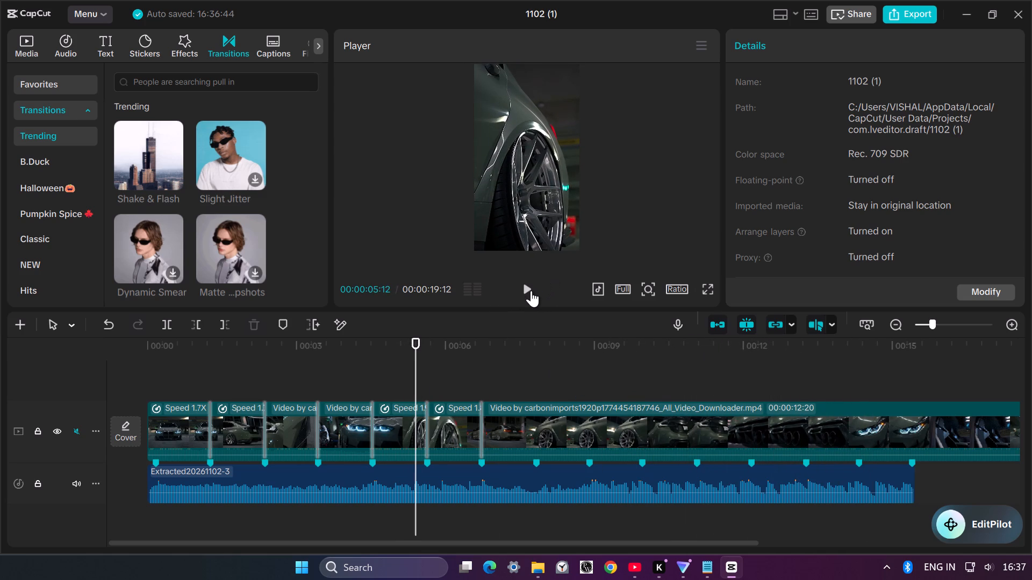
{"action": "left_click", "coordinate": [531, 291]}
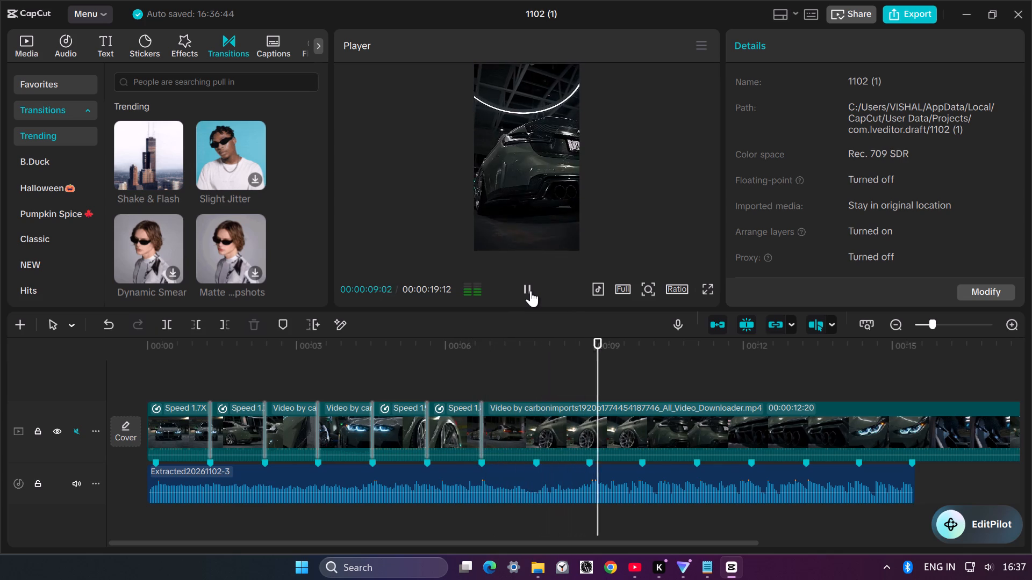
{"action": "left_click", "coordinate": [531, 291]}
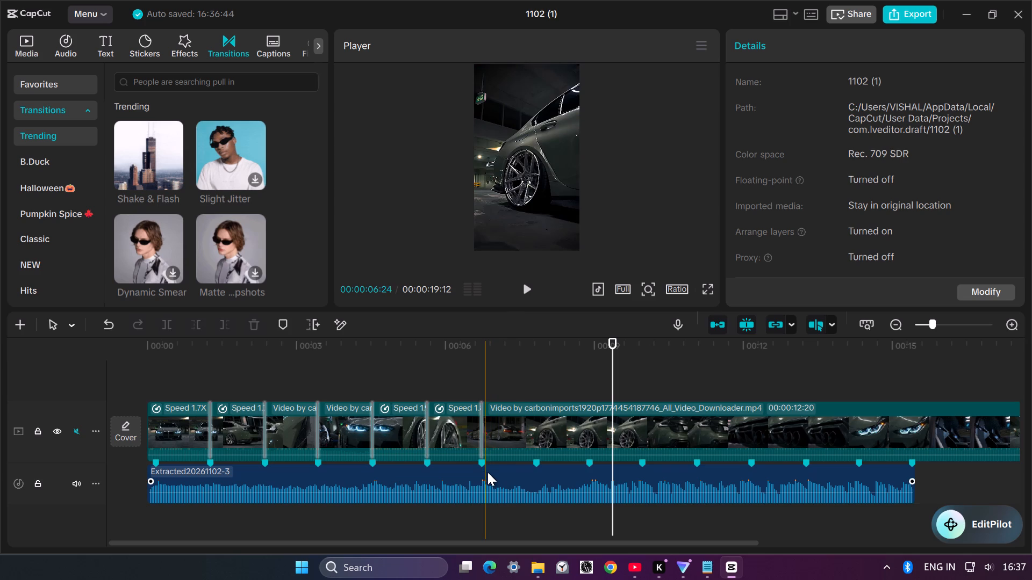
Split the long last clip at 00:00:08:20.
{"action": "left_click", "coordinate": [518, 429]}
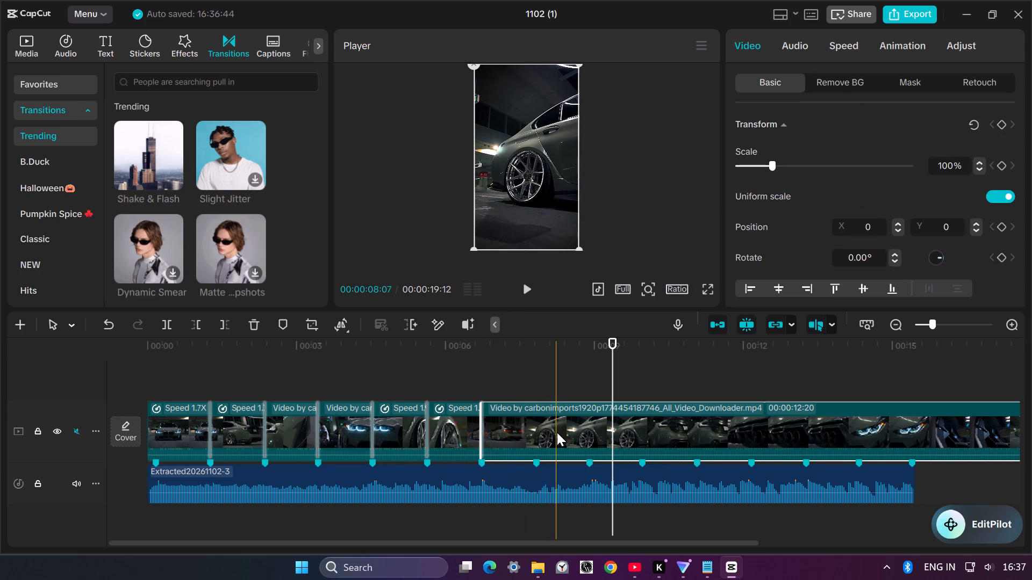
{"action": "left_click", "coordinate": [584, 445]}
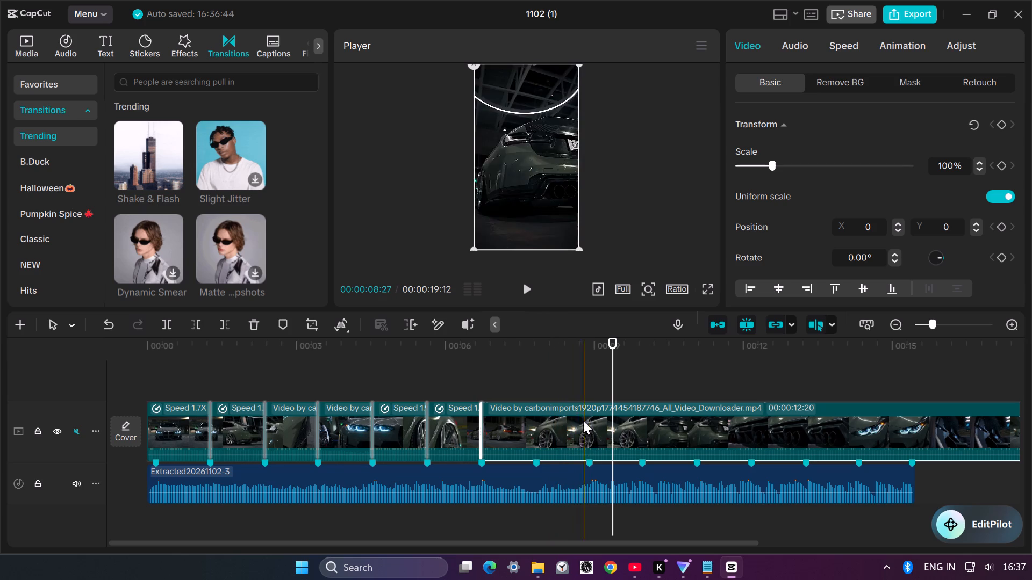
{"action": "left_click", "coordinate": [578, 387]}
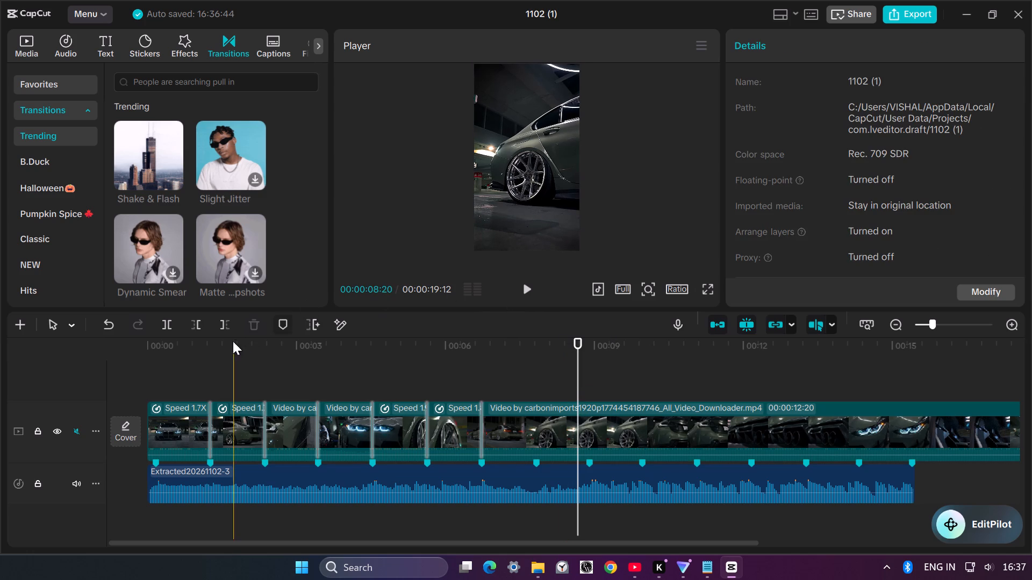
{"action": "left_click", "coordinate": [170, 323]}
Set the seventh clip's speed to 1.80x so that it ends at the eighth beat marker.
{"action": "left_click", "coordinate": [534, 429]}
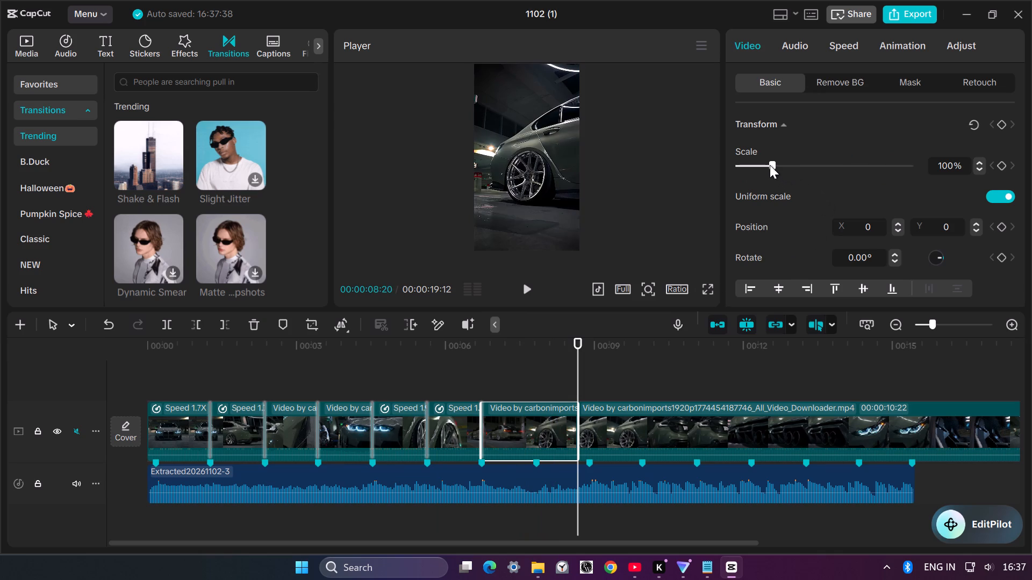
{"action": "left_click", "coordinate": [838, 40]}
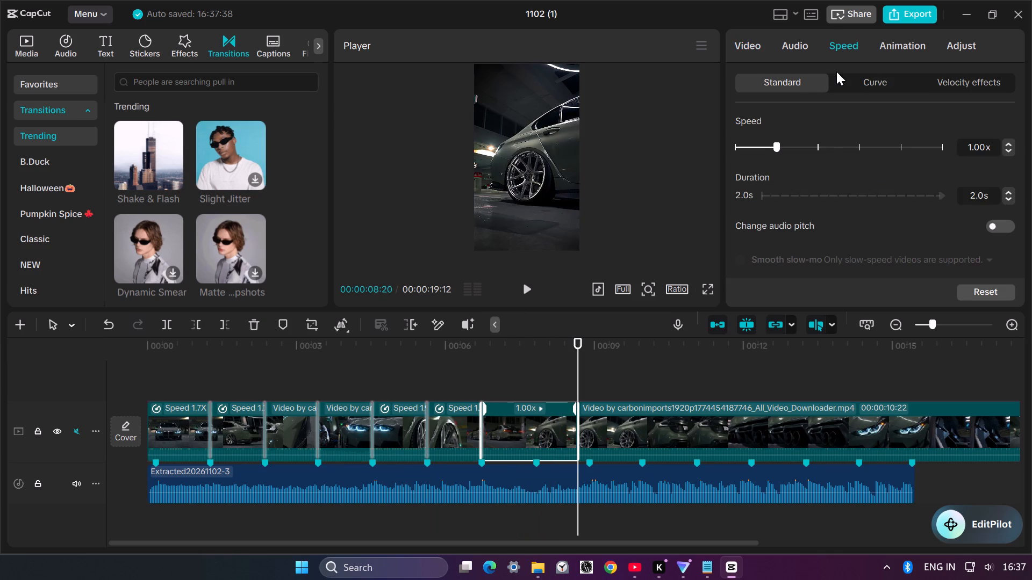
{"action": "left_click_drag", "start_coordinate": [777, 145], "coordinate": [786, 145]}
{"action": "left_click_drag", "start_coordinate": [786, 145], "coordinate": [819, 150]}
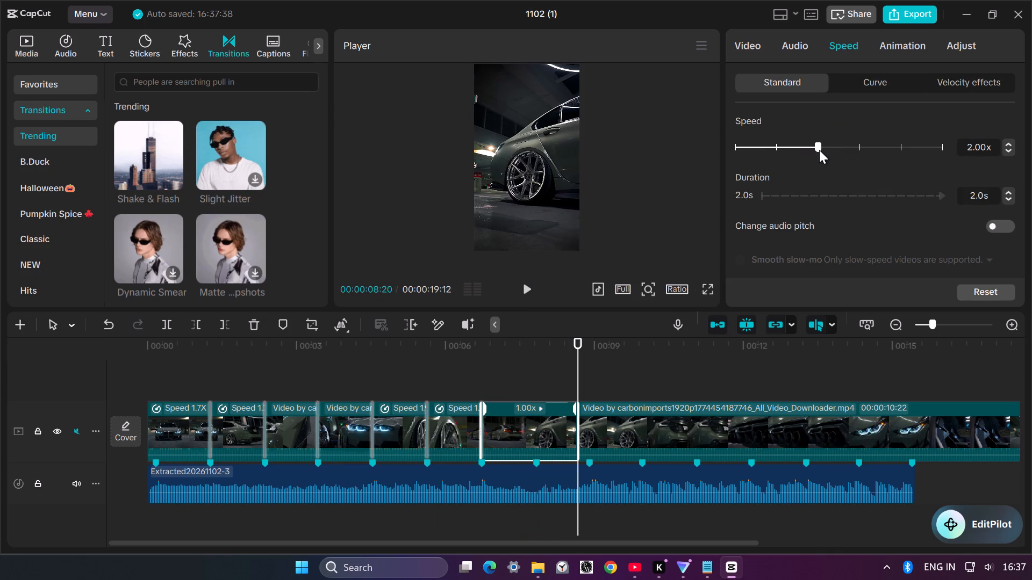
{"action": "left_click_drag", "start_coordinate": [819, 150], "coordinate": [812, 150]}
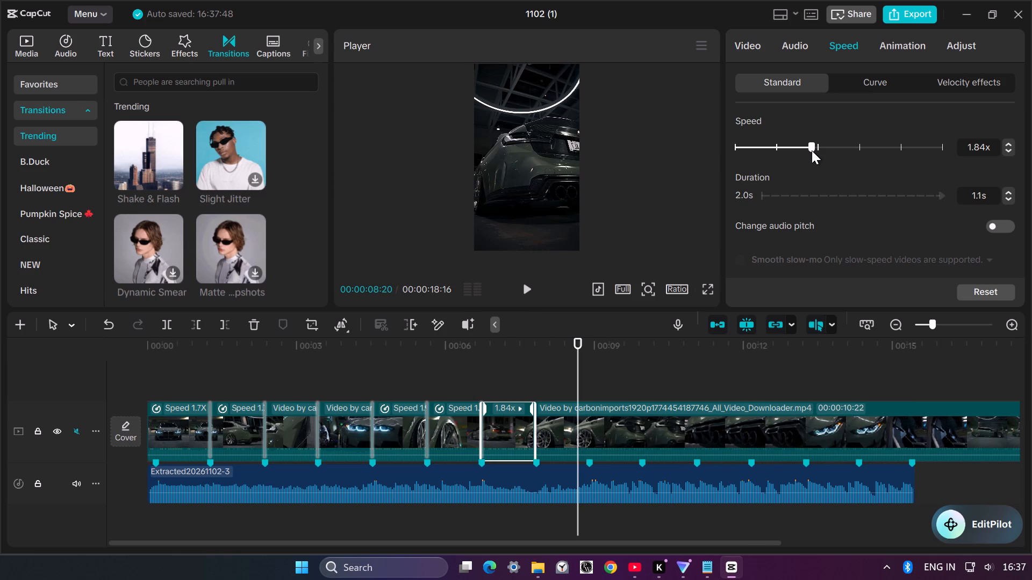
{"action": "left_click", "coordinate": [811, 149]}
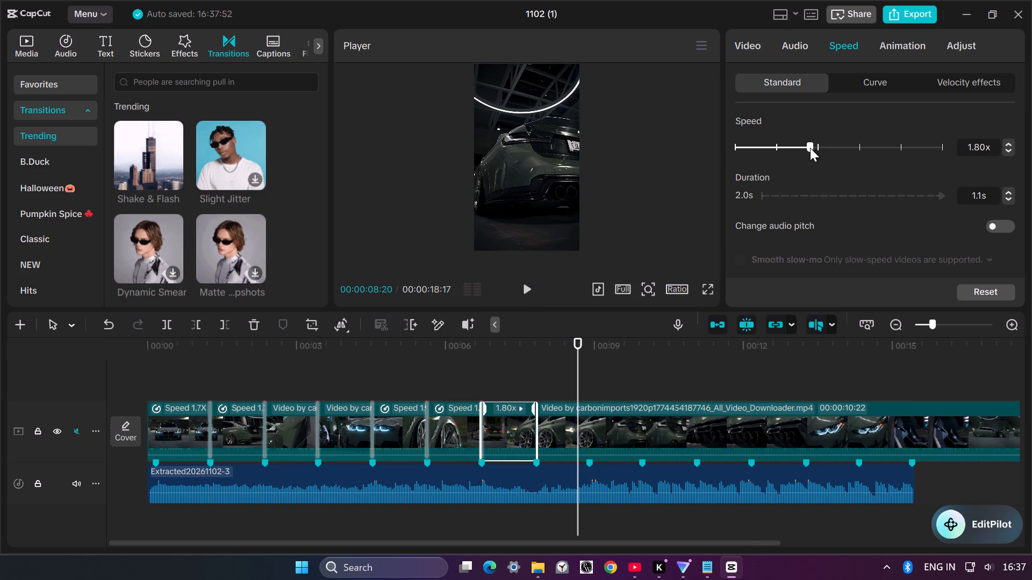
Play the edit from the start twice to check the sped-up seventh clip and the transitions against the music.
{"action": "left_click", "coordinate": [410, 390]}
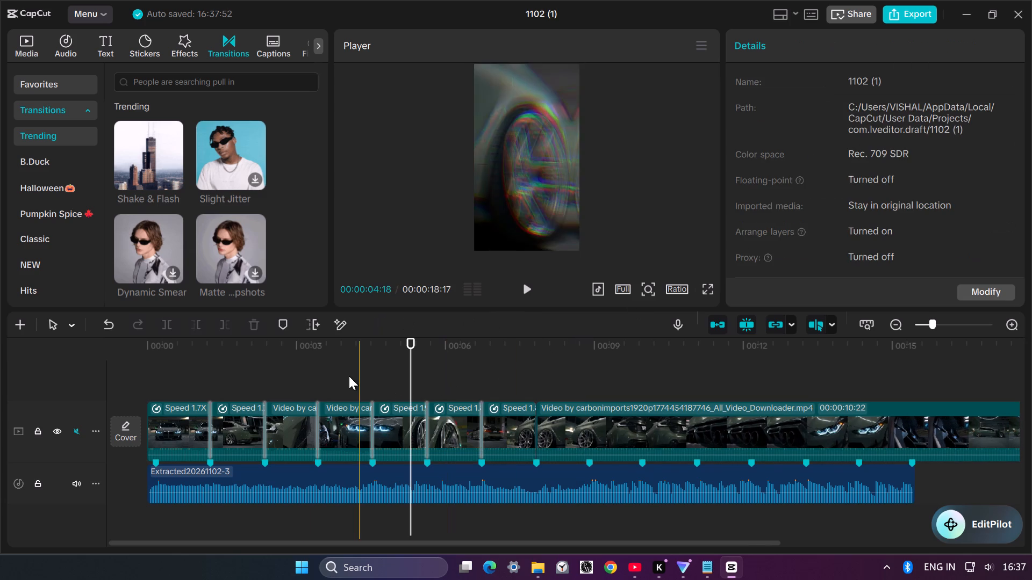
{"action": "left_click", "coordinate": [148, 364]}
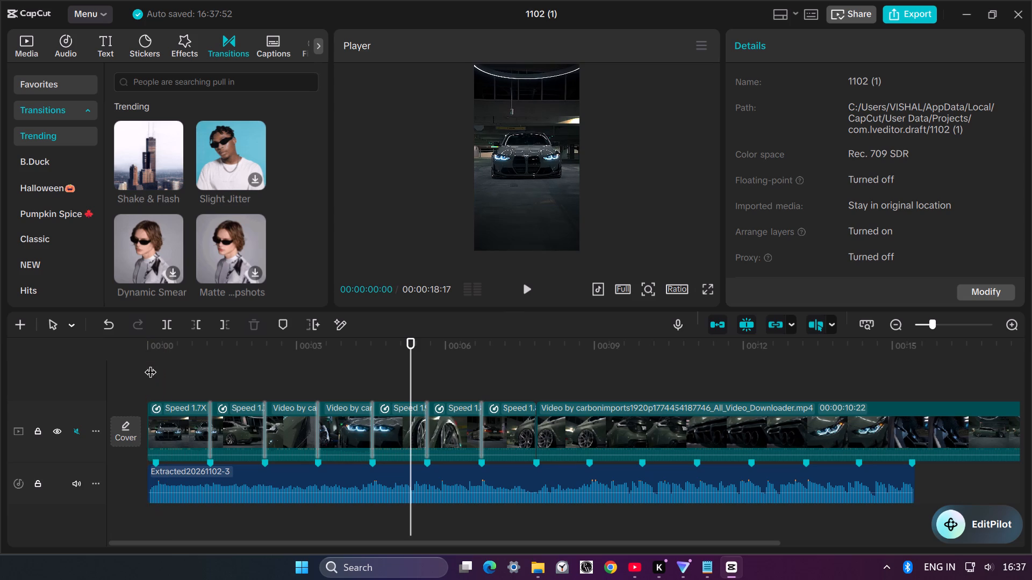
{"action": "left_click", "coordinate": [527, 285]}
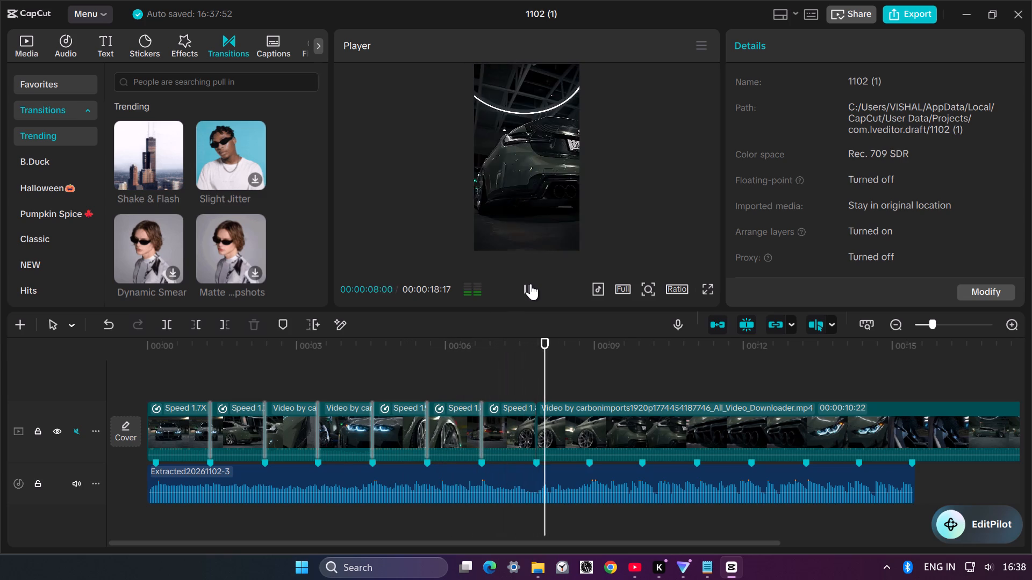
{"action": "left_click", "coordinate": [531, 284]}
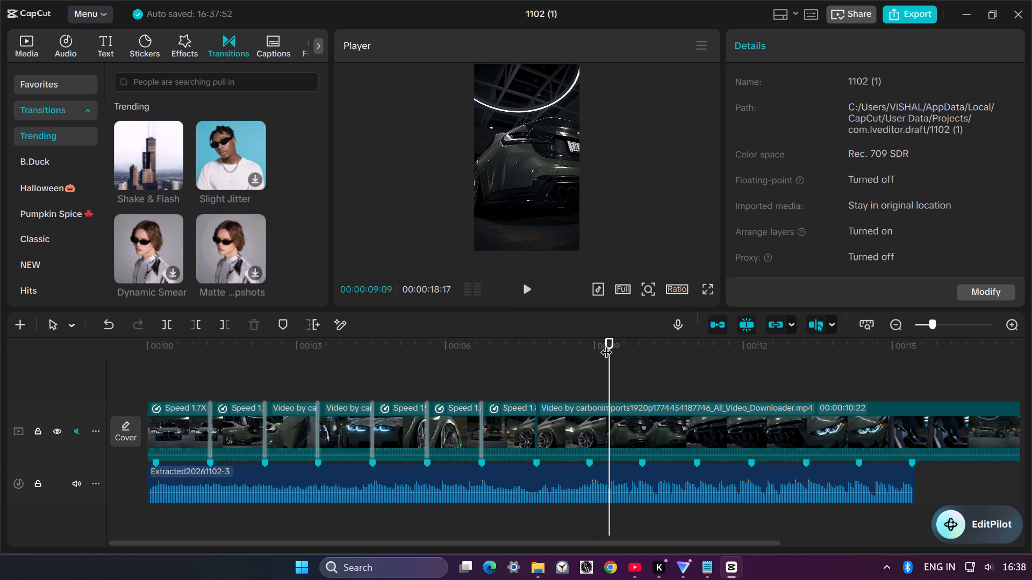
{"action": "left_click_drag", "start_coordinate": [609, 343], "coordinate": [229, 354]}
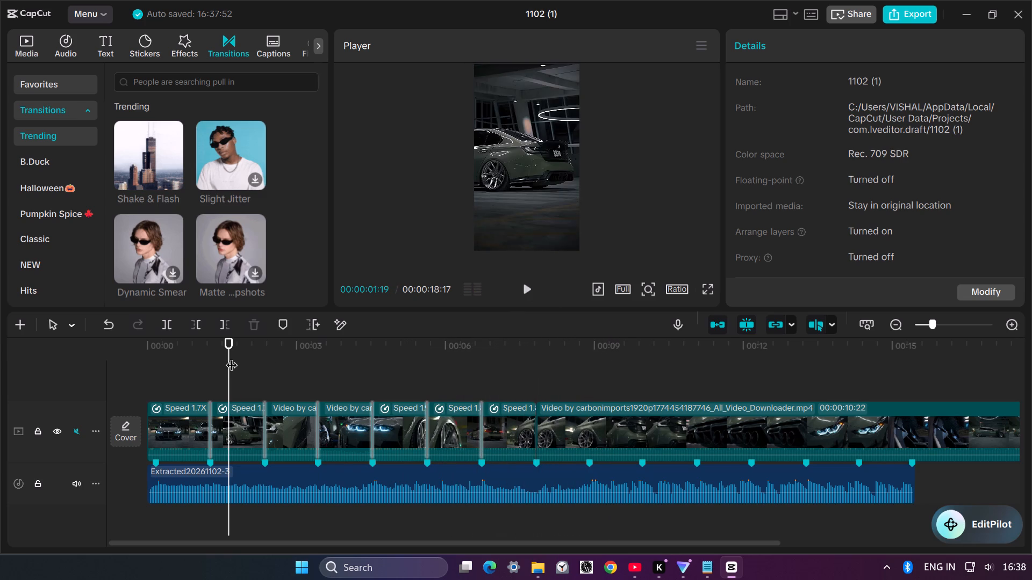
{"action": "left_click_drag", "start_coordinate": [228, 352], "coordinate": [147, 358]}
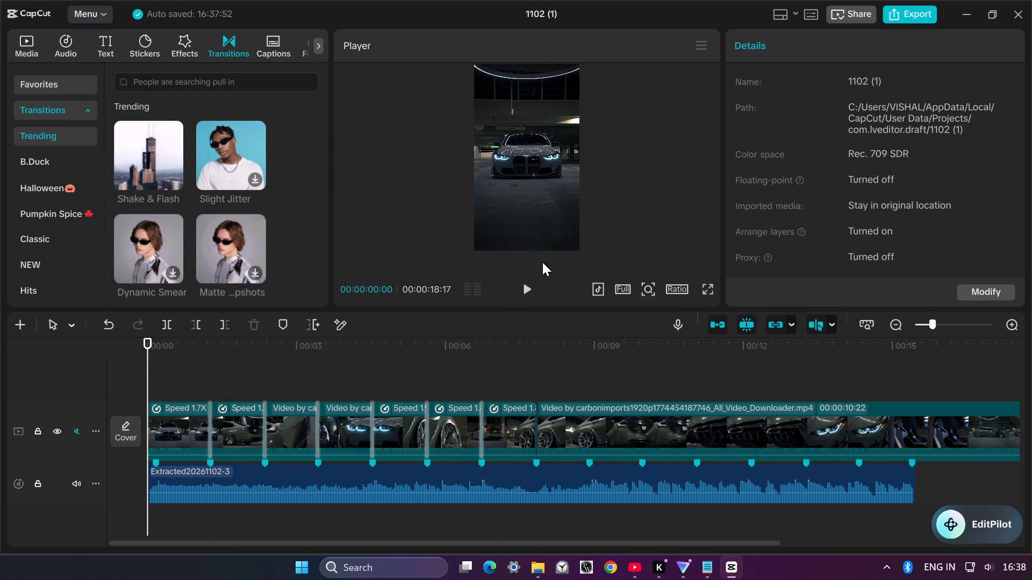
{"action": "left_click", "coordinate": [522, 282]}
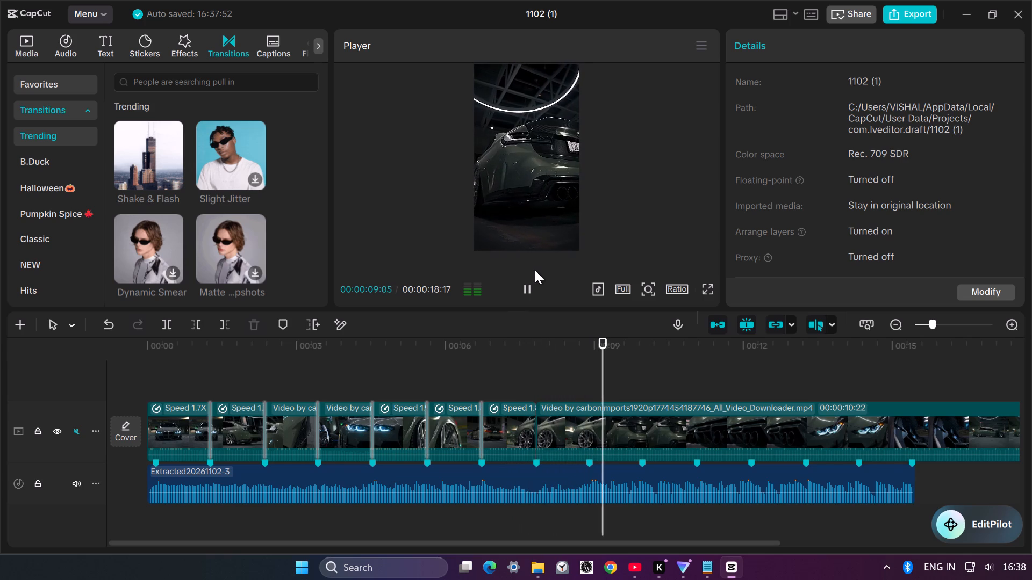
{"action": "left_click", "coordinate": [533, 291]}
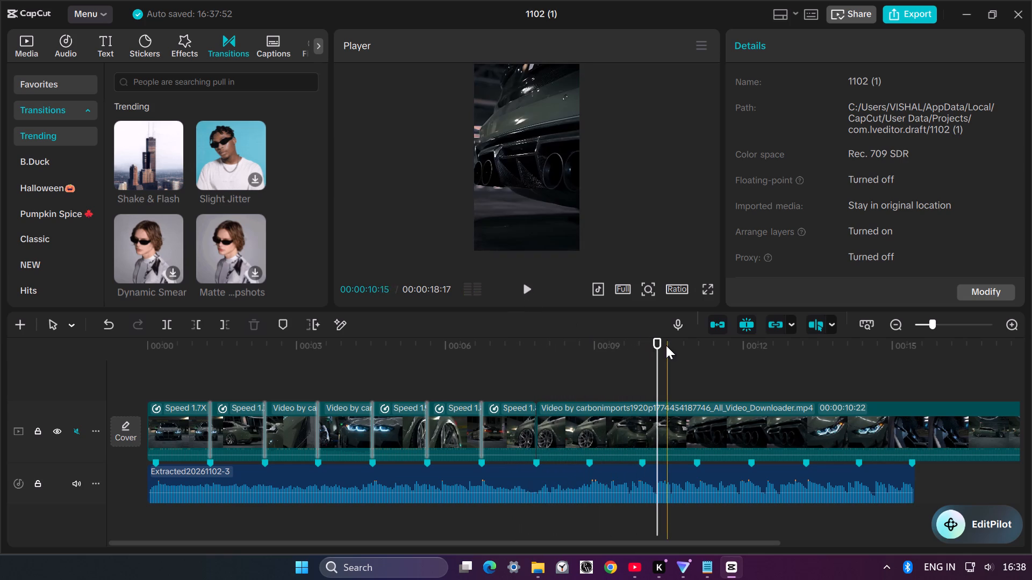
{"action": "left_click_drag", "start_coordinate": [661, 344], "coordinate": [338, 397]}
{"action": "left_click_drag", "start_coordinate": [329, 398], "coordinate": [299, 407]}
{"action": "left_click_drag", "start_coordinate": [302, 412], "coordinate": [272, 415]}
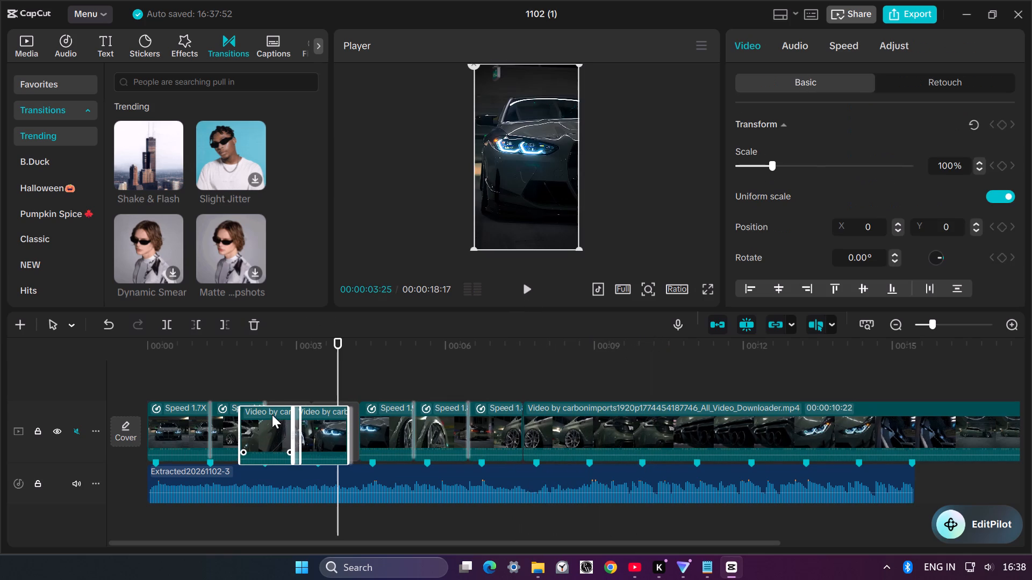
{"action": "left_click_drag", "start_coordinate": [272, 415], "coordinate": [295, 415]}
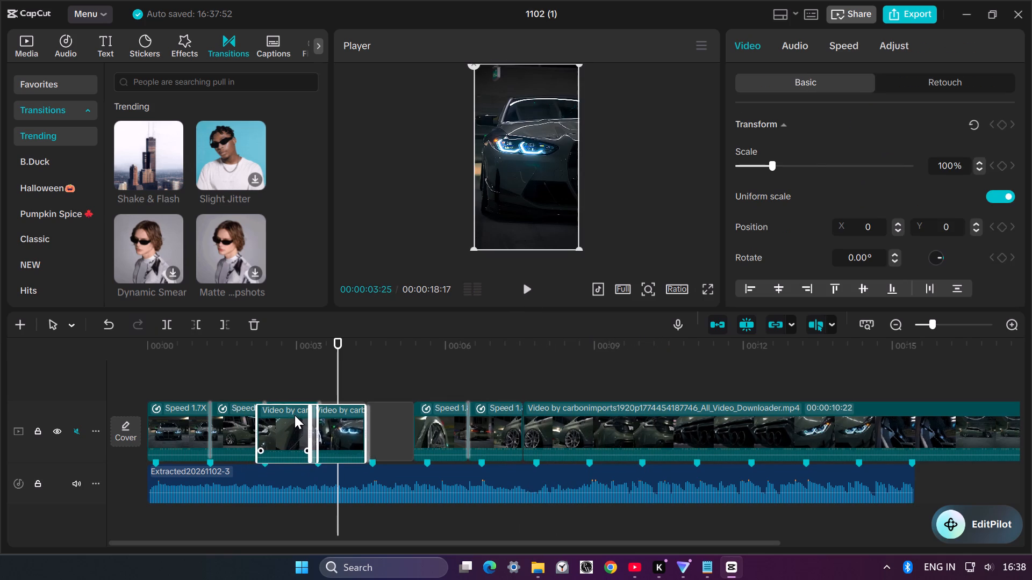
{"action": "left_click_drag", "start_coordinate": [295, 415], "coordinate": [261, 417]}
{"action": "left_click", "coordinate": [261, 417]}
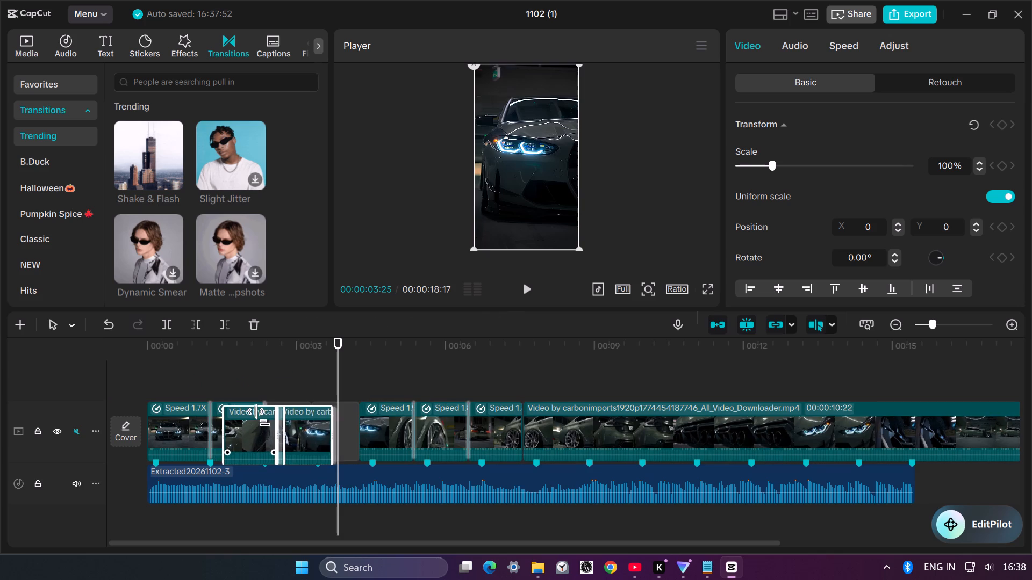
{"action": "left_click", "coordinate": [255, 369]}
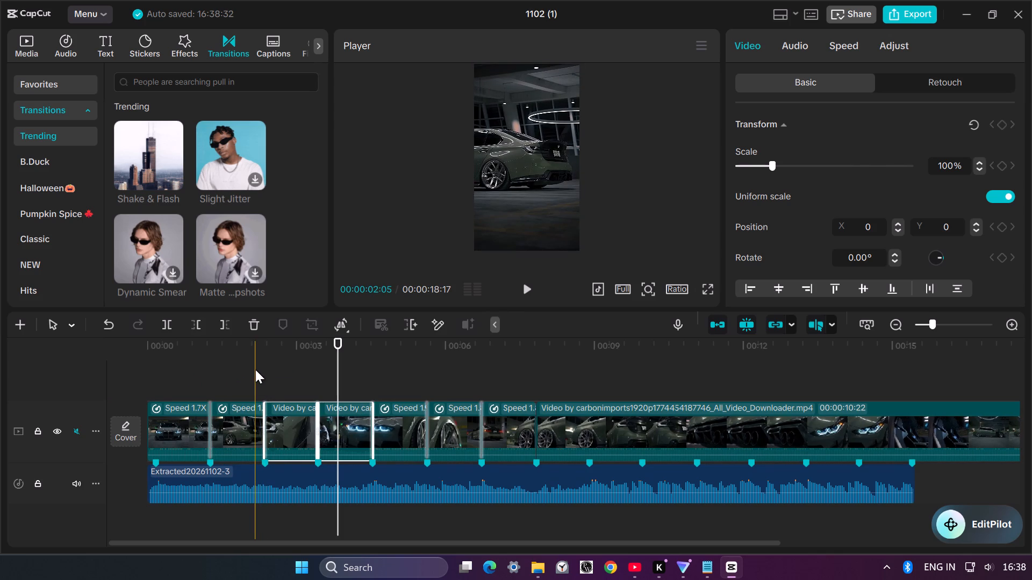
Play the edit from the start, replaying from 00:00:05:25, to check where the eighth shot begins against the beat markers.
{"action": "left_click_drag", "start_coordinate": [268, 360], "coordinate": [199, 361]}
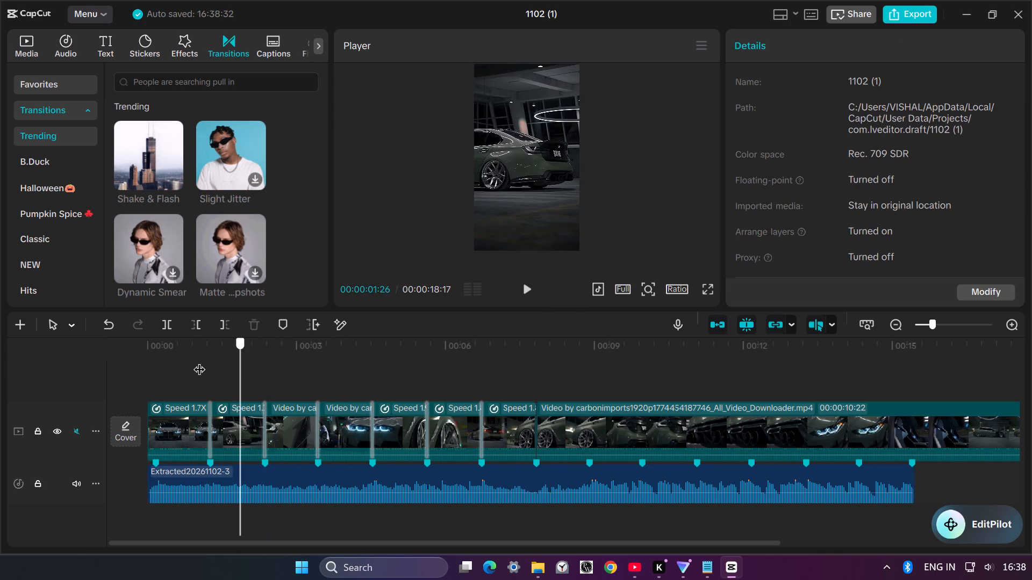
{"action": "left_click_drag", "start_coordinate": [199, 361], "coordinate": [167, 361]}
{"action": "left_click", "coordinate": [167, 361]}
{"action": "left_click_drag", "start_coordinate": [167, 361], "coordinate": [147, 370]}
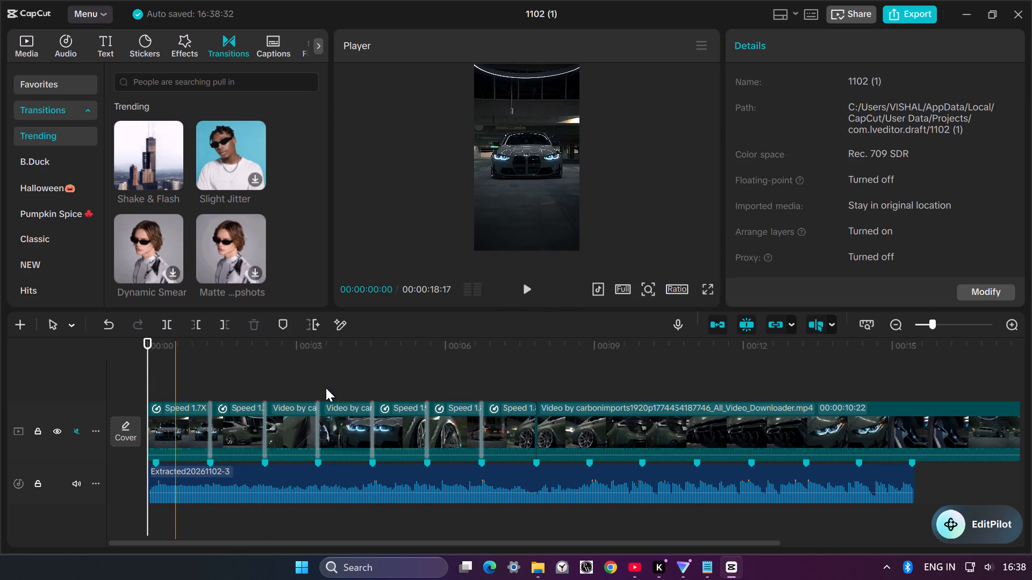
{"action": "left_click", "coordinate": [521, 286]}
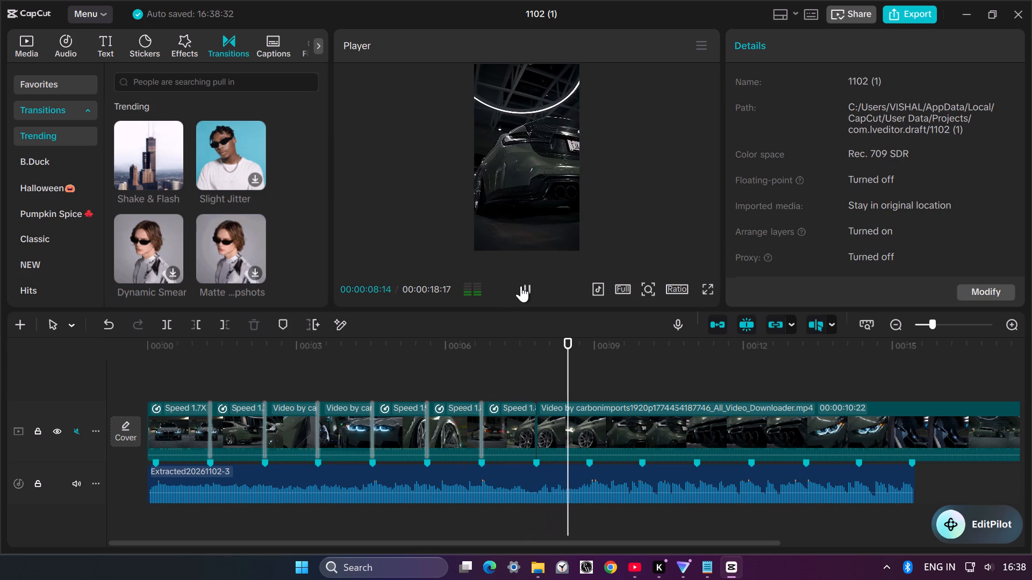
{"action": "left_click", "coordinate": [505, 436]}
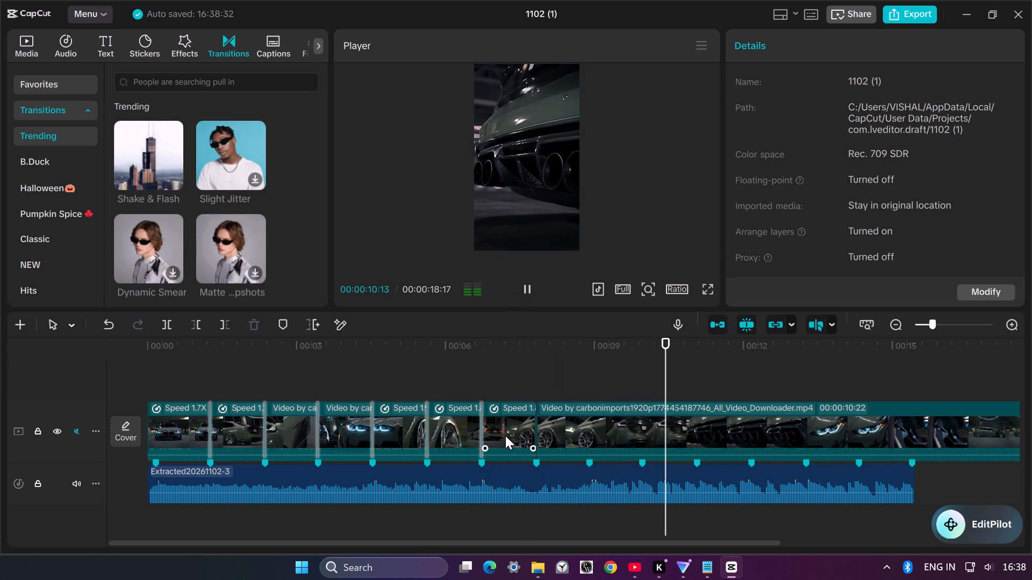
{"action": "left_click", "coordinate": [601, 363]}
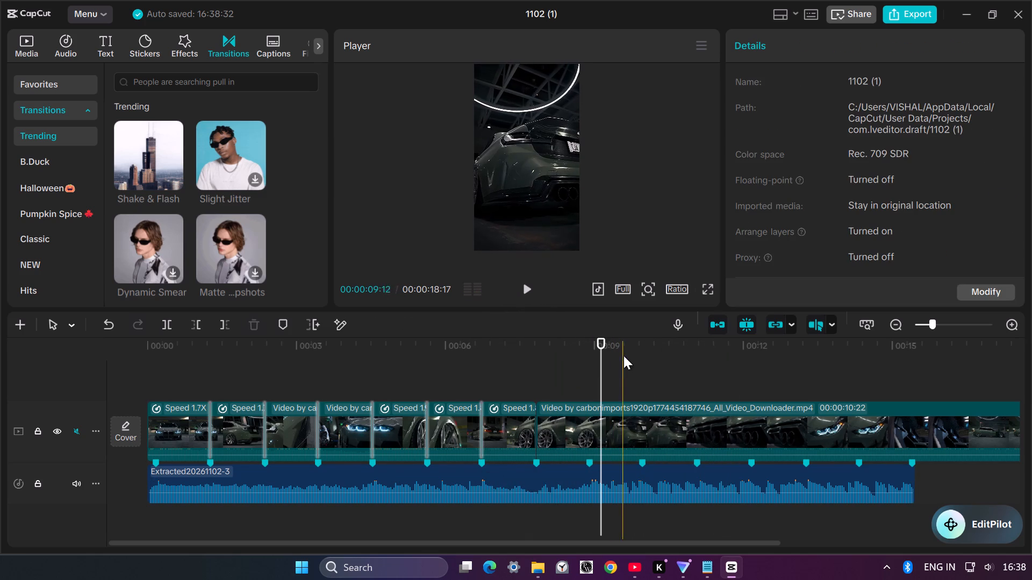
{"action": "left_click_drag", "start_coordinate": [603, 344], "coordinate": [437, 357]}
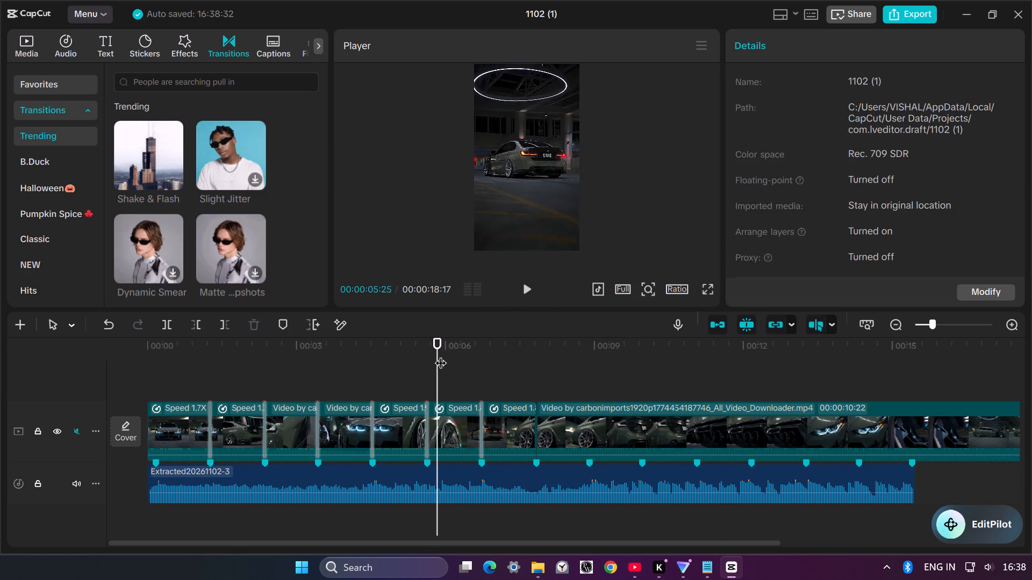
{"action": "left_click", "coordinate": [528, 294]}
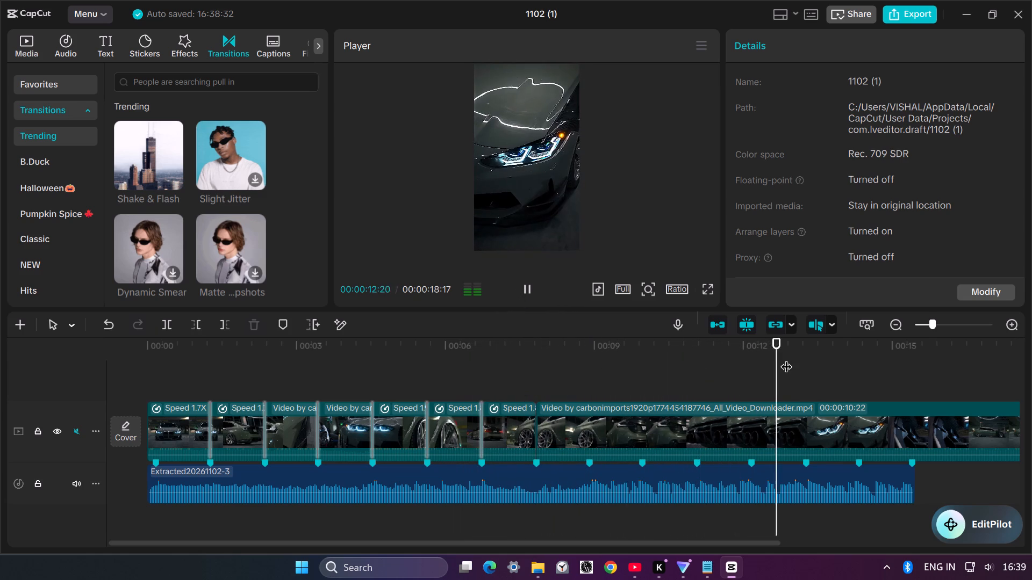
{"action": "left_click_drag", "start_coordinate": [848, 348], "coordinate": [732, 352]}
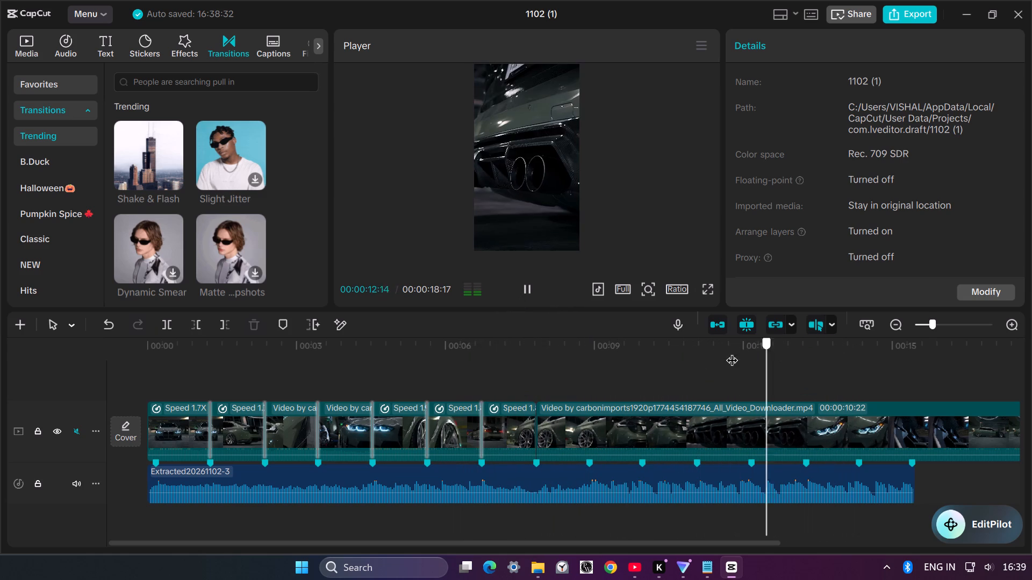
{"action": "left_click_drag", "start_coordinate": [732, 352], "coordinate": [508, 344]}
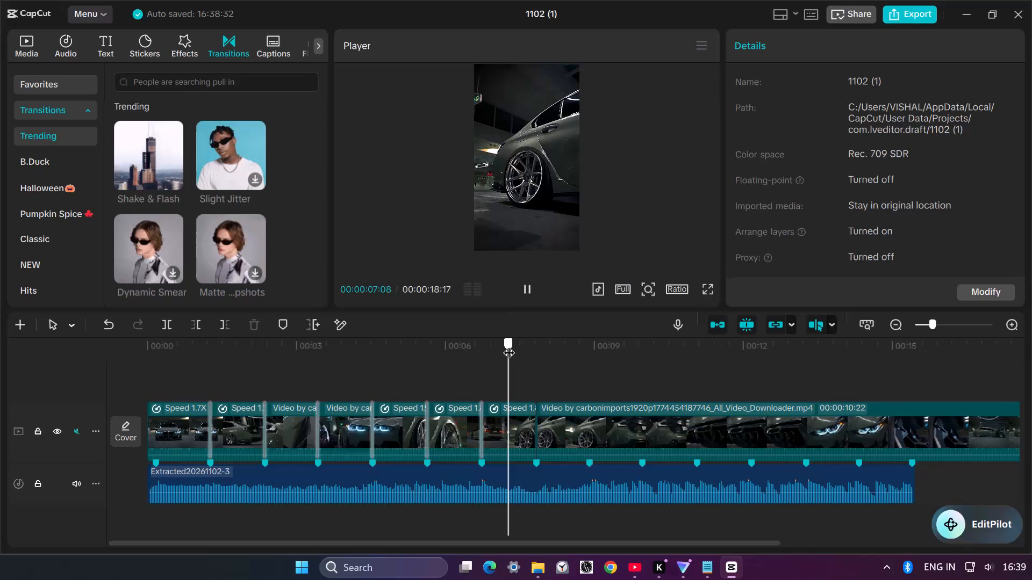
{"action": "left_click_drag", "start_coordinate": [508, 344], "coordinate": [522, 353]}
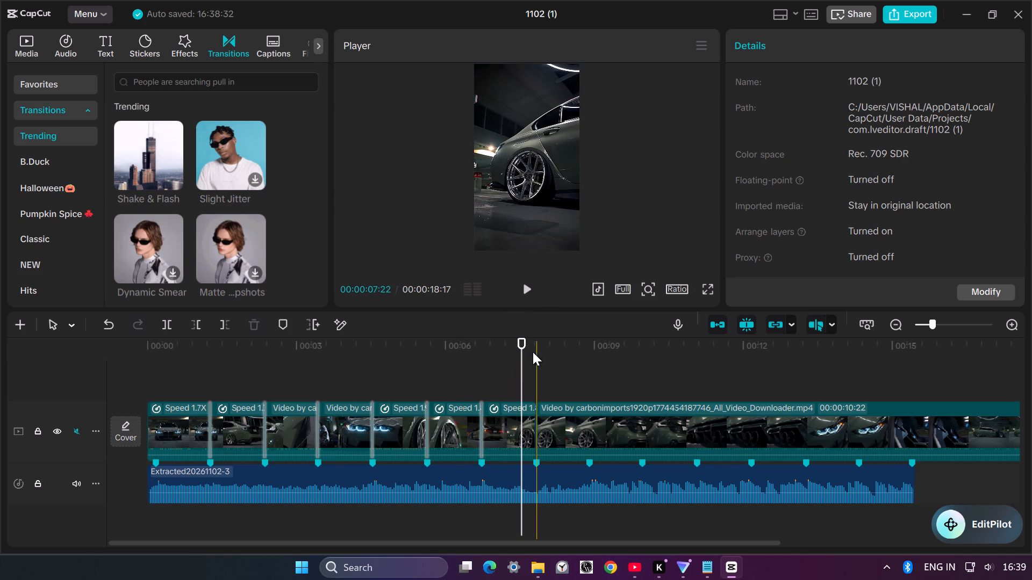
Trim 8 frames off the start of the long last clip, leaving it 00:00:10:14 long.
{"action": "left_click", "coordinate": [497, 412]}
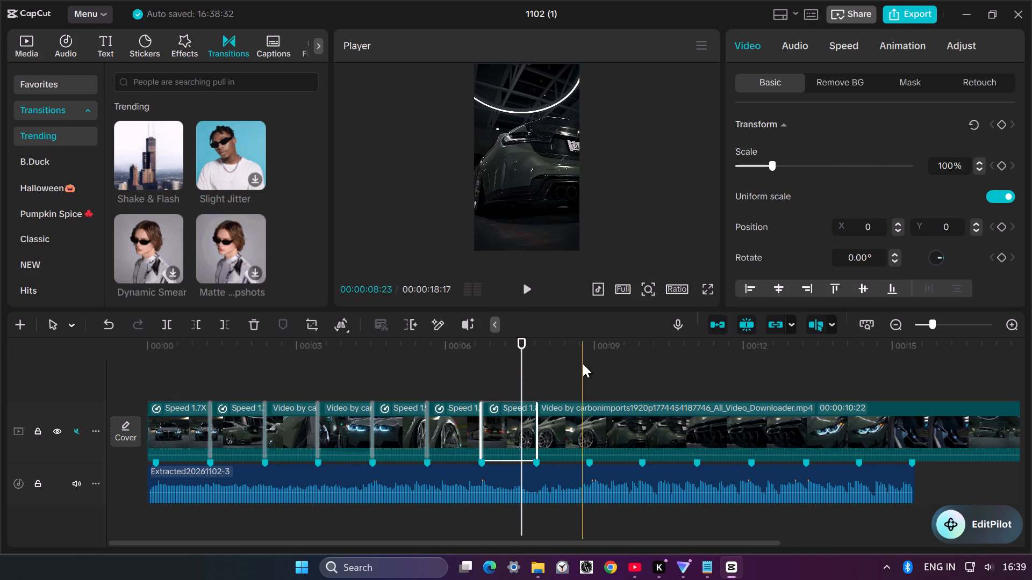
{"action": "left_click", "coordinate": [554, 439]}
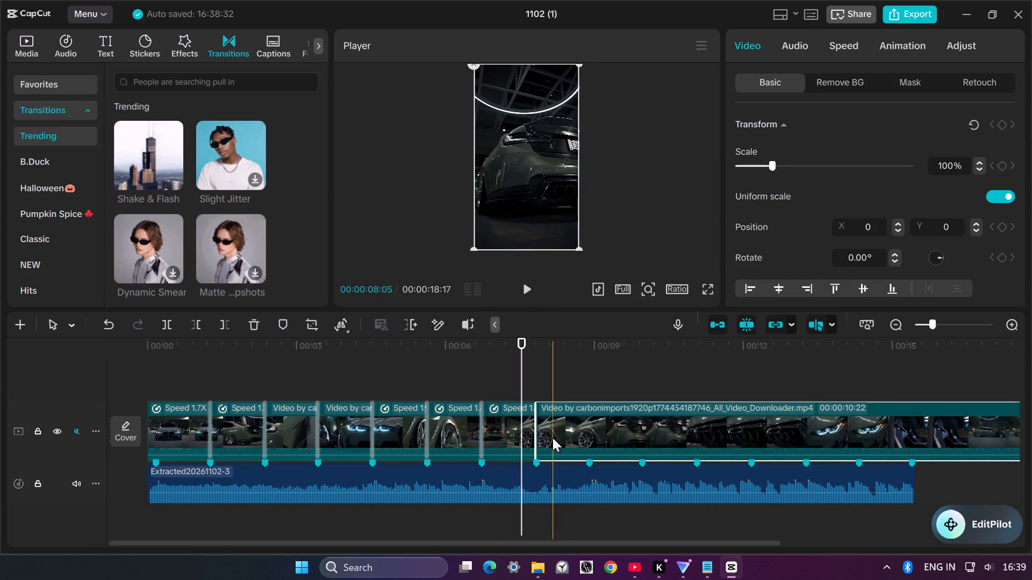
{"action": "left_click", "coordinate": [550, 435]}
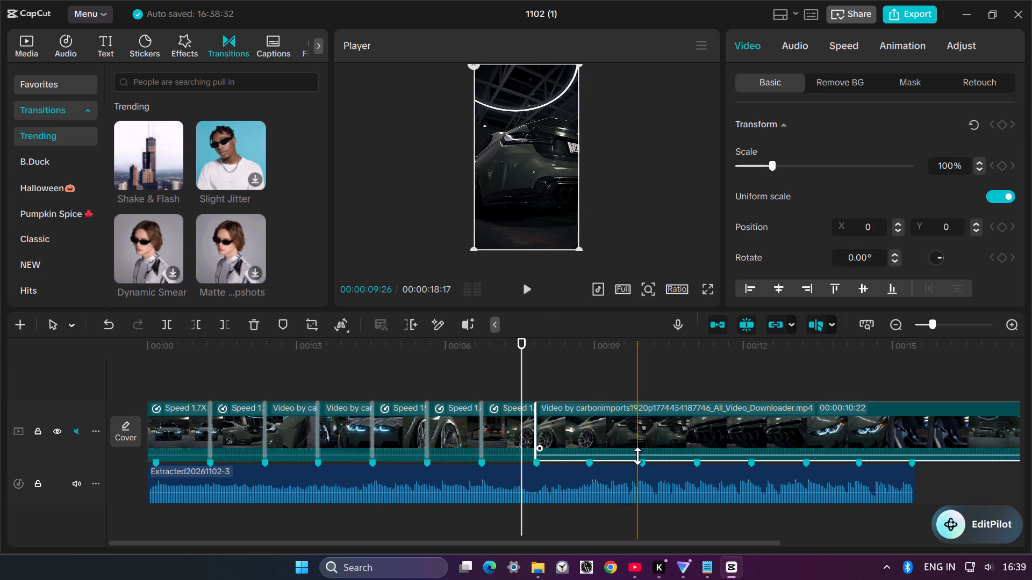
{"action": "left_click", "coordinate": [554, 431]}
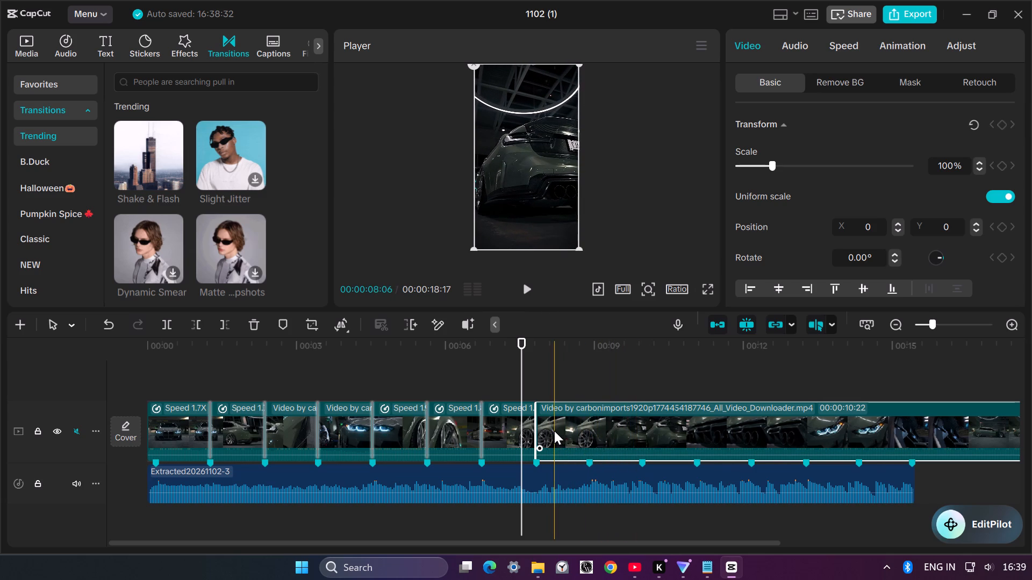
{"action": "left_click", "coordinate": [554, 369]}
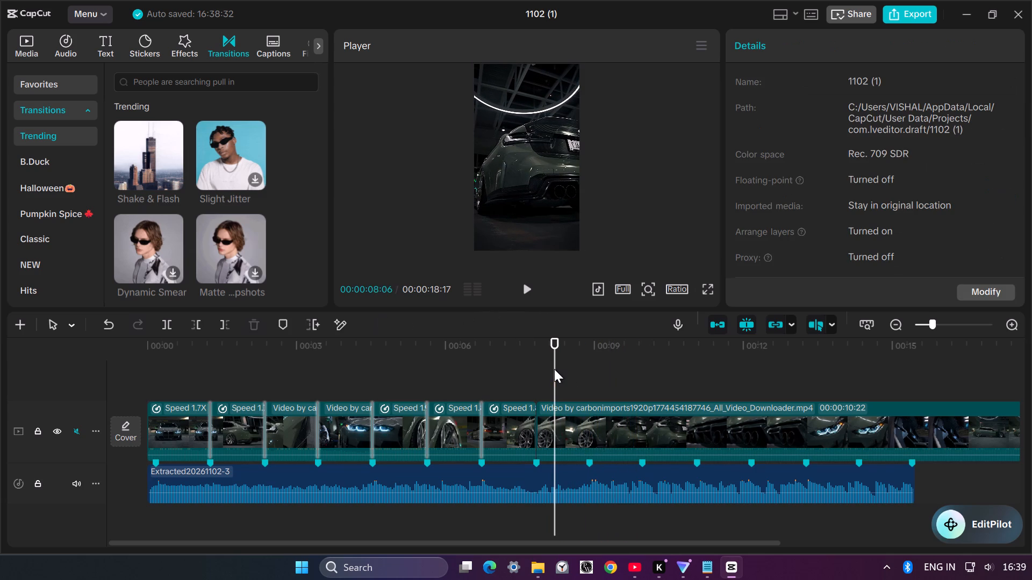
{"action": "left_click", "coordinate": [549, 366]}
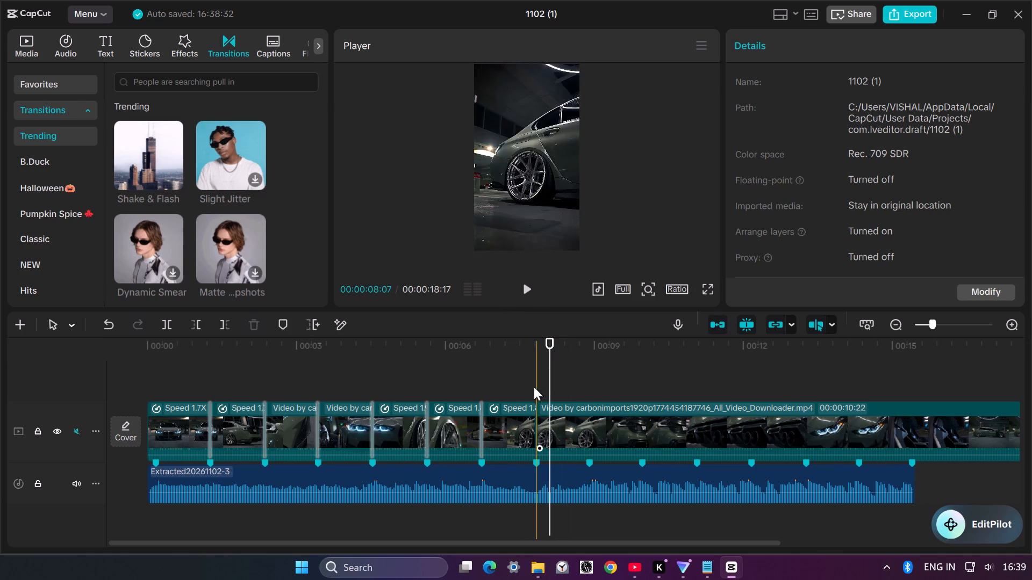
{"action": "left_click", "coordinate": [198, 323]}
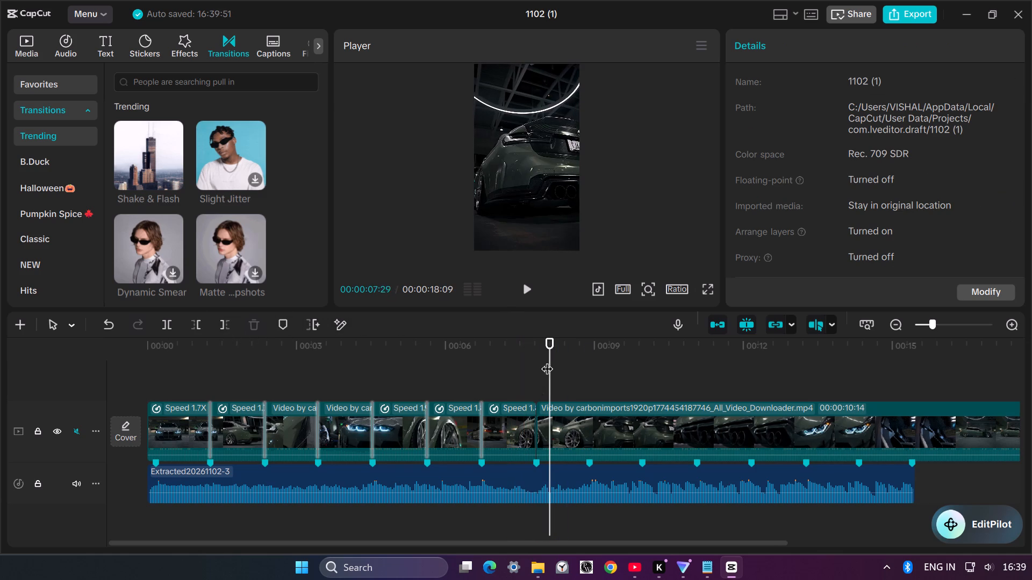
Split the long last clip at 00:00:09:22.
{"action": "left_click", "coordinate": [558, 424]}
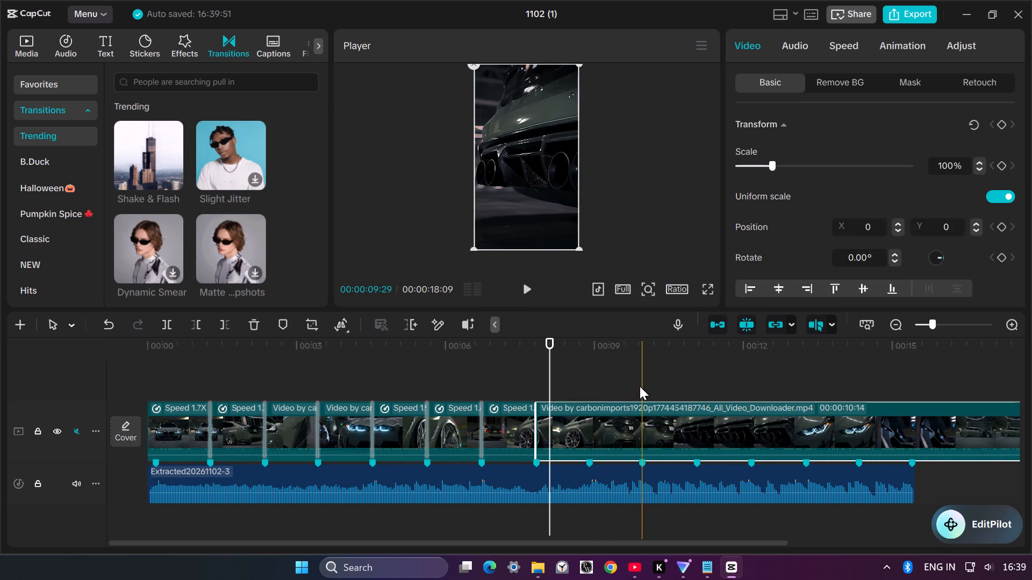
{"action": "left_click", "coordinate": [630, 373]}
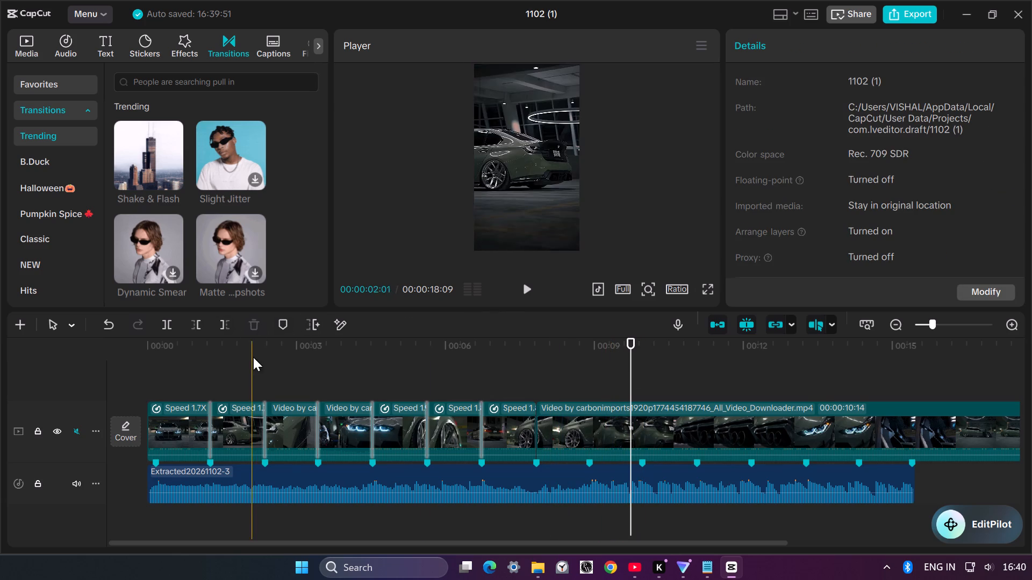
{"action": "left_click", "coordinate": [174, 327]}
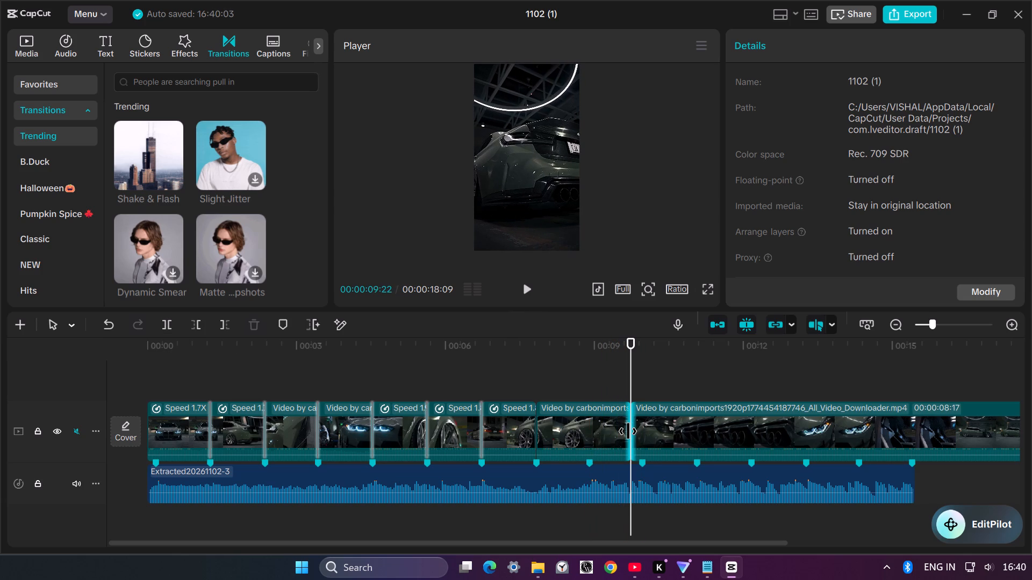
Set the eighth clip's speed to 1.80x so that it ends at the ninth beat marker.
{"action": "left_click", "coordinate": [577, 426]}
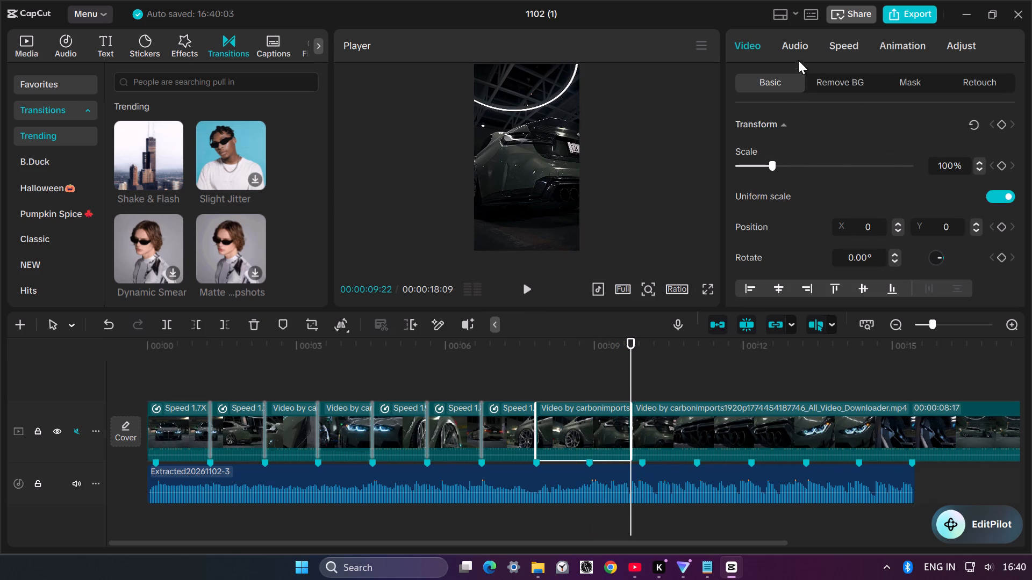
{"action": "left_click", "coordinate": [832, 46]}
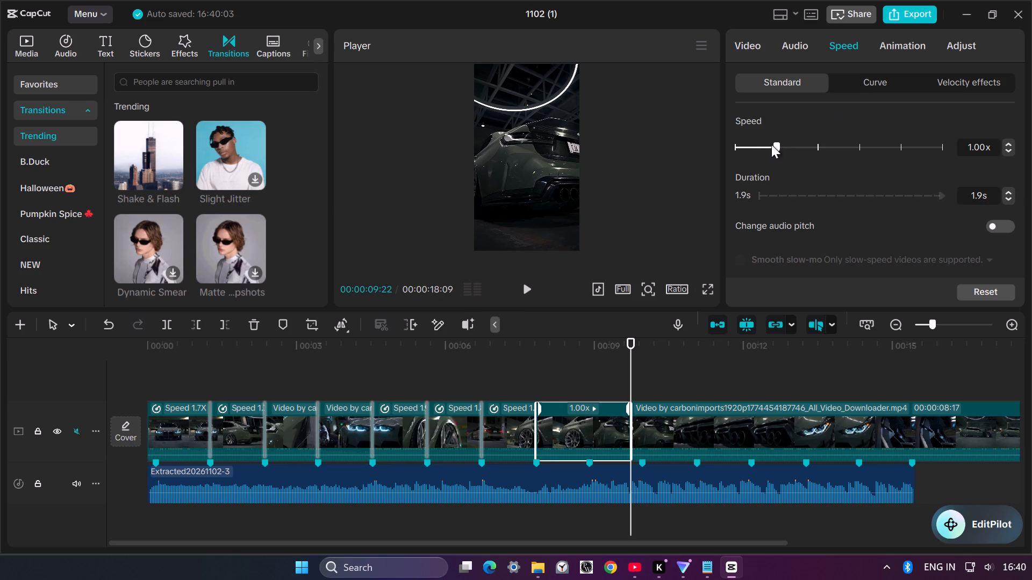
{"action": "left_click_drag", "start_coordinate": [771, 144], "coordinate": [813, 153]}
{"action": "left_click_drag", "start_coordinate": [813, 153], "coordinate": [810, 153]}
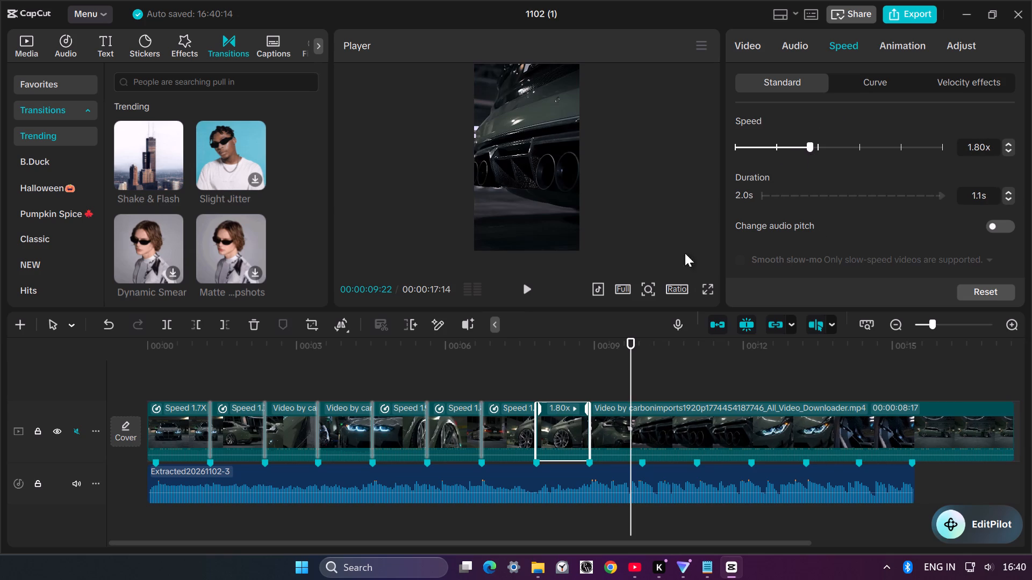
{"action": "left_click", "coordinate": [629, 232]}
Play the edit from 00:00:06:29 and again from the start to check the sped-up eighth clip against the music.
{"action": "left_click", "coordinate": [493, 370]}
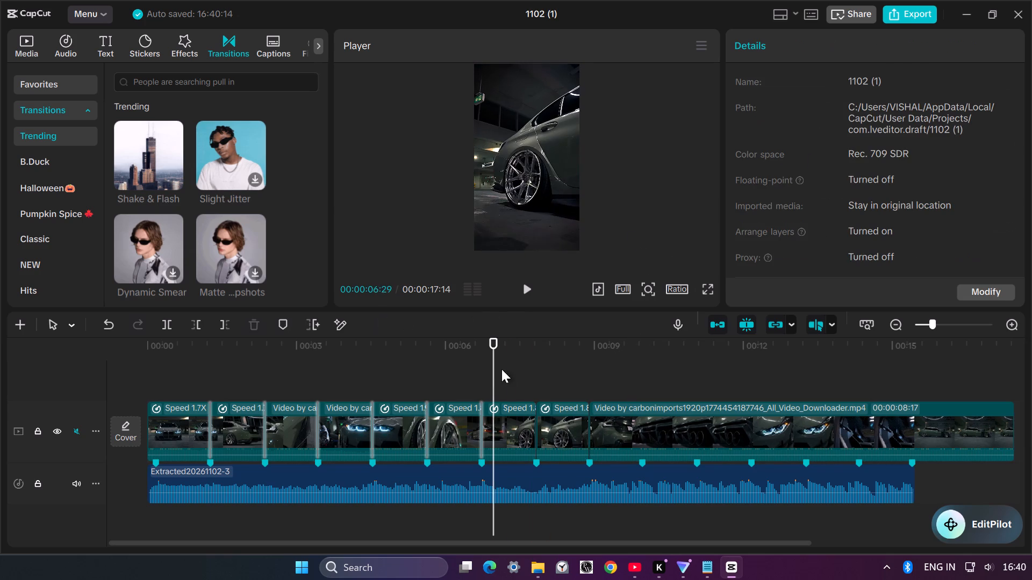
{"action": "left_click", "coordinate": [526, 296]}
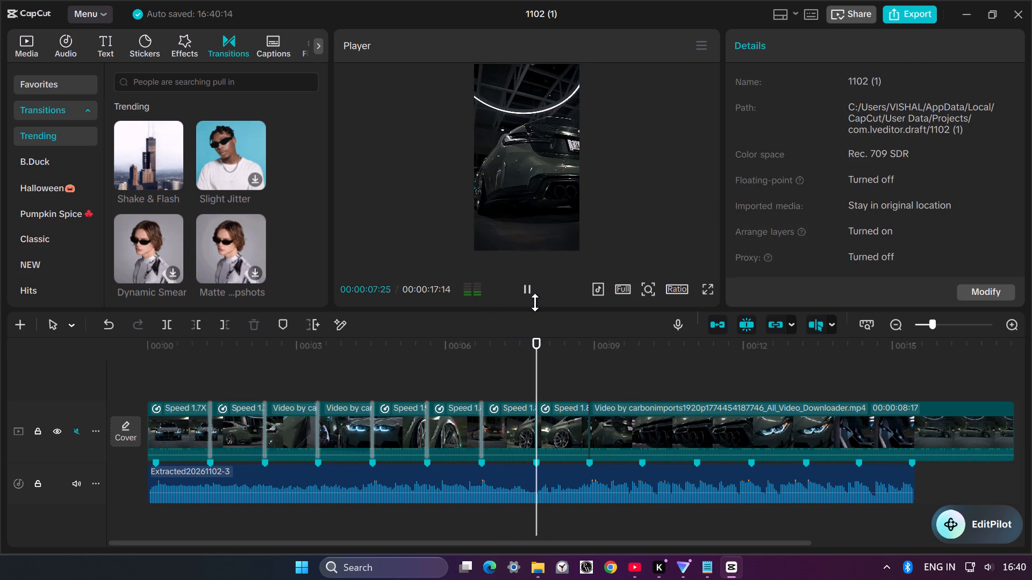
{"action": "left_click_drag", "start_coordinate": [525, 352], "coordinate": [94, 365]}
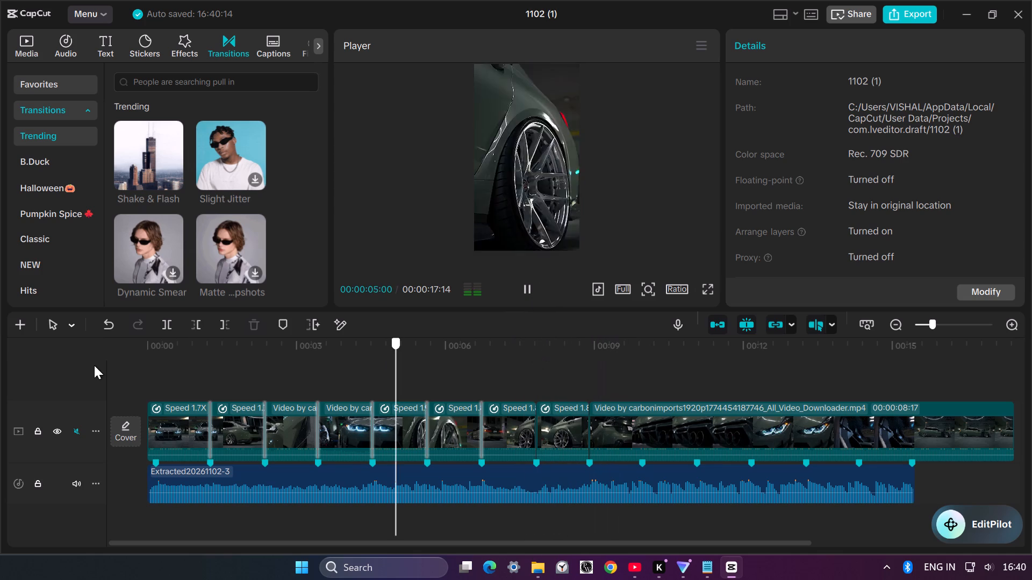
{"action": "left_click_drag", "start_coordinate": [94, 365], "coordinate": [44, 371]}
{"action": "left_click", "coordinate": [533, 302]}
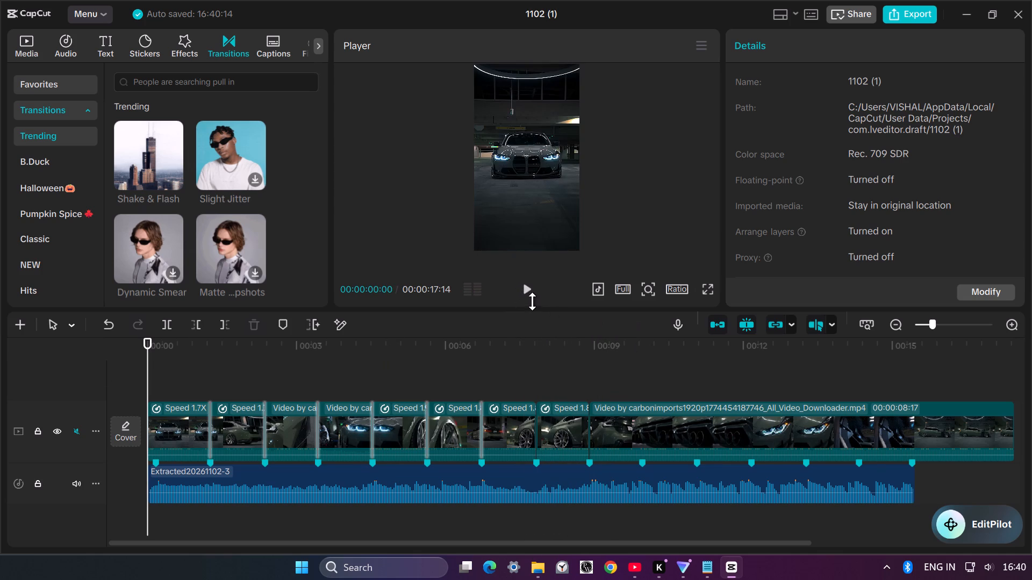
{"action": "left_click", "coordinate": [526, 280]}
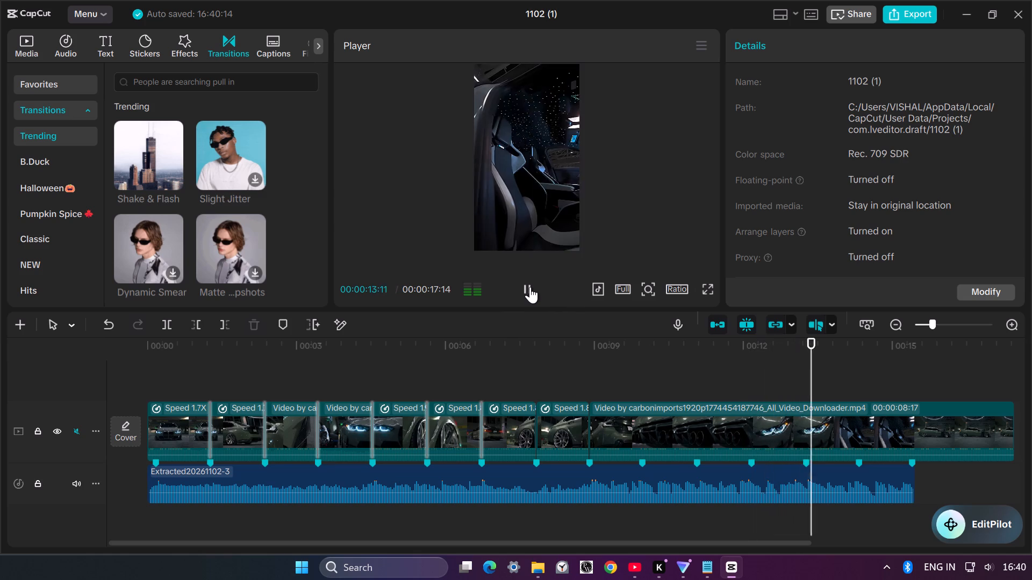
{"action": "left_click", "coordinate": [530, 287]}
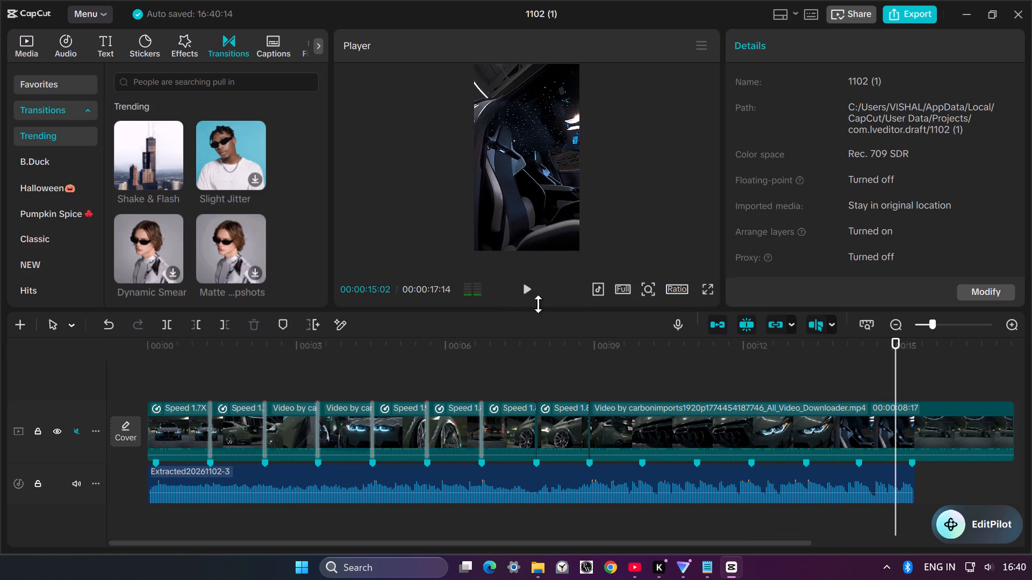
Play the edit from the start, then from 00:00:08:06 and 00:00:07:16, to check the shots after the eighth clip against the music.
{"action": "left_click", "coordinate": [152, 364]}
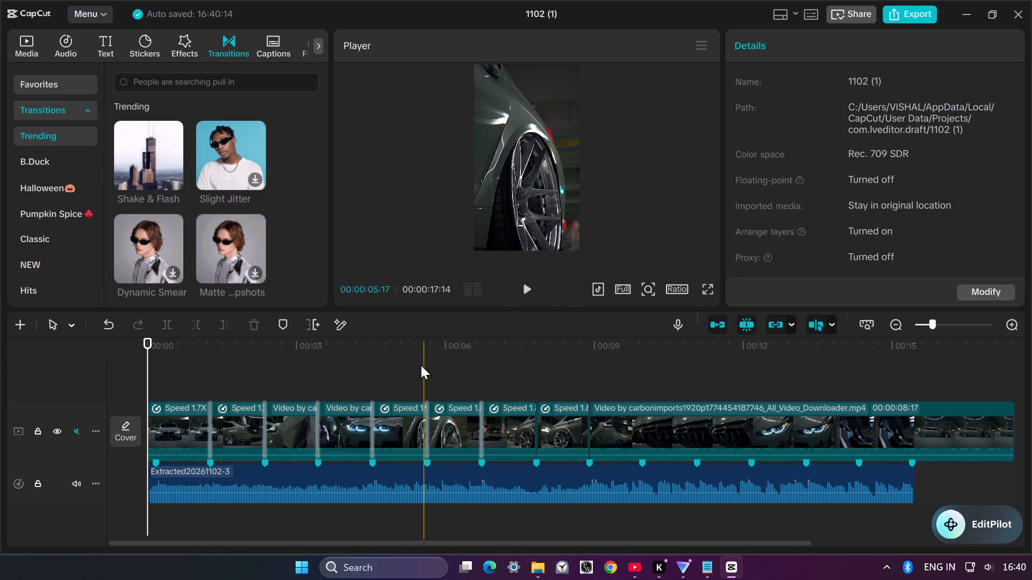
{"action": "left_click", "coordinate": [527, 292]}
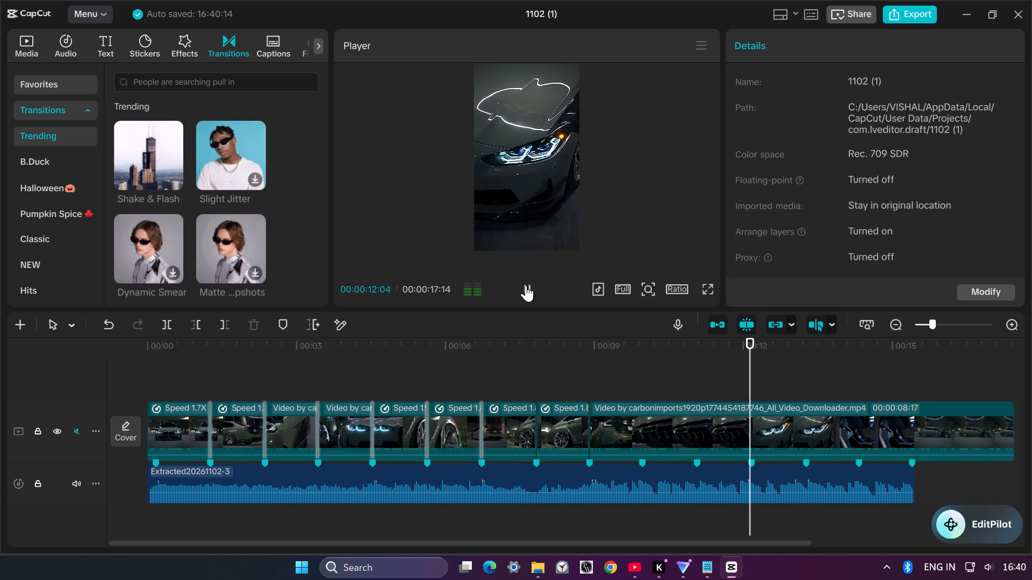
{"action": "left_click", "coordinate": [526, 285]}
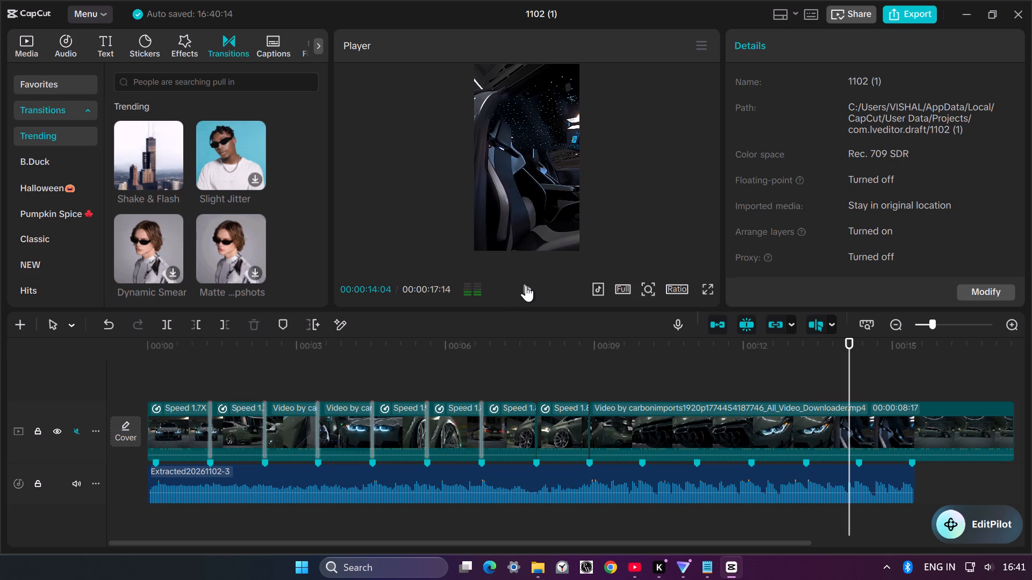
{"action": "left_click", "coordinate": [554, 387]}
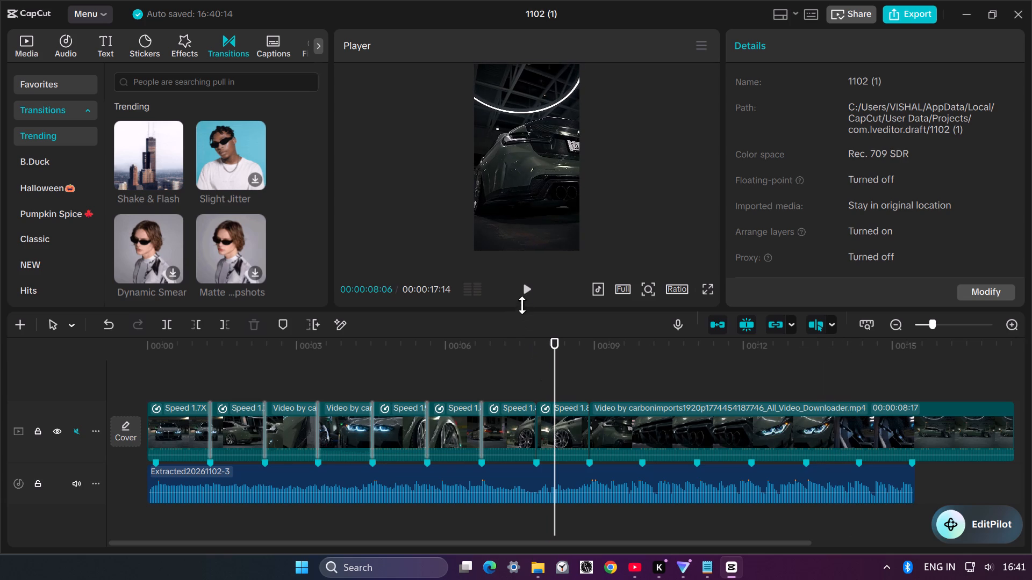
{"action": "left_click", "coordinate": [524, 295]}
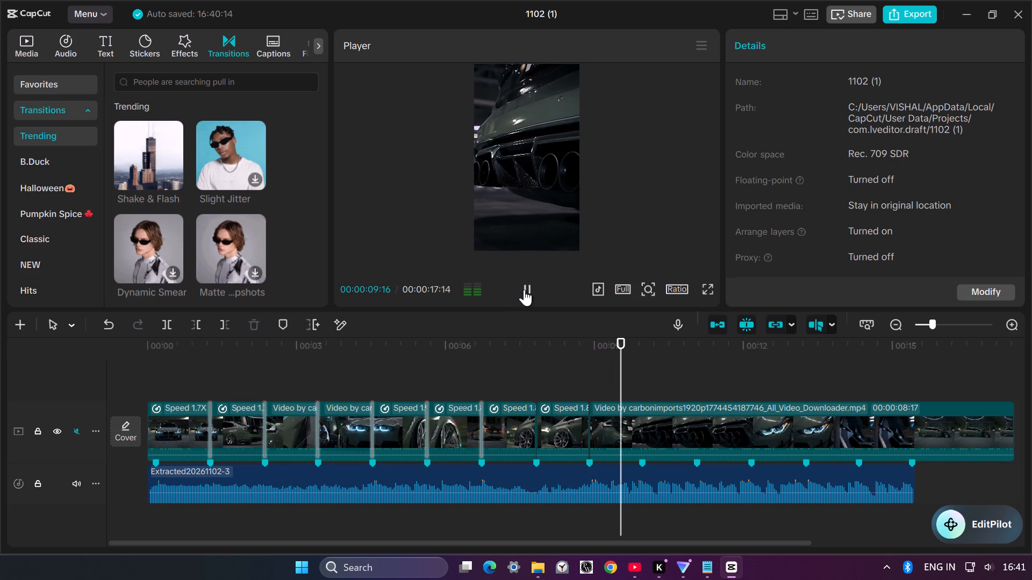
{"action": "left_click", "coordinate": [523, 285]}
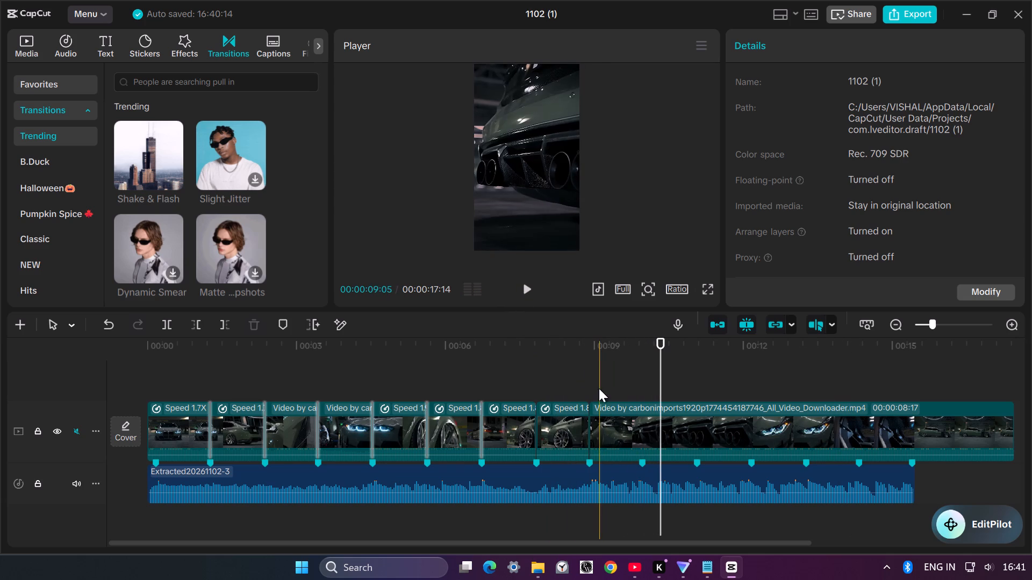
{"action": "left_click", "coordinate": [522, 363]}
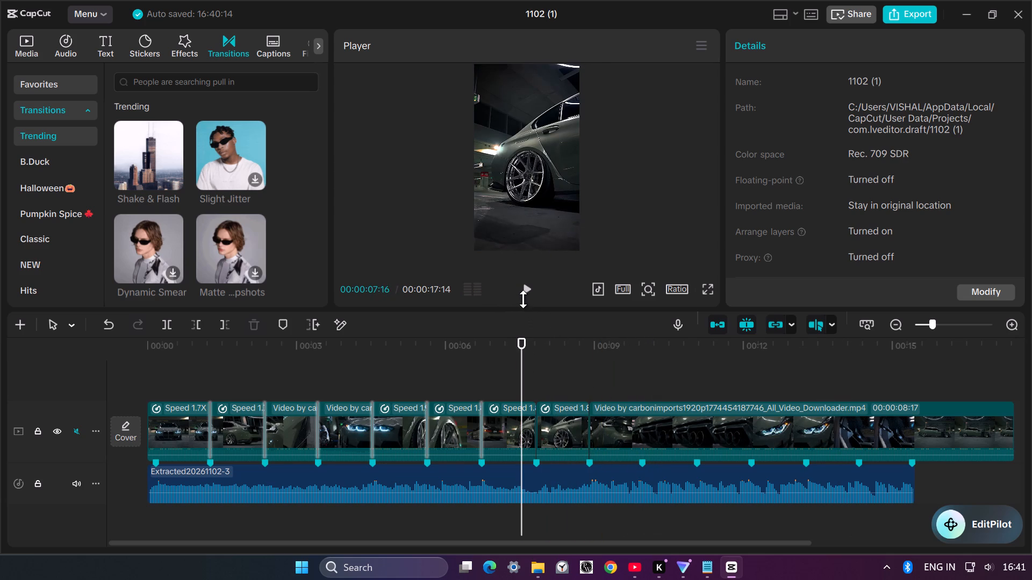
{"action": "left_click", "coordinate": [523, 299]}
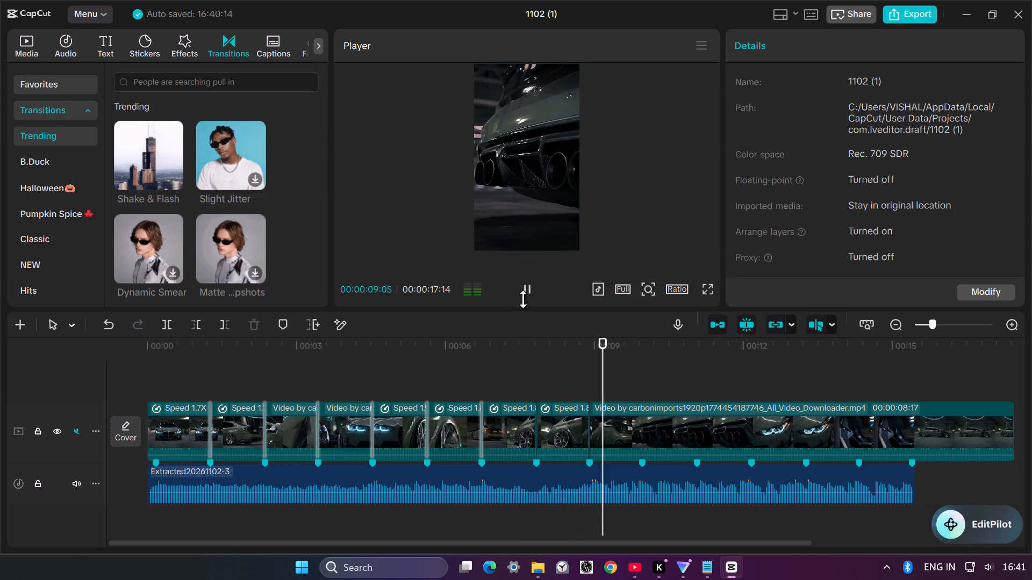
{"action": "left_click", "coordinate": [525, 299]}
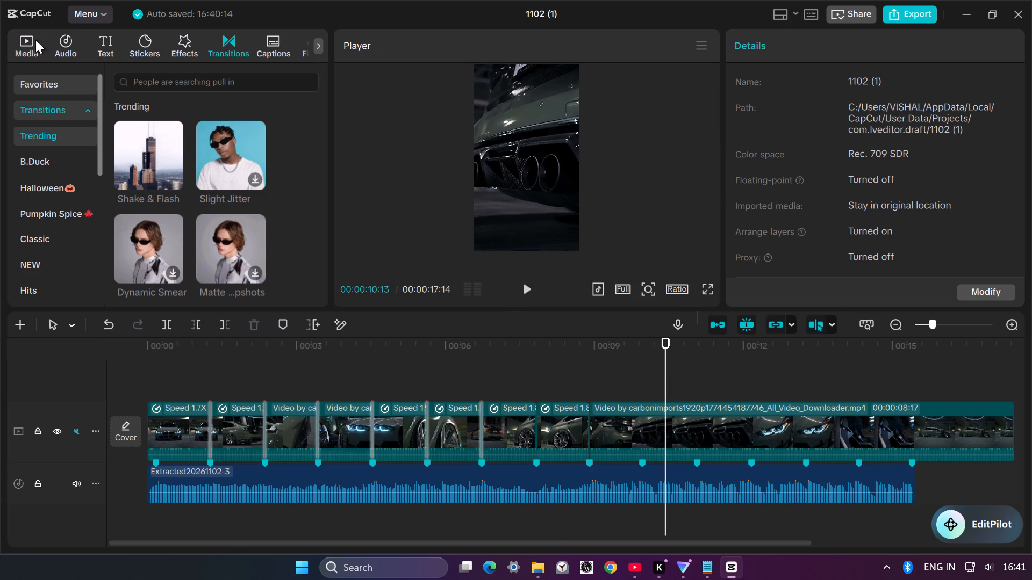
Import the carbonimports car video again from the New Volume (E:) drive.
{"action": "left_click", "coordinate": [19, 38]}
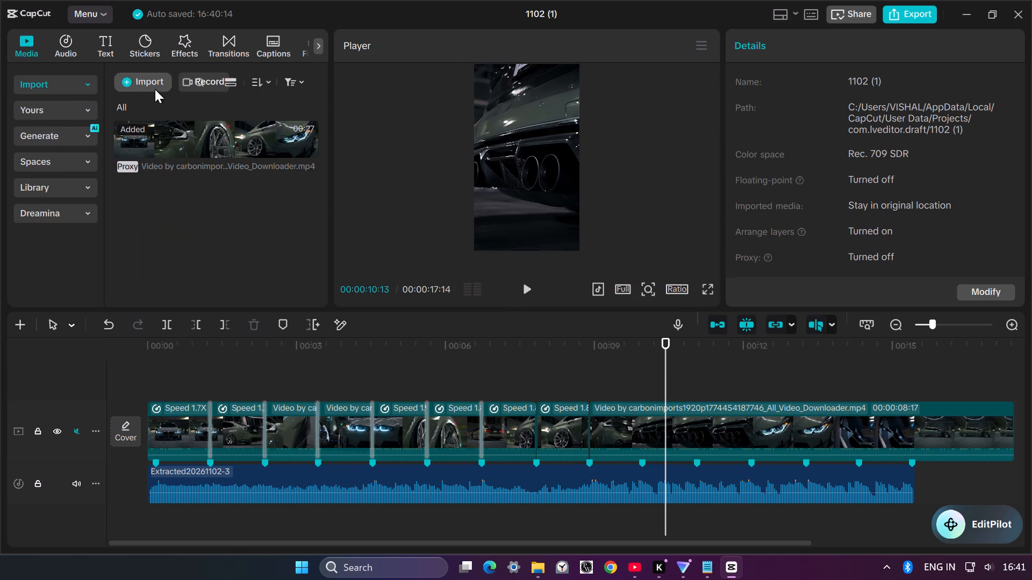
{"action": "left_click", "coordinate": [156, 84]}
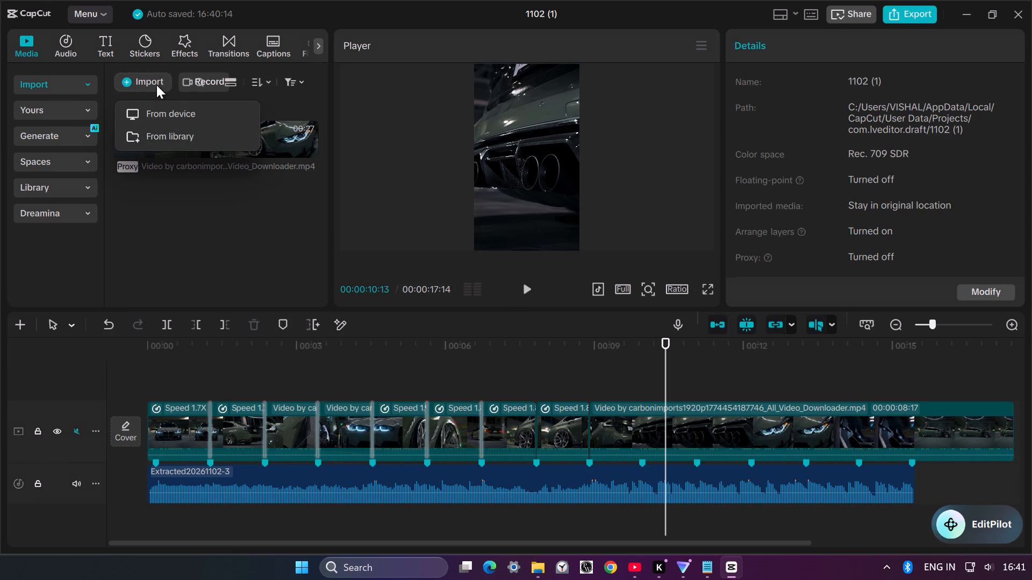
{"action": "left_click", "coordinate": [158, 113]}
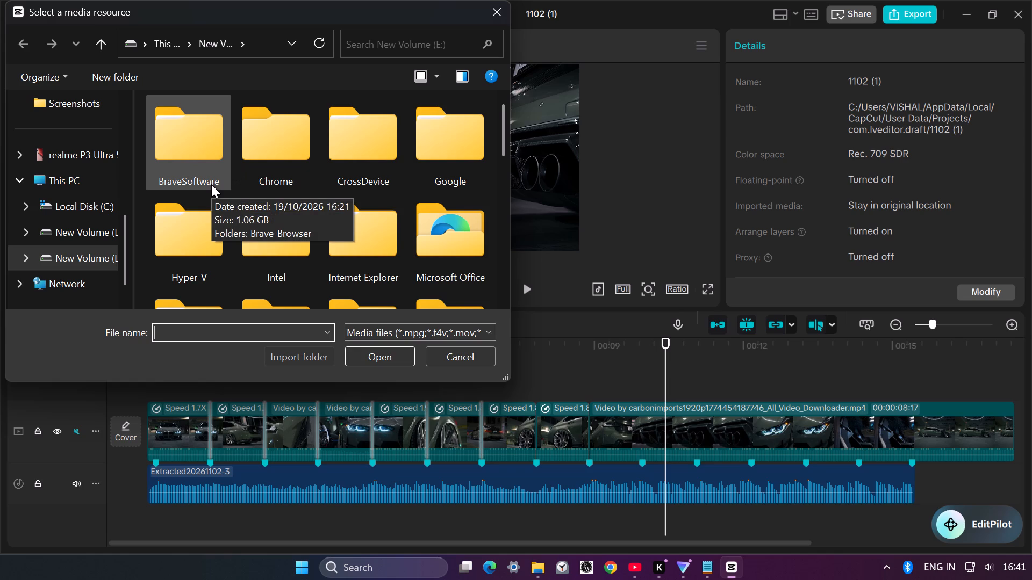
{"action": "scroll", "coordinate": [173, 207], "scroll_direction": "down", "scroll_amount": 3}
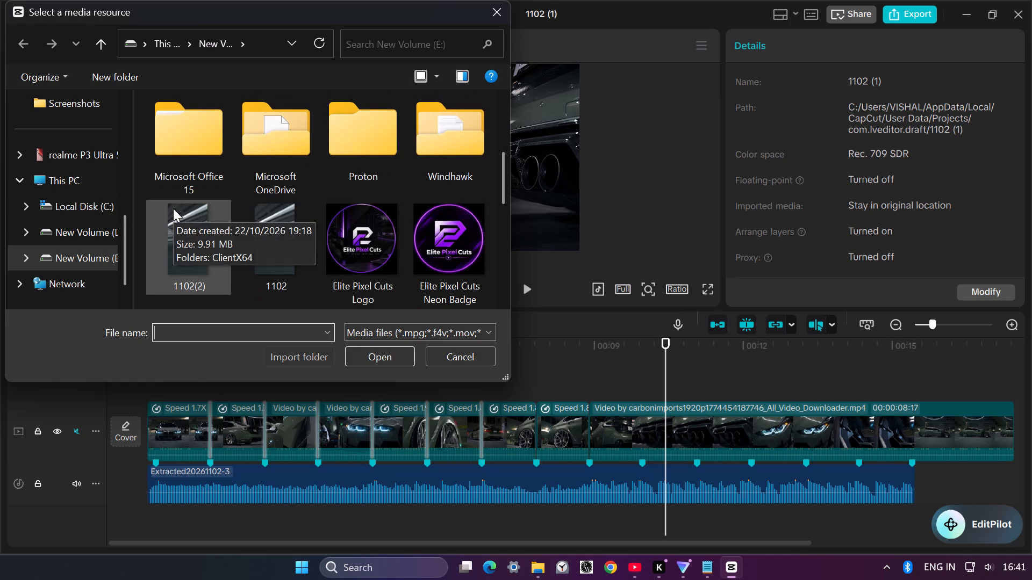
{"action": "scroll", "coordinate": [247, 178], "scroll_direction": "down", "scroll_amount": 6}
{"action": "scroll", "coordinate": [249, 180], "scroll_direction": "up", "scroll_amount": 2}
{"action": "scroll", "coordinate": [255, 186], "scroll_direction": "down", "scroll_amount": 2}
{"action": "scroll", "coordinate": [255, 186], "scroll_direction": "up", "scroll_amount": 2}
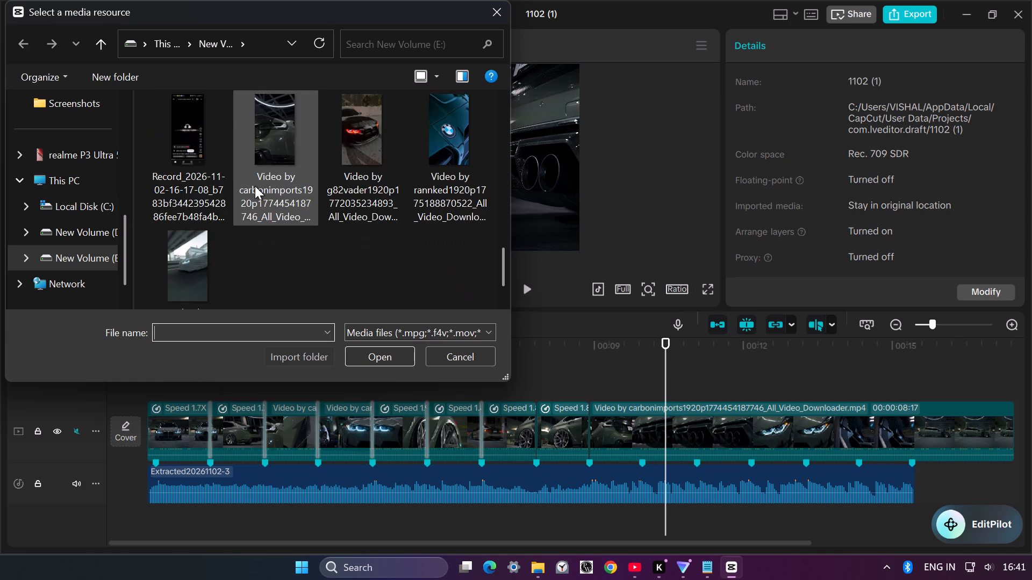
{"action": "double_click", "coordinate": [270, 252]}
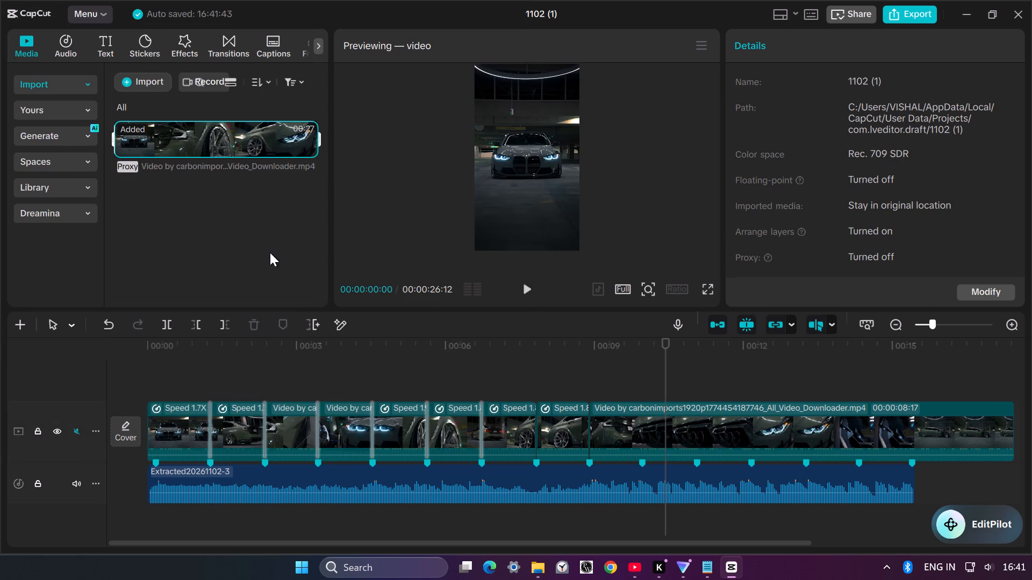
{"action": "scroll", "coordinate": [252, 194], "scroll_direction": "up", "scroll_amount": 2}
{"action": "scroll", "coordinate": [245, 175], "scroll_direction": "down", "scroll_amount": 3}
Add the full carbonimports video to the end of the main track, directly after the long last clip.
{"action": "left_click", "coordinate": [223, 141]}
{"action": "left_click_drag", "start_coordinate": [221, 141], "coordinate": [213, 165]}
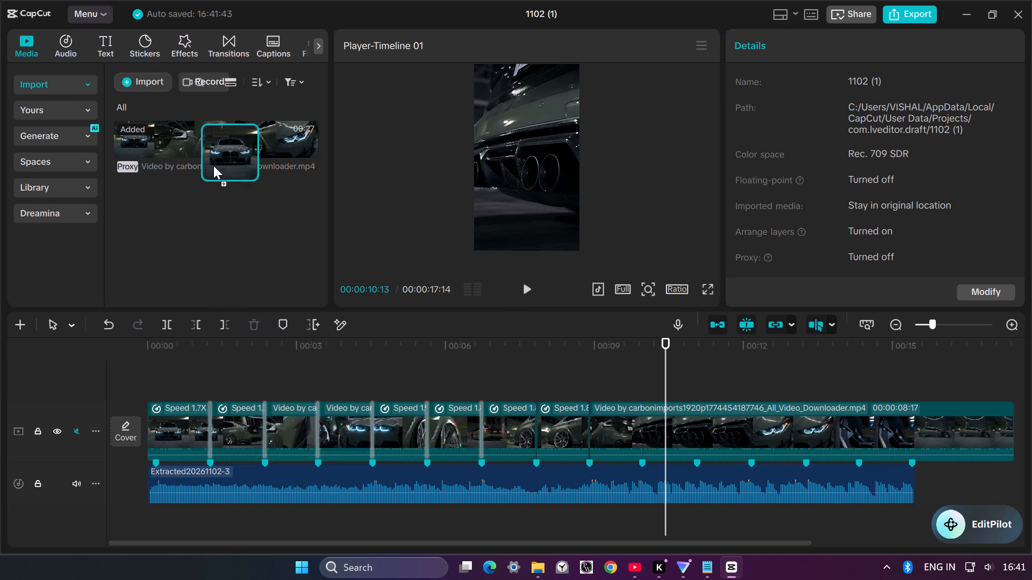
{"action": "left_click_drag", "start_coordinate": [213, 165], "coordinate": [403, 445]}
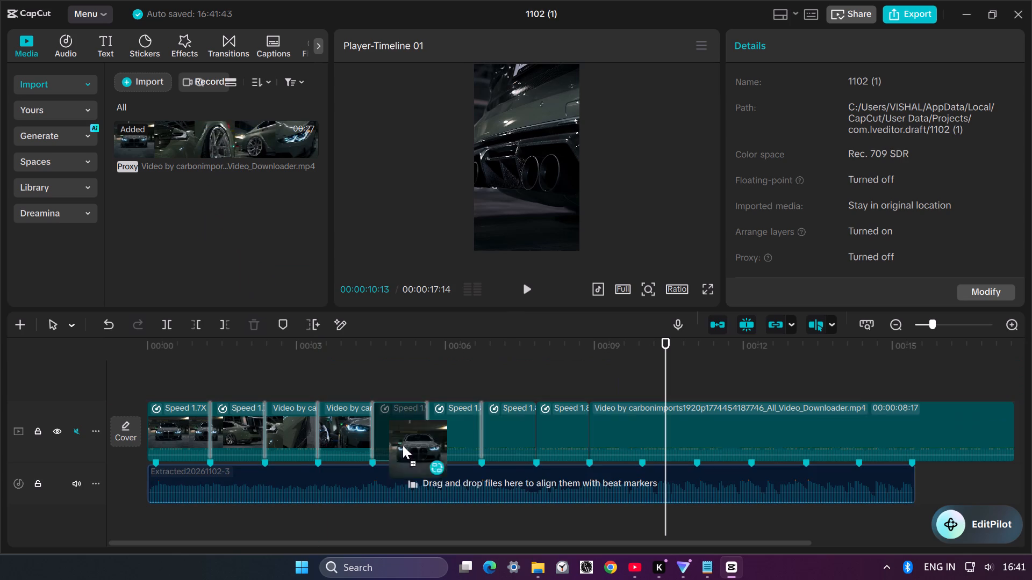
{"action": "left_click_drag", "start_coordinate": [403, 445], "coordinate": [864, 481]}
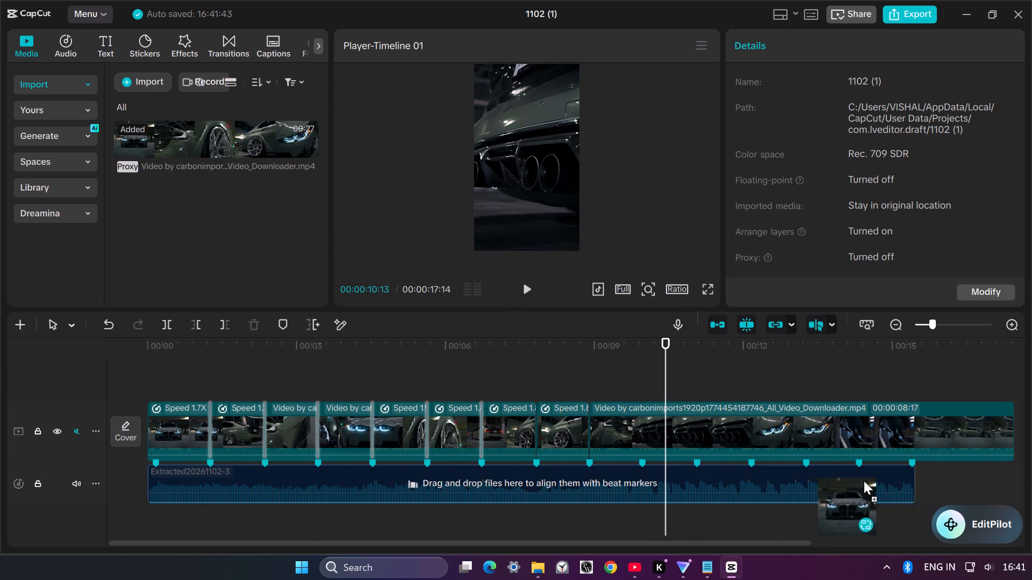
{"action": "left_click_drag", "start_coordinate": [864, 481], "coordinate": [1016, 443]}
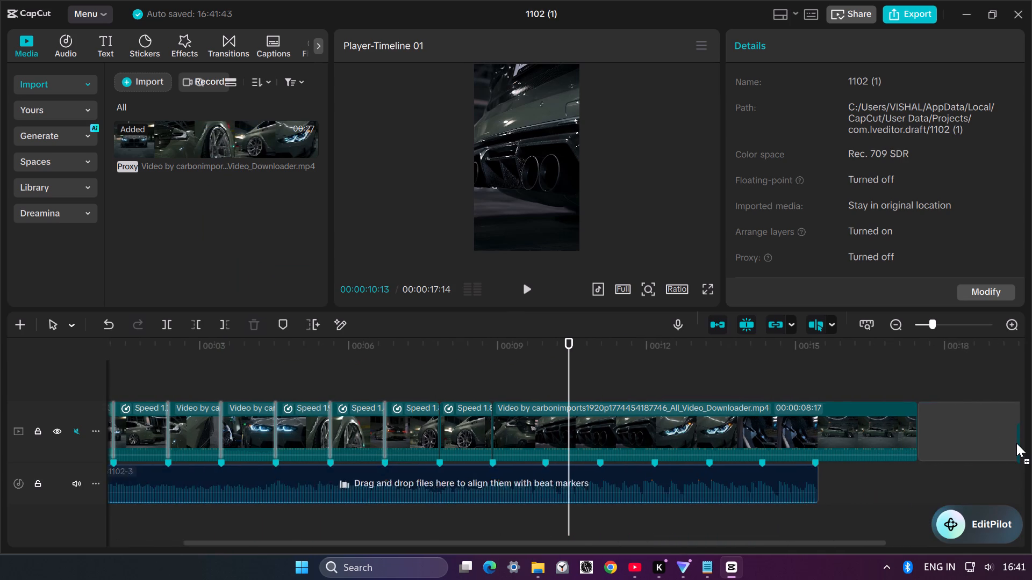
{"action": "left_click_drag", "start_coordinate": [1016, 443], "coordinate": [793, 432]}
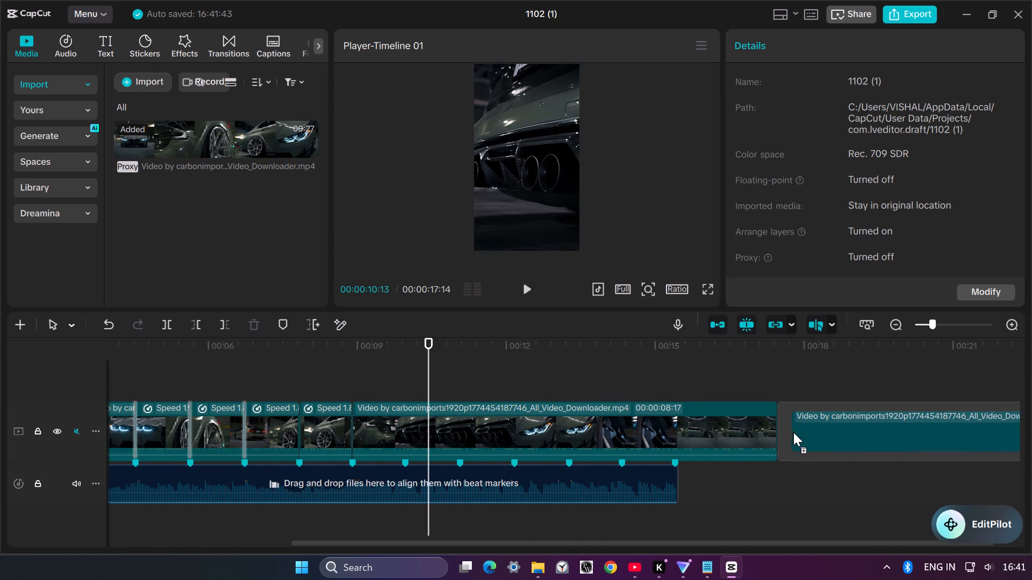
{"action": "left_click_drag", "start_coordinate": [793, 432], "coordinate": [799, 438]}
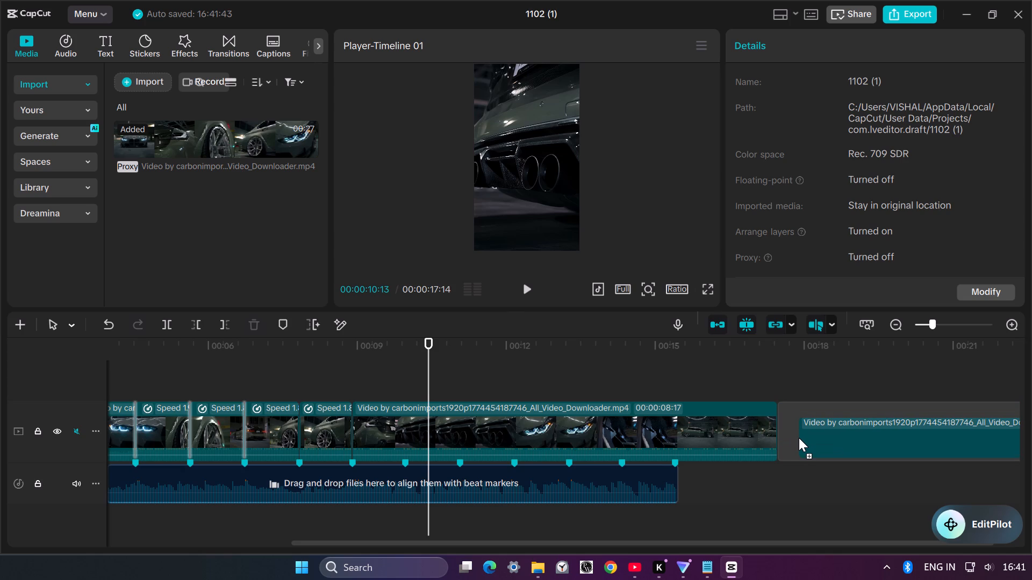
{"action": "left_click", "coordinate": [875, 433]}
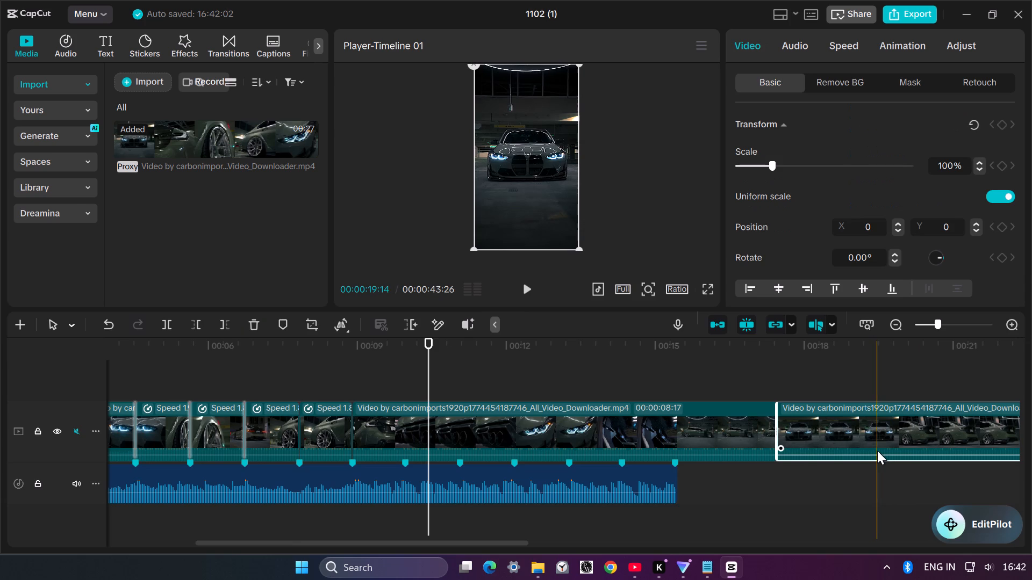
Delete everything after 00:00:19:17 in the newly added video, keeping only its short opening front-view shot.
{"action": "left_click", "coordinate": [883, 448]}
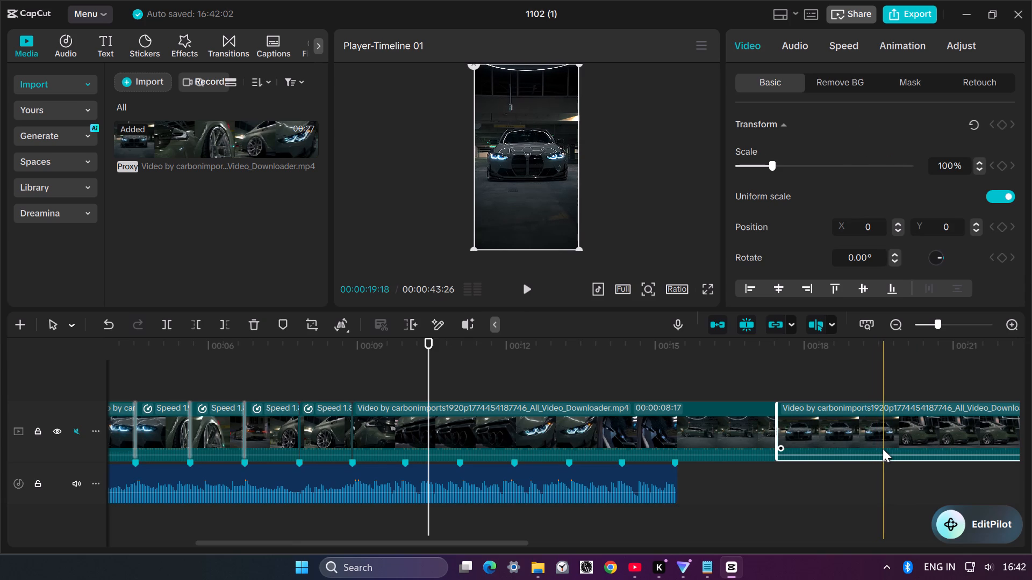
{"action": "left_click", "coordinate": [883, 448]}
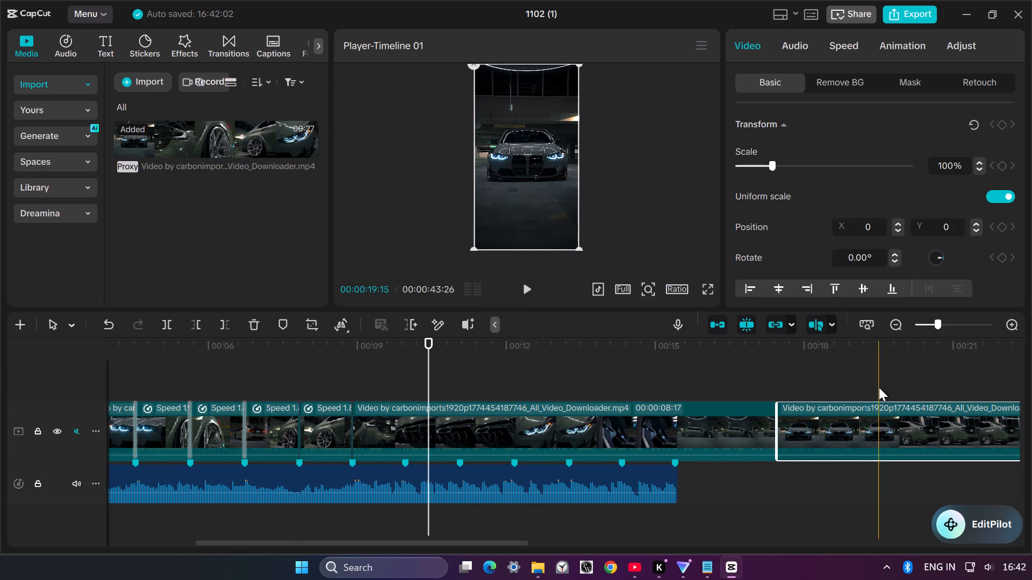
{"action": "left_click", "coordinate": [881, 385]}
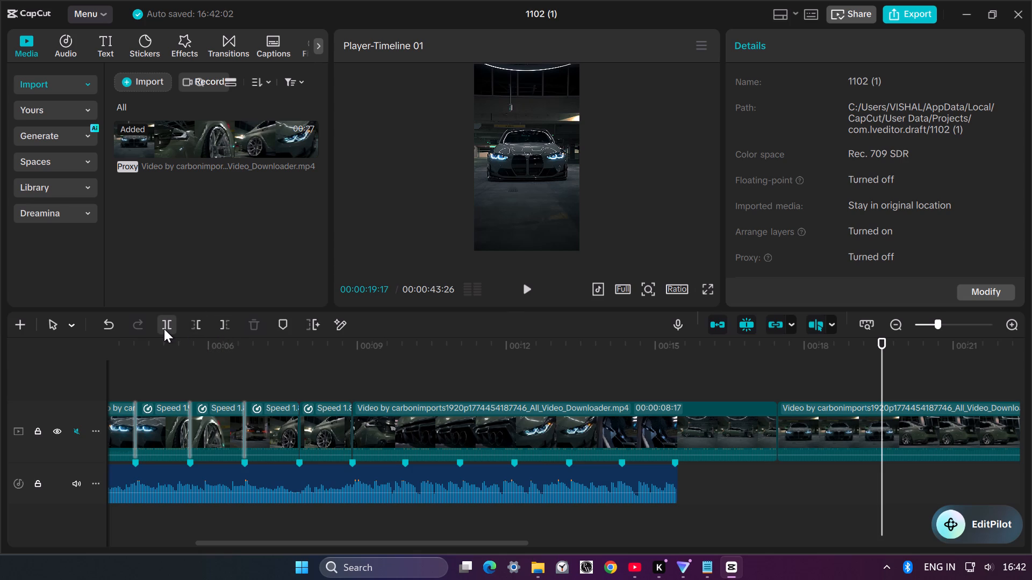
{"action": "left_click", "coordinate": [221, 328]}
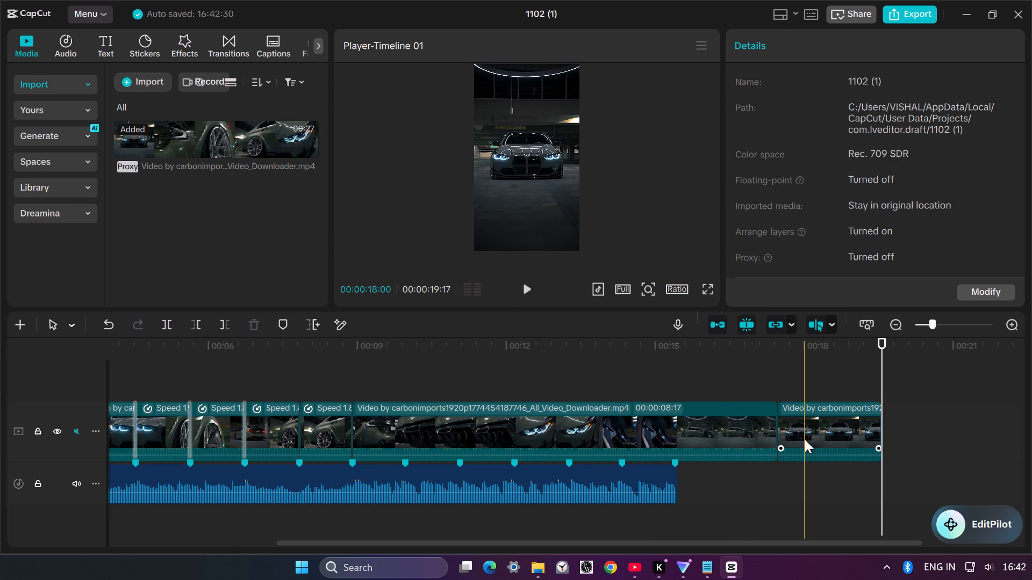
Move the short front-view clip between the eighth clip and the long clip, and play the edit from 00:00:07:29 to check it.
{"action": "left_click_drag", "start_coordinate": [805, 439], "coordinate": [504, 443]}
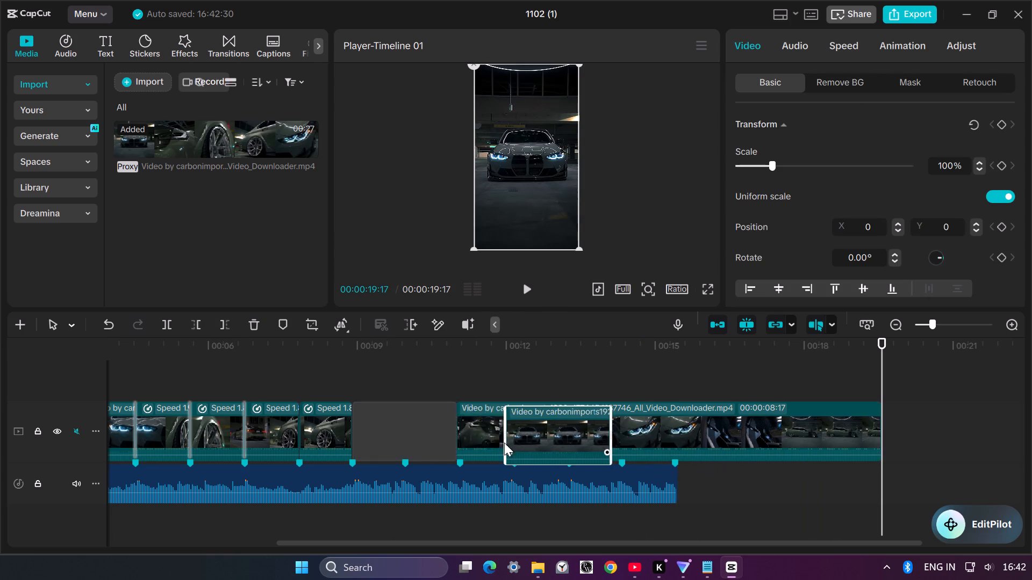
{"action": "left_click_drag", "start_coordinate": [504, 443], "coordinate": [374, 440]}
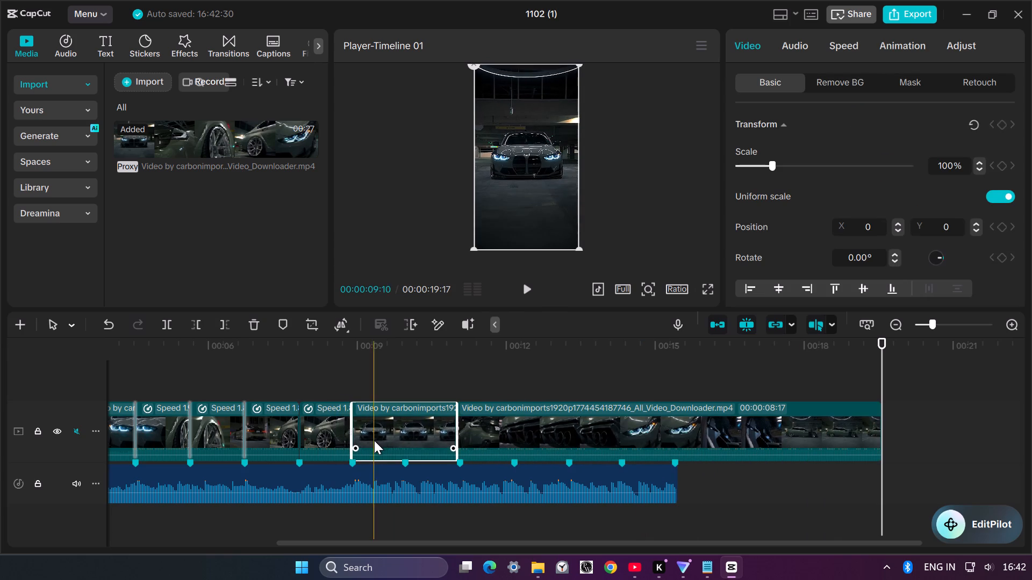
{"action": "left_click", "coordinate": [306, 373]}
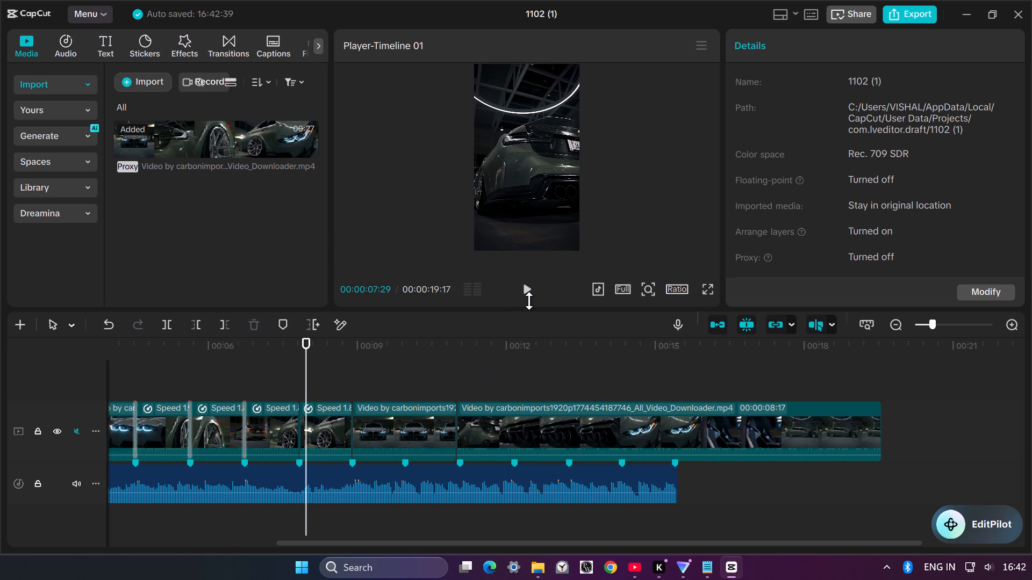
{"action": "left_click", "coordinate": [529, 300]}
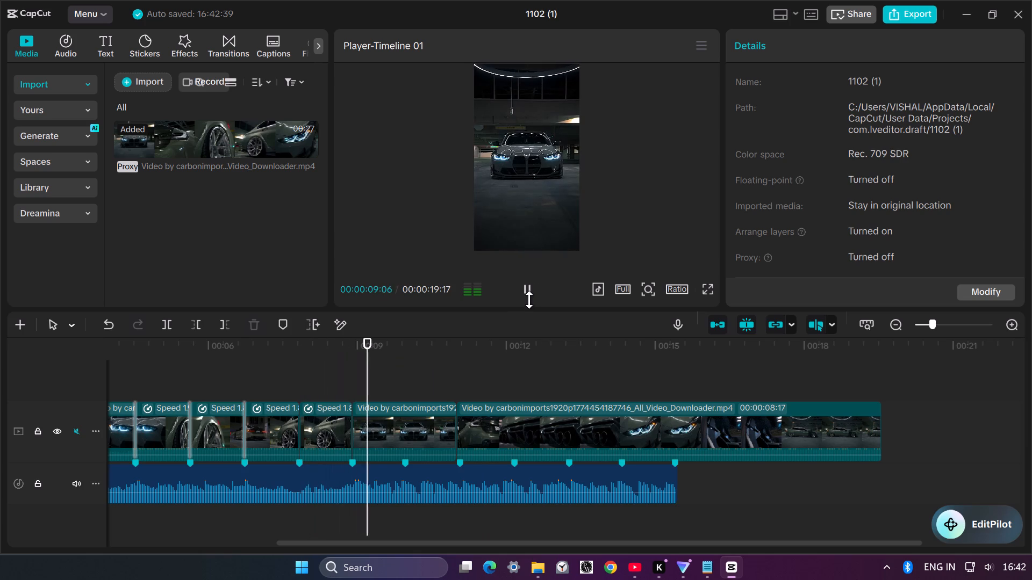
{"action": "left_click", "coordinate": [529, 298]}
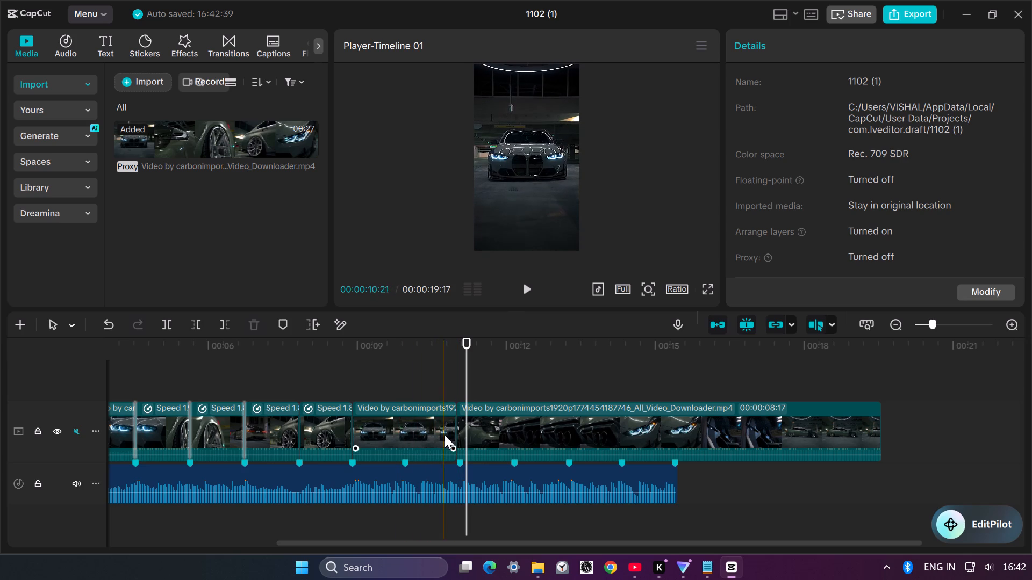
Speed up the short front-view clip before the long clip to 1.89x.
{"action": "left_click", "coordinate": [413, 424]}
{"action": "left_click", "coordinate": [836, 45]}
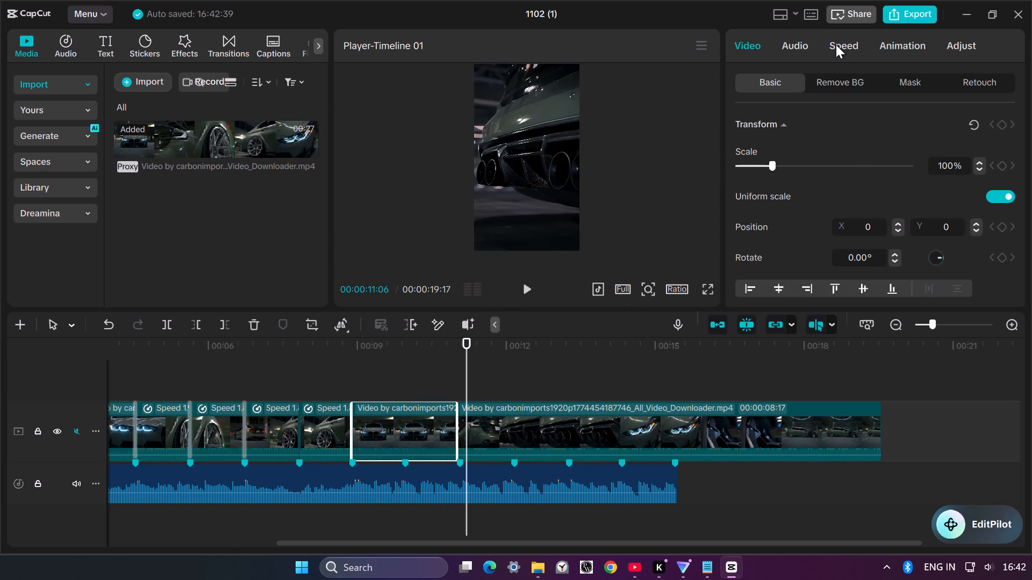
{"action": "left_click_drag", "start_coordinate": [777, 149], "coordinate": [793, 151]}
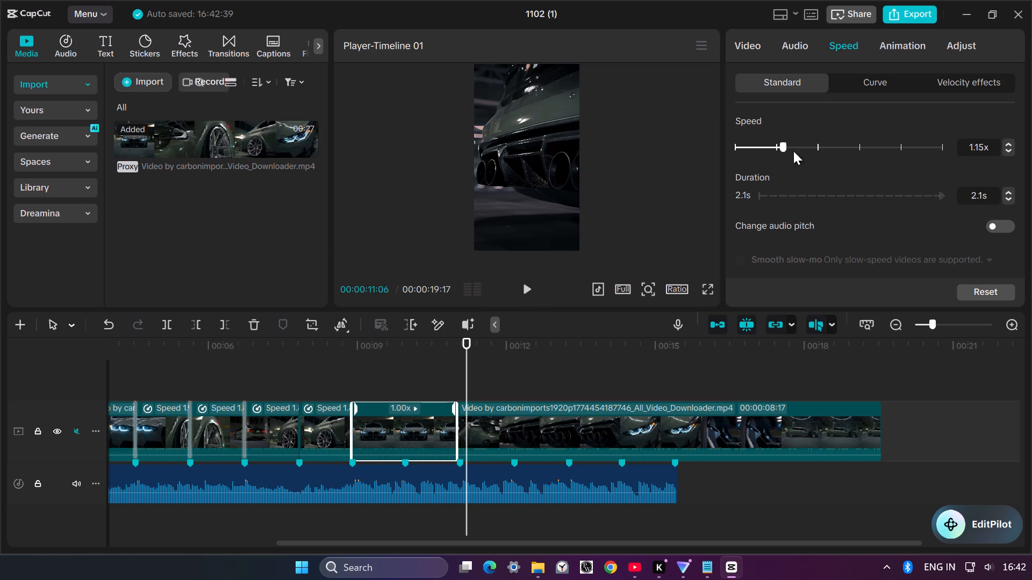
{"action": "left_click_drag", "start_coordinate": [793, 151], "coordinate": [814, 149]}
{"action": "left_click", "coordinate": [814, 149]}
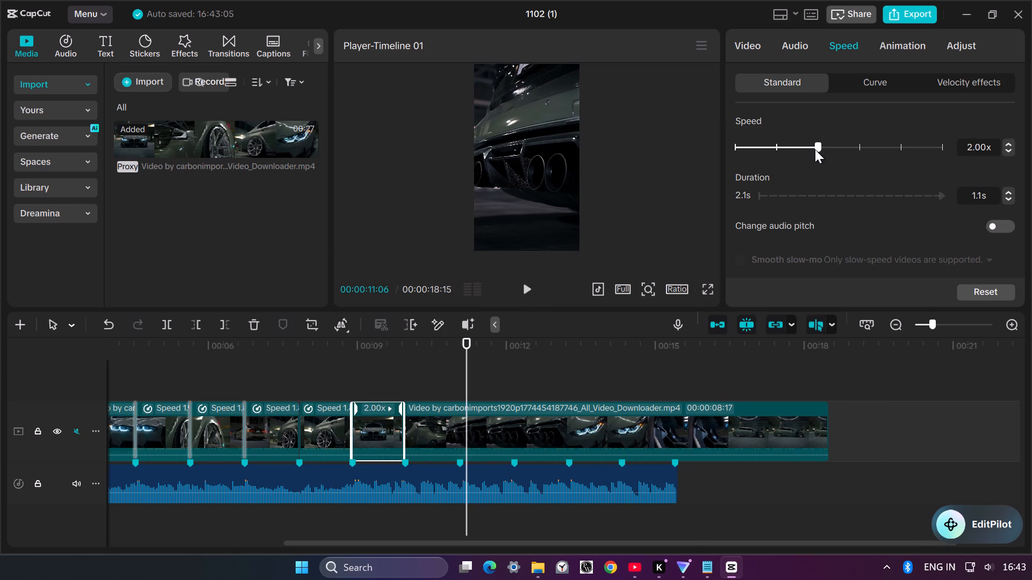
{"action": "left_click_drag", "start_coordinate": [815, 149], "coordinate": [813, 149]}
{"action": "left_click_drag", "start_coordinate": [813, 149], "coordinate": [816, 151]}
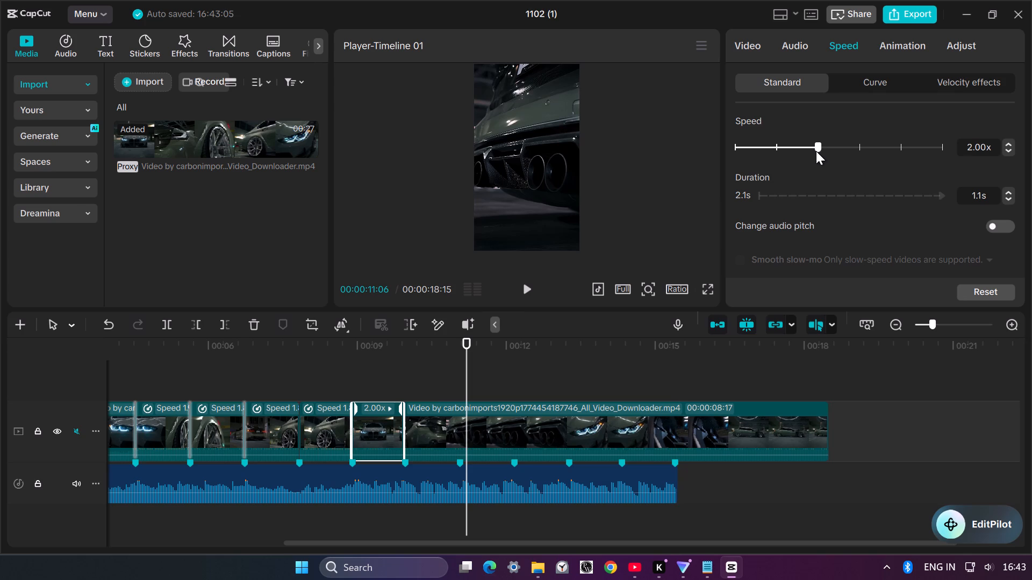
{"action": "left_click_drag", "start_coordinate": [816, 151], "coordinate": [813, 152]}
{"action": "left_click_drag", "start_coordinate": [813, 152], "coordinate": [814, 154]}
{"action": "left_click_drag", "start_coordinate": [814, 154], "coordinate": [817, 156]}
{"action": "left_click_drag", "start_coordinate": [817, 156], "coordinate": [816, 156]}
{"action": "left_click_drag", "start_coordinate": [816, 156], "coordinate": [815, 156]}
{"action": "left_click_drag", "start_coordinate": [815, 156], "coordinate": [814, 156]}
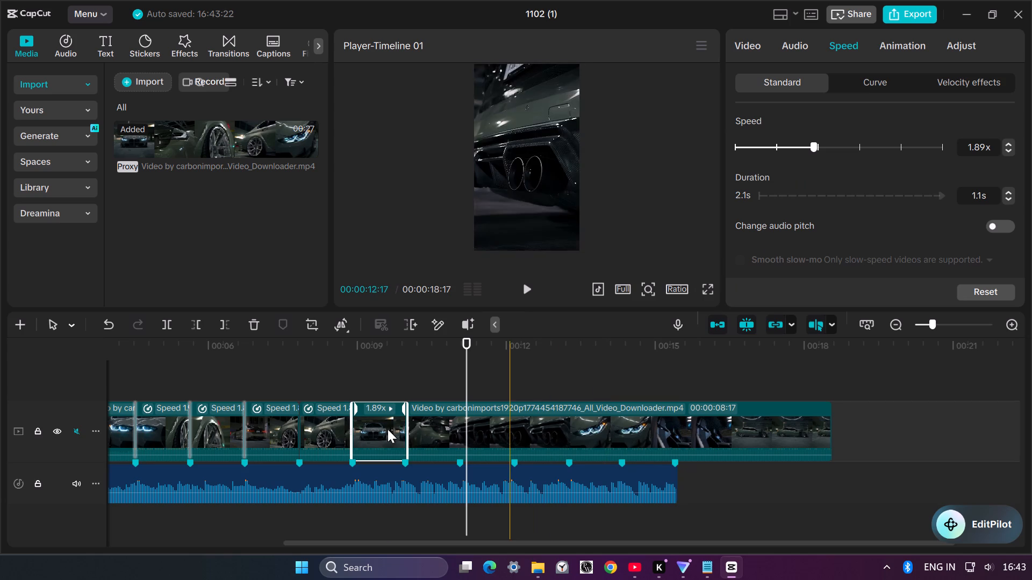
Trim the end of the sped-up front-view clip to the beat marker at 00:00:09:29.
{"action": "left_click_drag", "start_coordinate": [409, 422], "coordinate": [406, 421]}
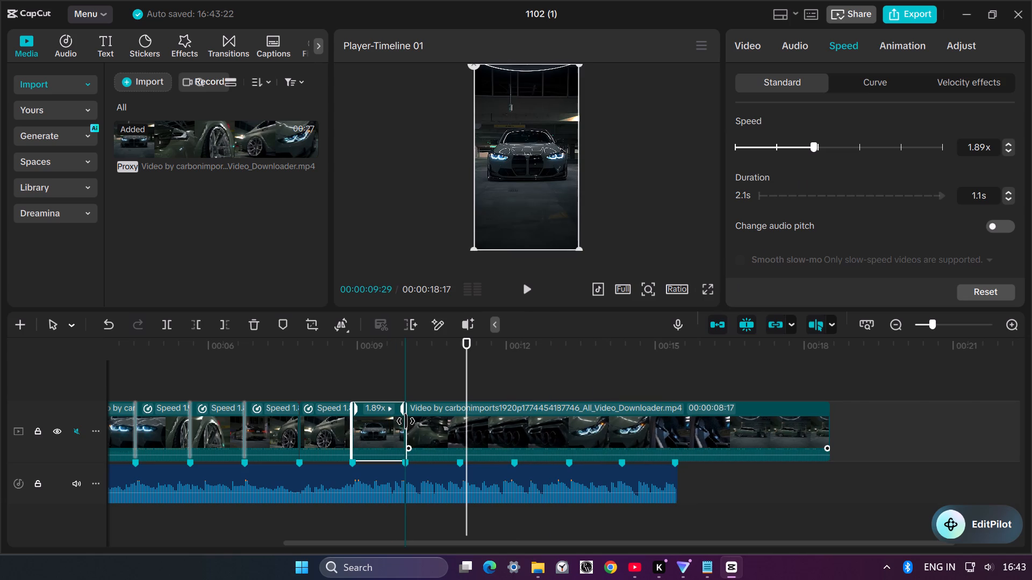
{"action": "left_click_drag", "start_coordinate": [406, 421], "coordinate": [399, 421]}
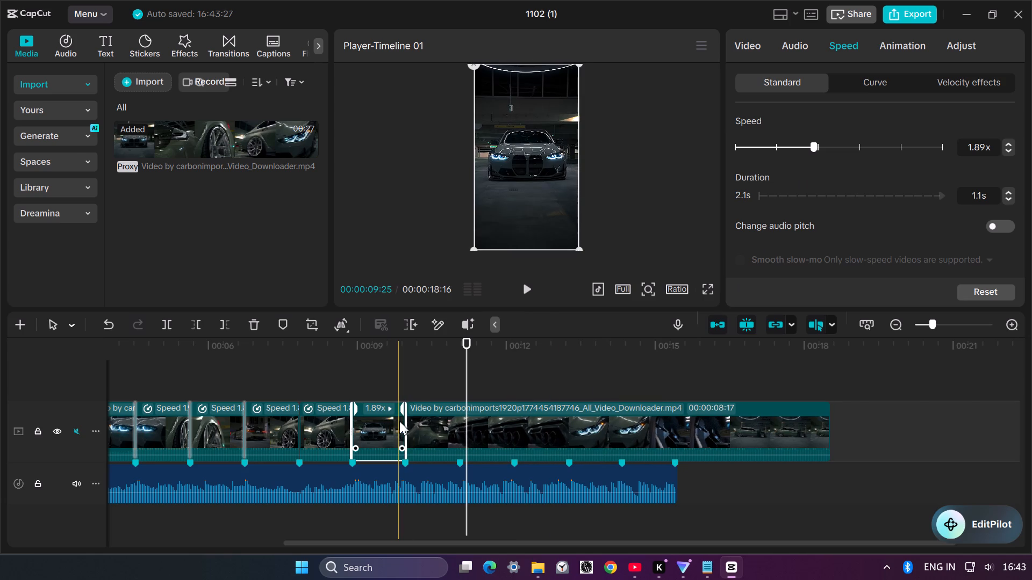
{"action": "left_click", "coordinate": [405, 362]}
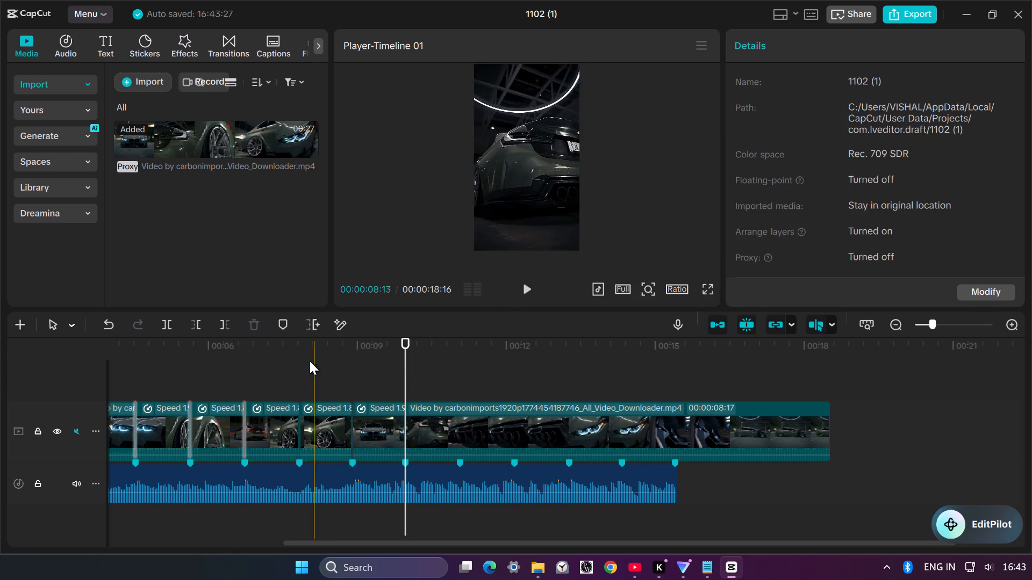
Play the edit from the beginning and replay it from about 00:00:07:12 to check the front-view shot against the beat.
{"action": "left_click", "coordinate": [277, 354]}
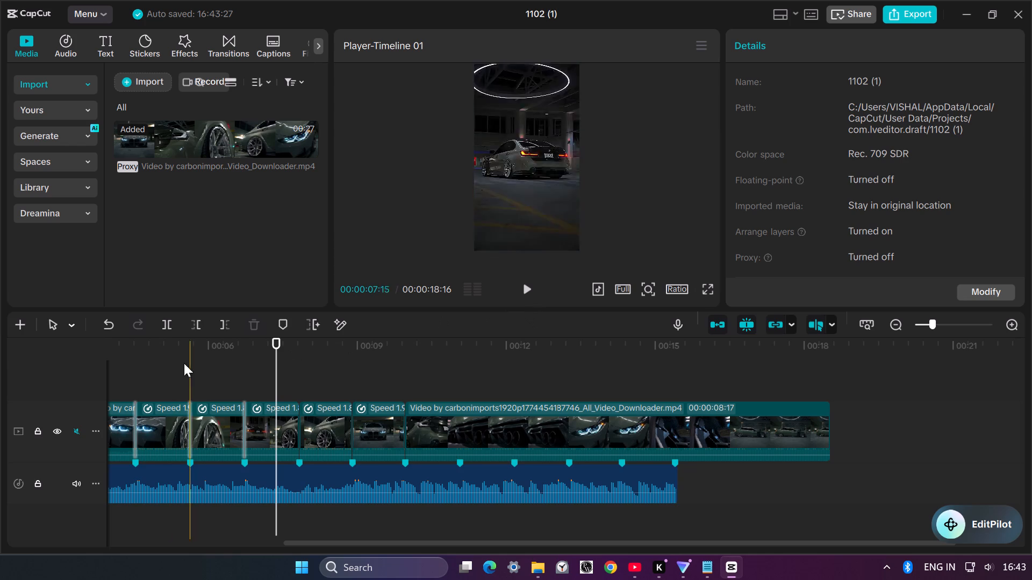
{"action": "left_click_drag", "start_coordinate": [114, 378], "coordinate": [52, 403]}
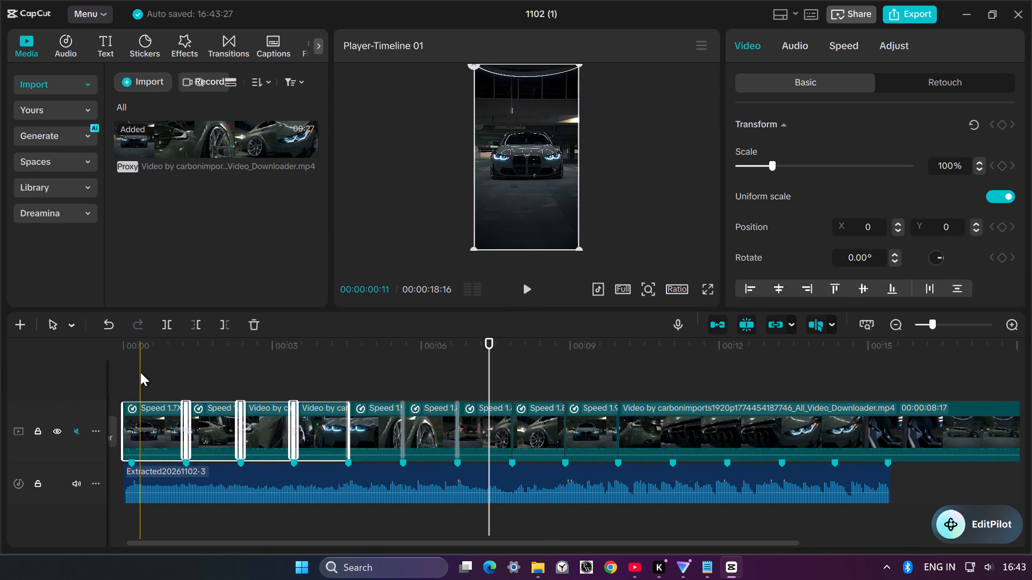
{"action": "left_click", "coordinate": [140, 372]}
{"action": "left_click", "coordinate": [124, 379]}
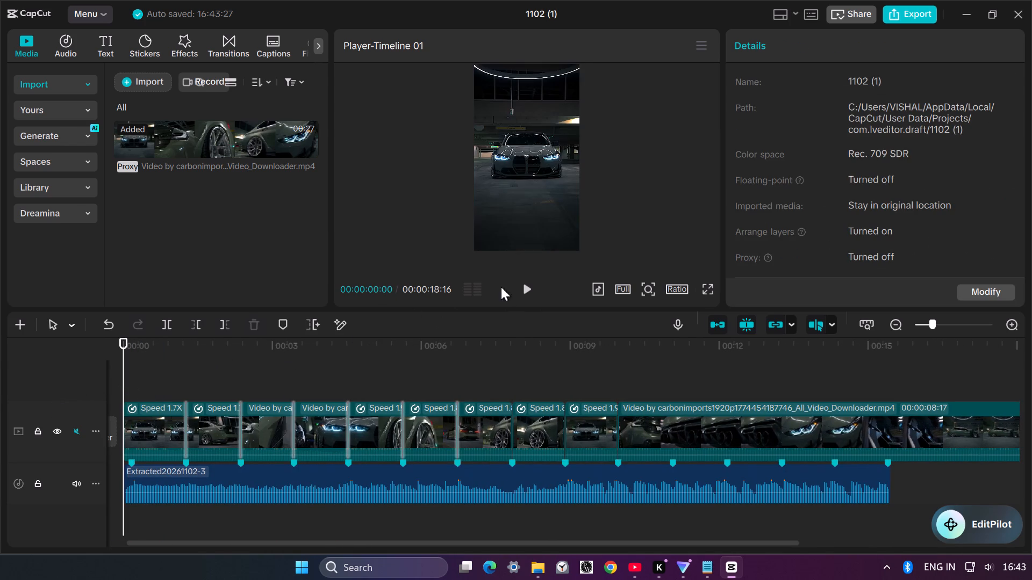
{"action": "left_click", "coordinate": [533, 292]}
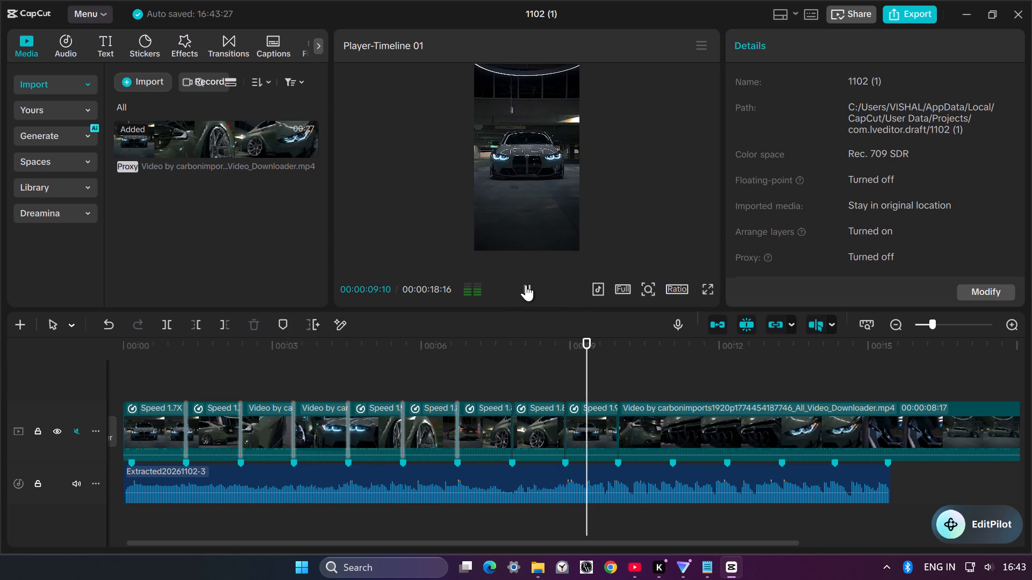
{"action": "left_click", "coordinate": [526, 285]}
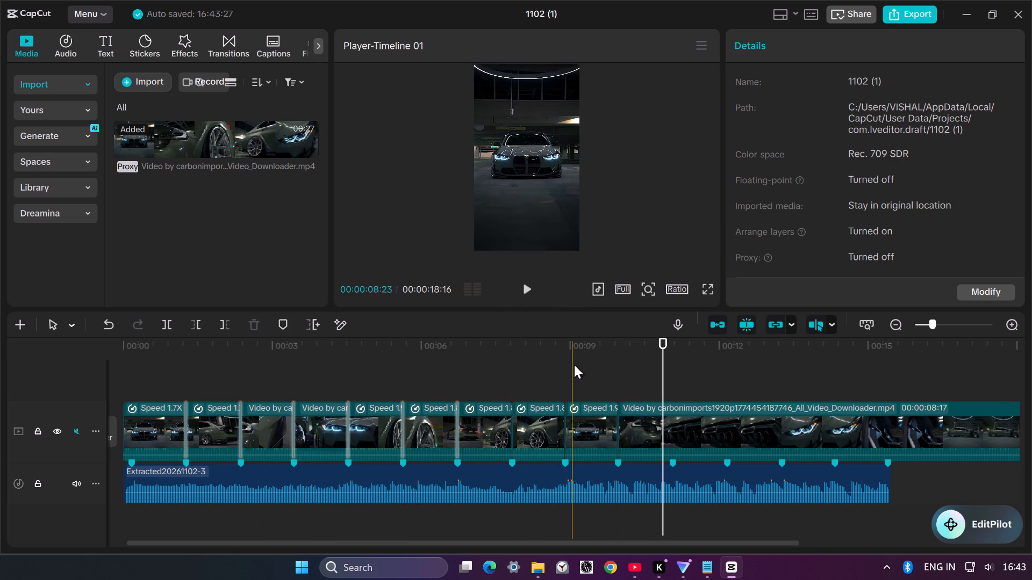
{"action": "left_click", "coordinate": [596, 423]}
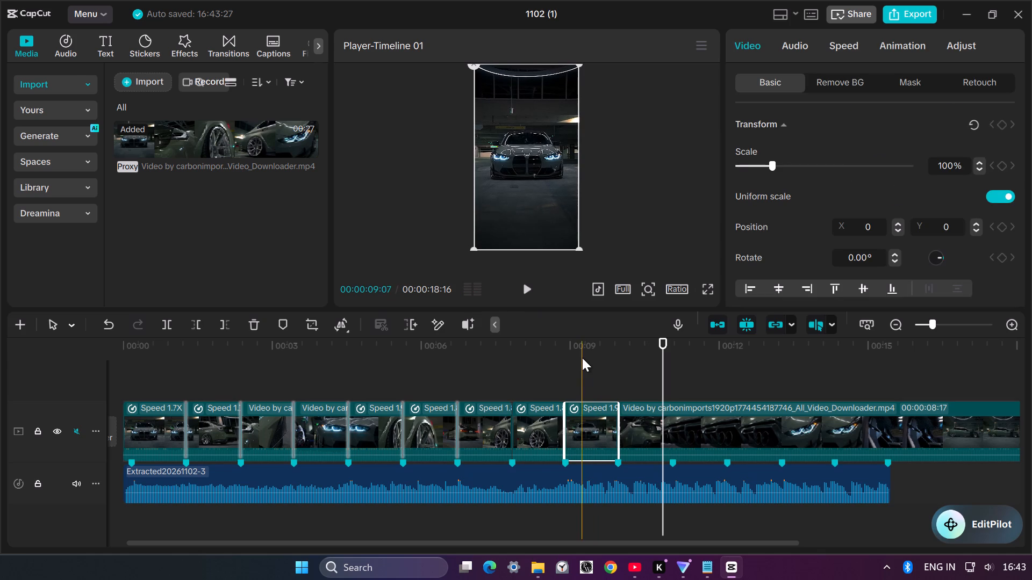
{"action": "left_click", "coordinate": [491, 375]}
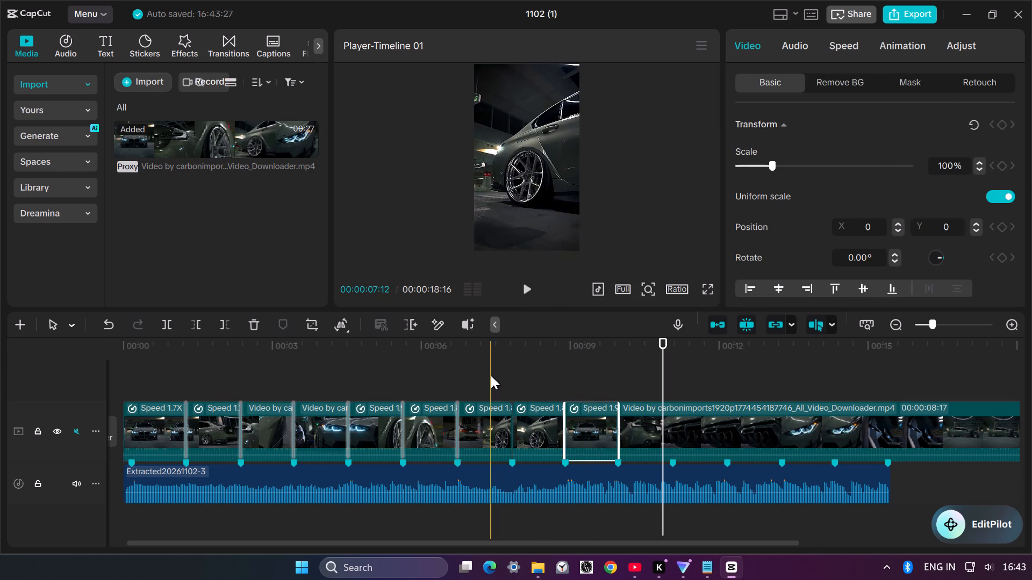
{"action": "left_click", "coordinate": [525, 296]}
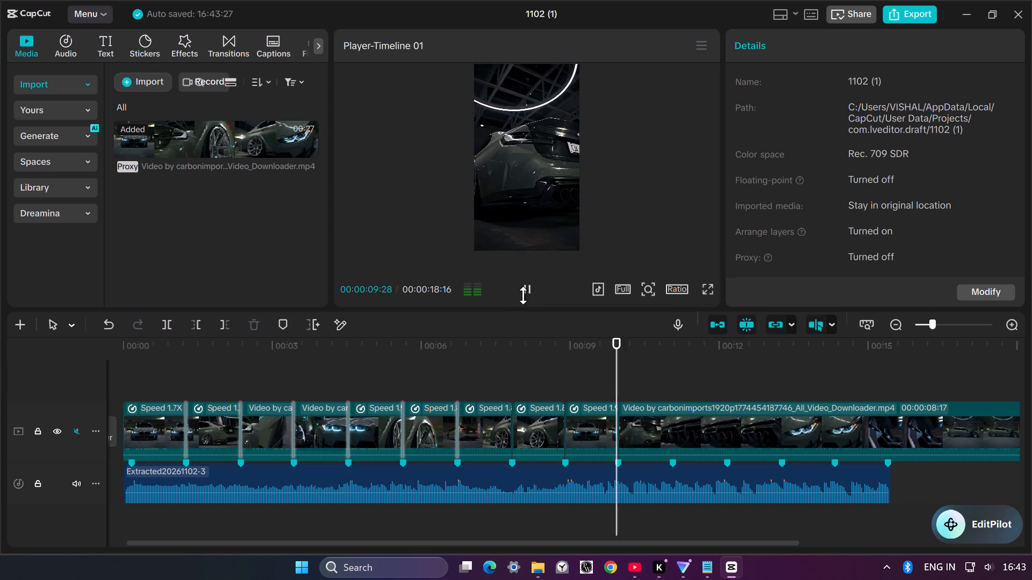
{"action": "left_click", "coordinate": [526, 294]}
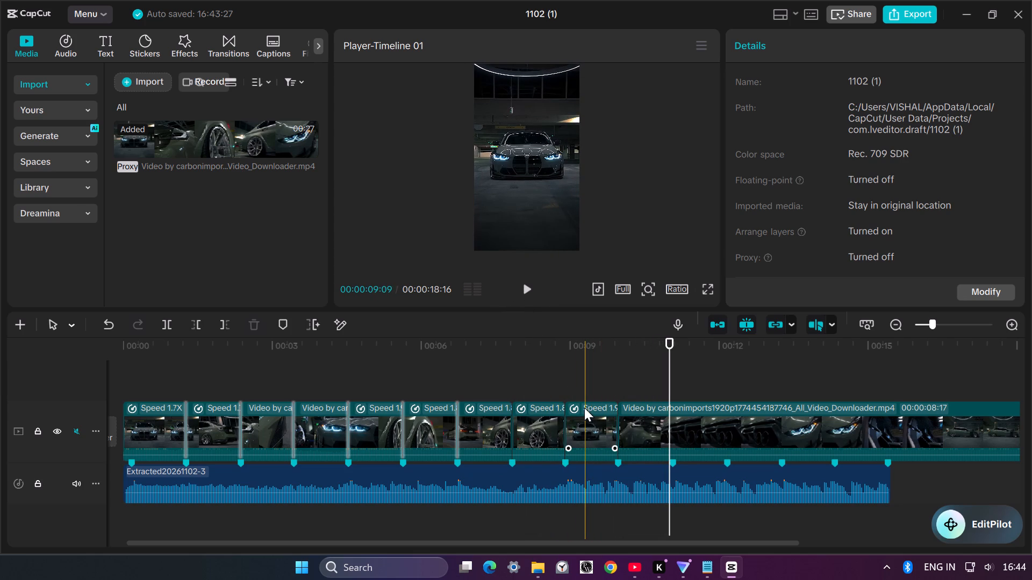
{"action": "left_click", "coordinate": [524, 374]}
{"action": "left_click", "coordinate": [531, 296]}
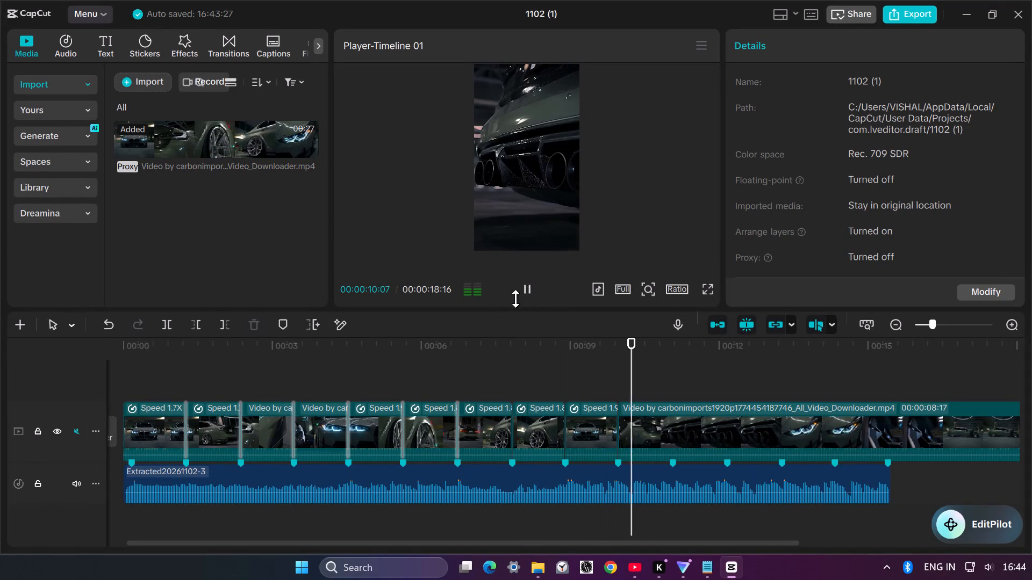
{"action": "left_click", "coordinate": [529, 293]}
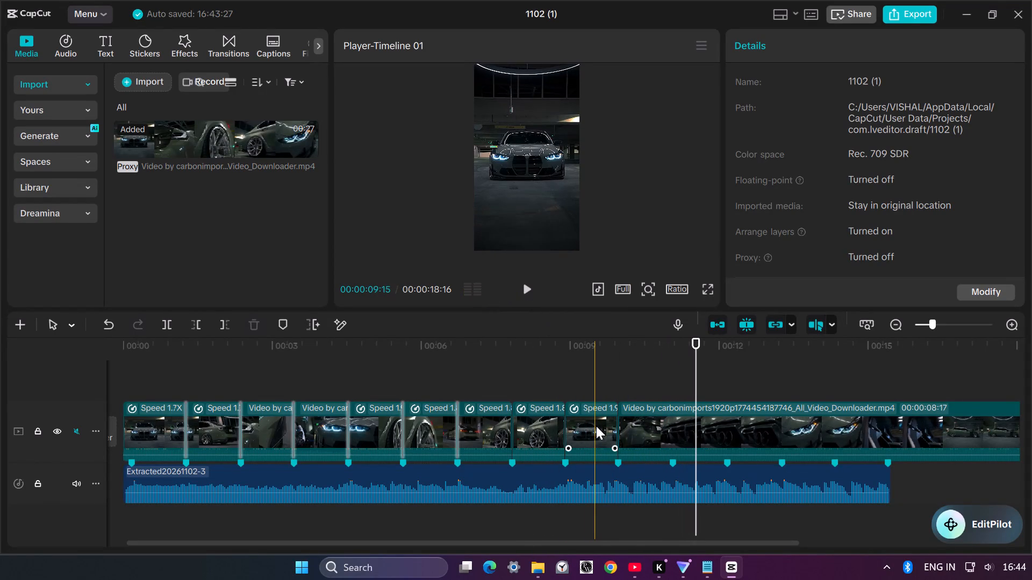
Add a beat marker to the extracted audio at 00:00:09:13, midway through the front-view clip.
{"action": "left_click", "coordinate": [596, 430]}
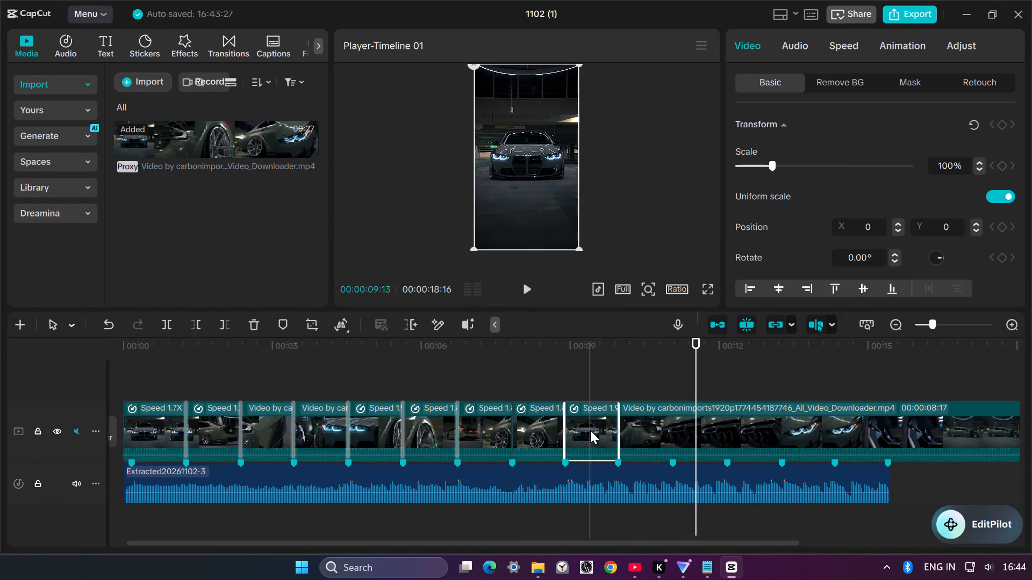
{"action": "left_click", "coordinate": [592, 483]}
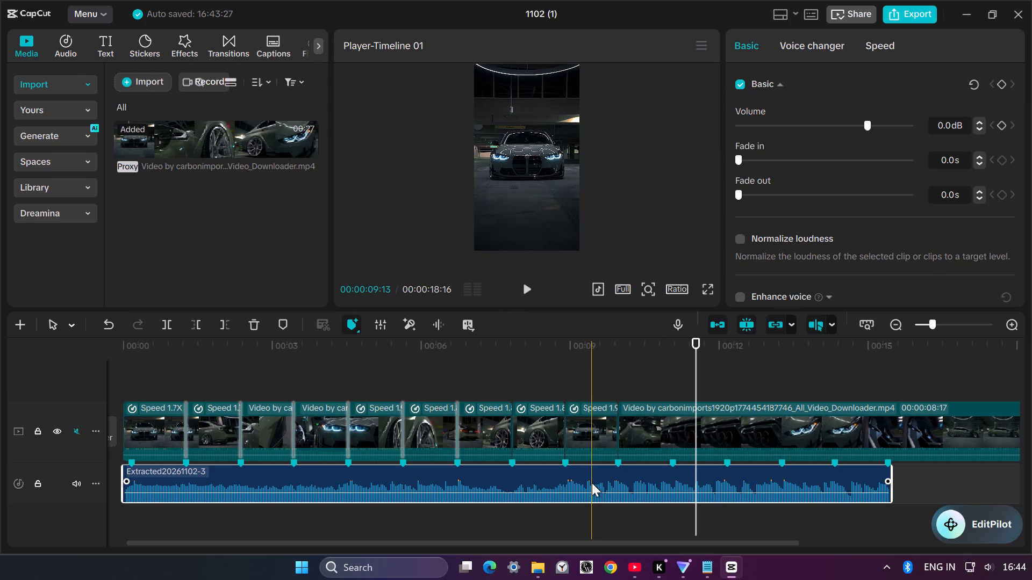
{"action": "left_click", "coordinate": [591, 381]}
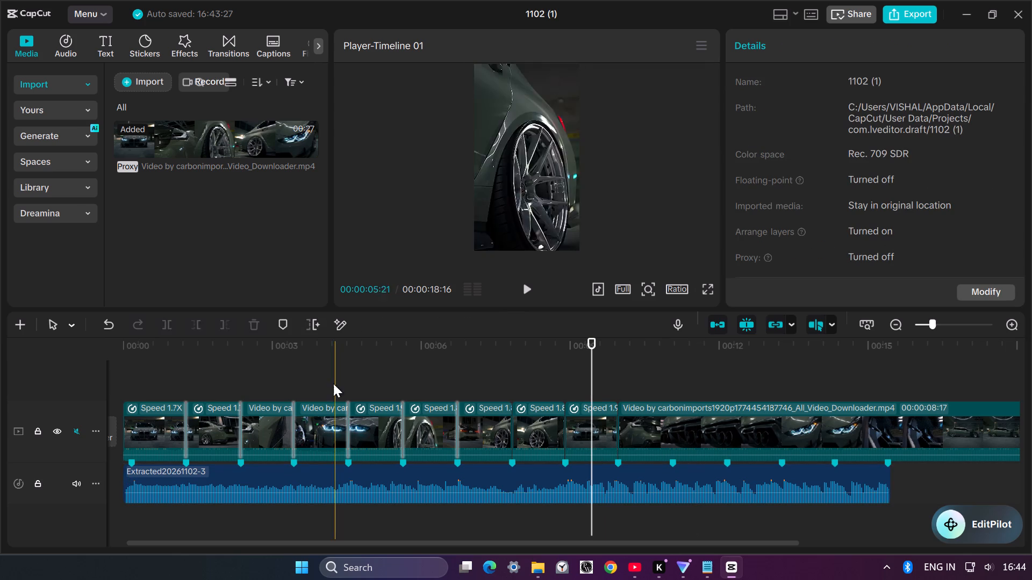
{"action": "left_click", "coordinate": [285, 325]}
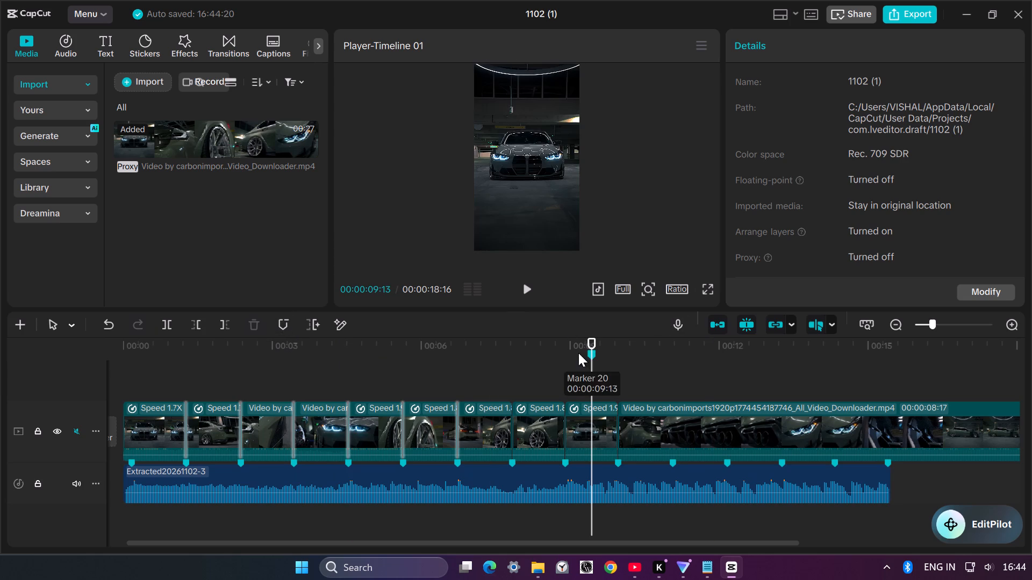
{"action": "left_click", "coordinate": [289, 327]}
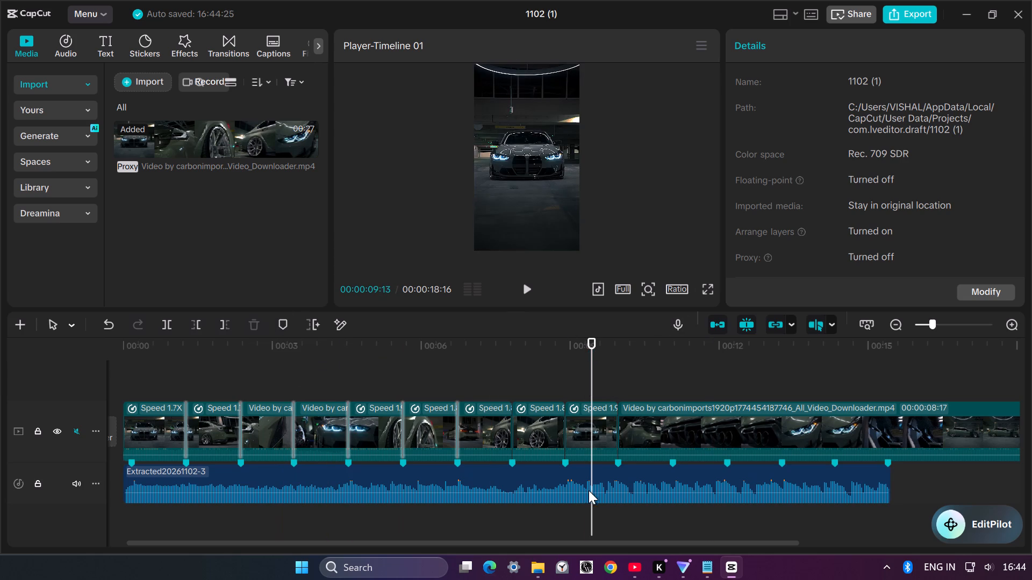
{"action": "left_click", "coordinate": [587, 485]}
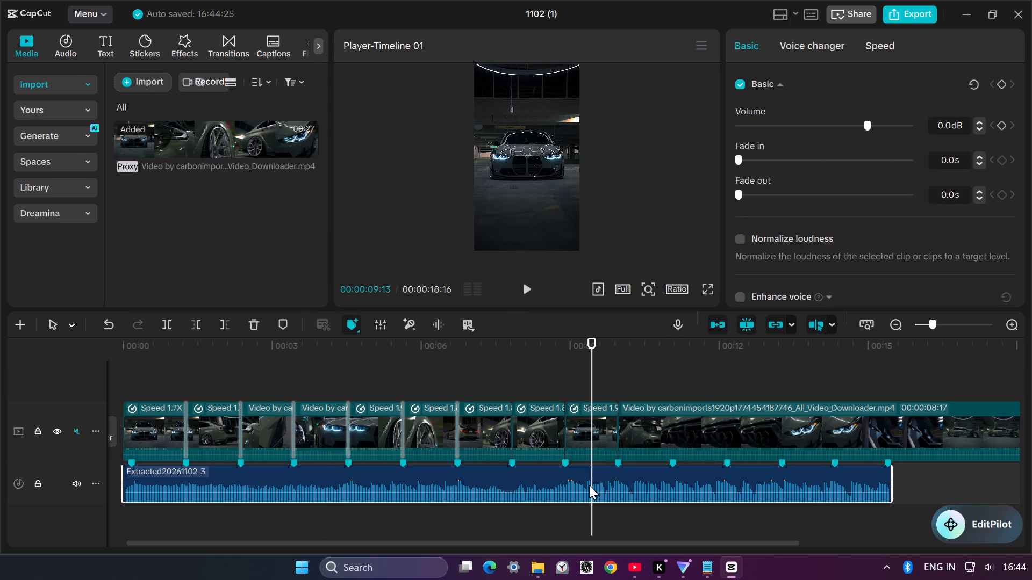
{"action": "left_click", "coordinate": [287, 324]}
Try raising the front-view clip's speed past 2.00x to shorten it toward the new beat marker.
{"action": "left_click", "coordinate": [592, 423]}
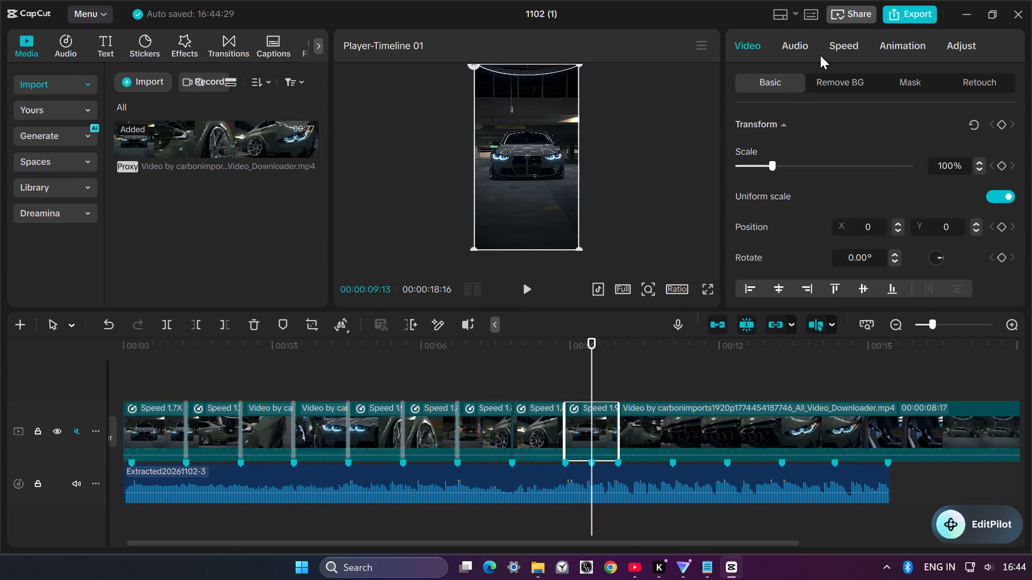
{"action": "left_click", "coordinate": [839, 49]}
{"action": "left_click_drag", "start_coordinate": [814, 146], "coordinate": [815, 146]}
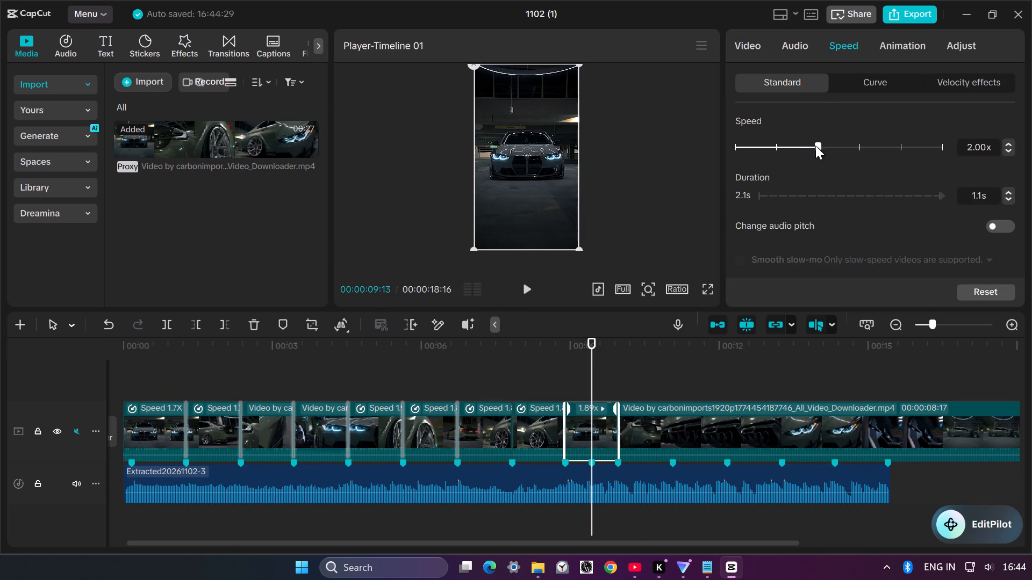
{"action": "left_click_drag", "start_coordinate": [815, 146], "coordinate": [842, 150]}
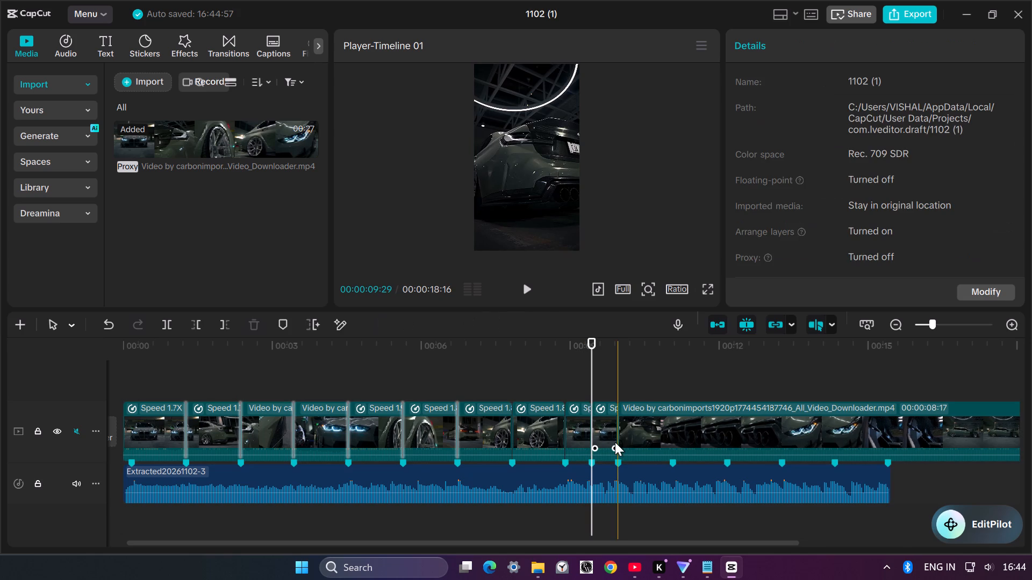
Insert a freeze frame from the start of the first sped-up front-view clip, at the beat marker at 00:00:08:27.
{"action": "left_click", "coordinate": [581, 438]}
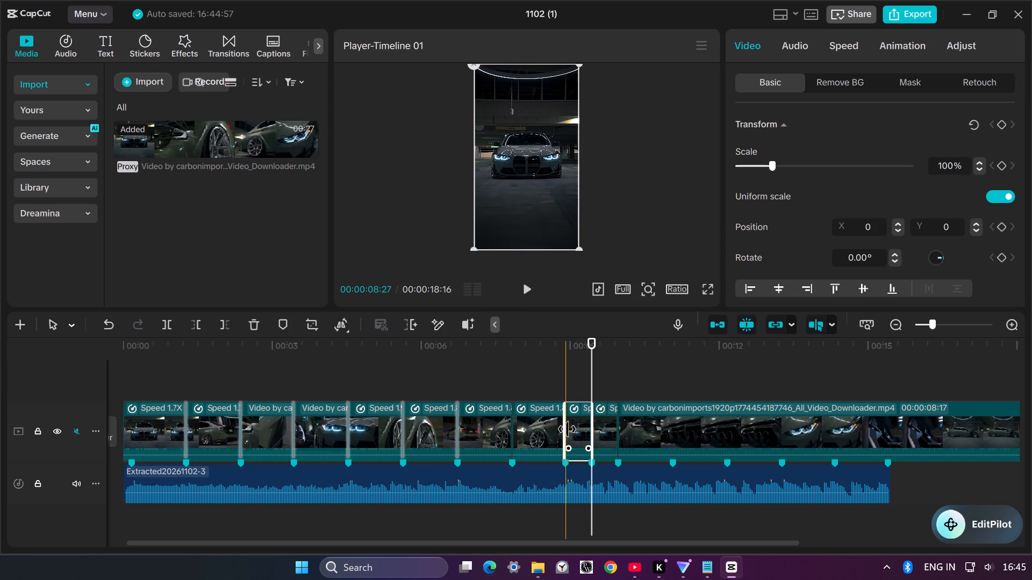
{"action": "left_click", "coordinate": [564, 389]}
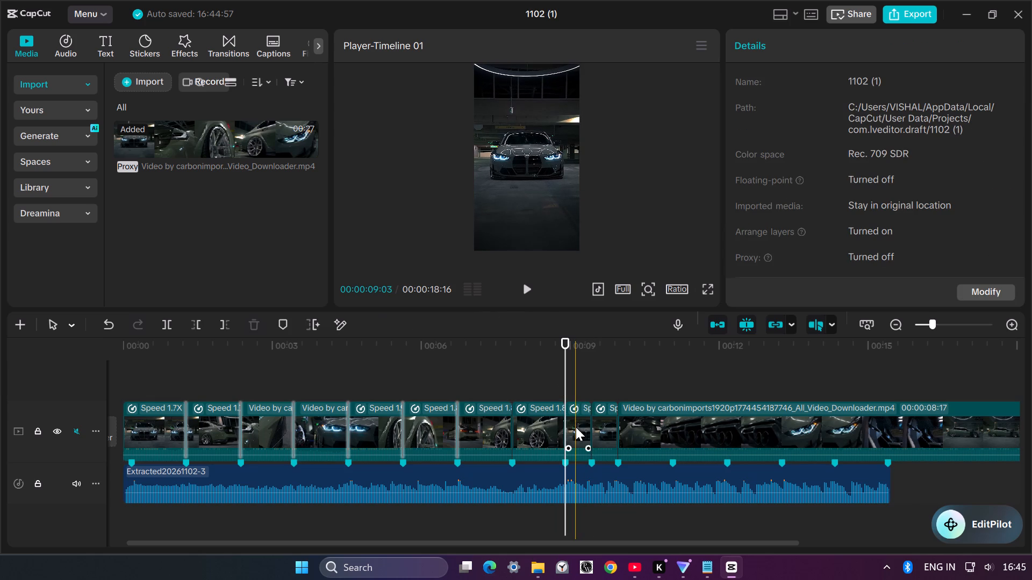
{"action": "left_click", "coordinate": [573, 428]}
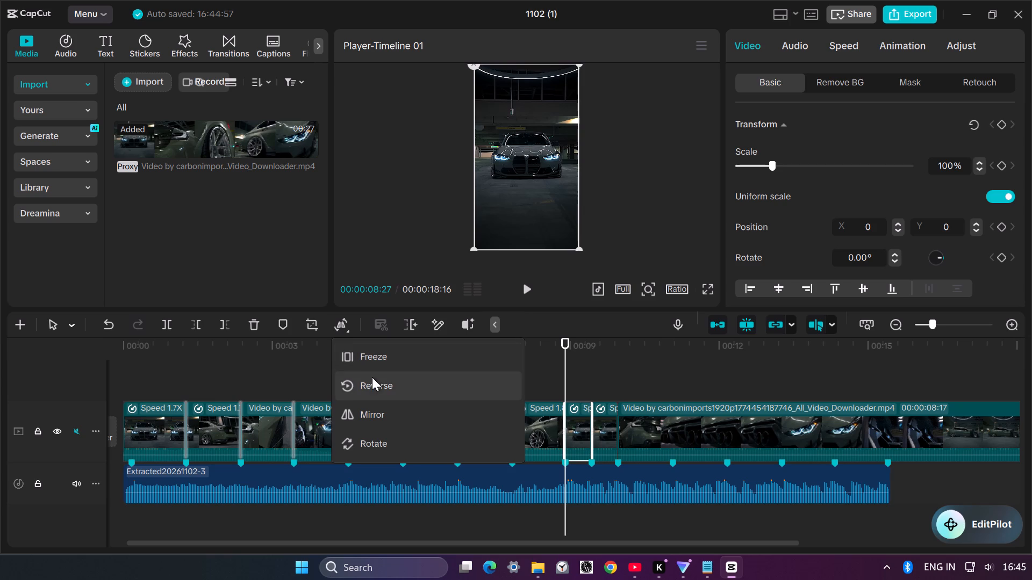
{"action": "left_click", "coordinate": [369, 362]}
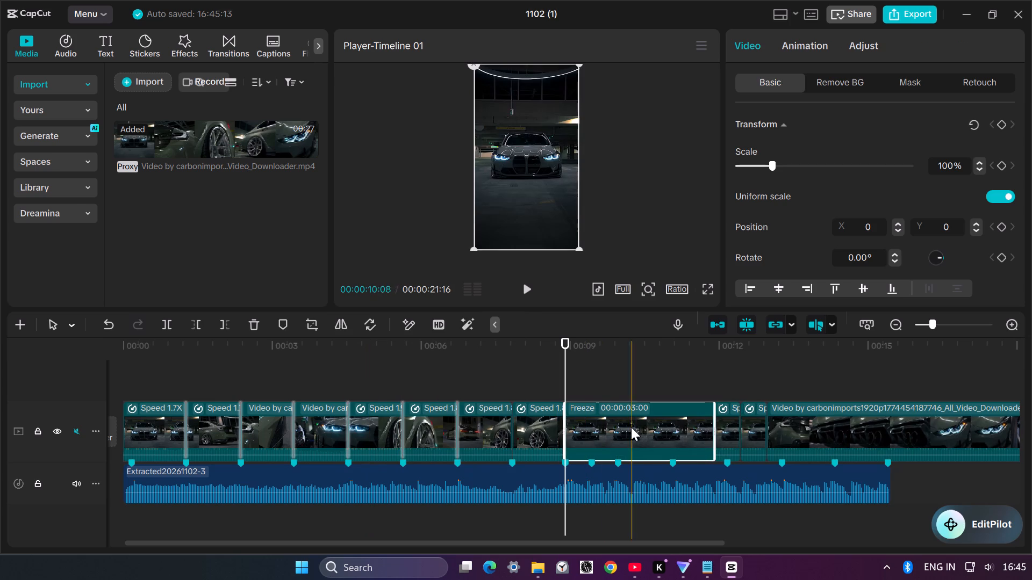
Trim the end of the front-view freeze clip back to the beat marker at 00:00:09:13.
{"action": "left_click", "coordinate": [591, 430]}
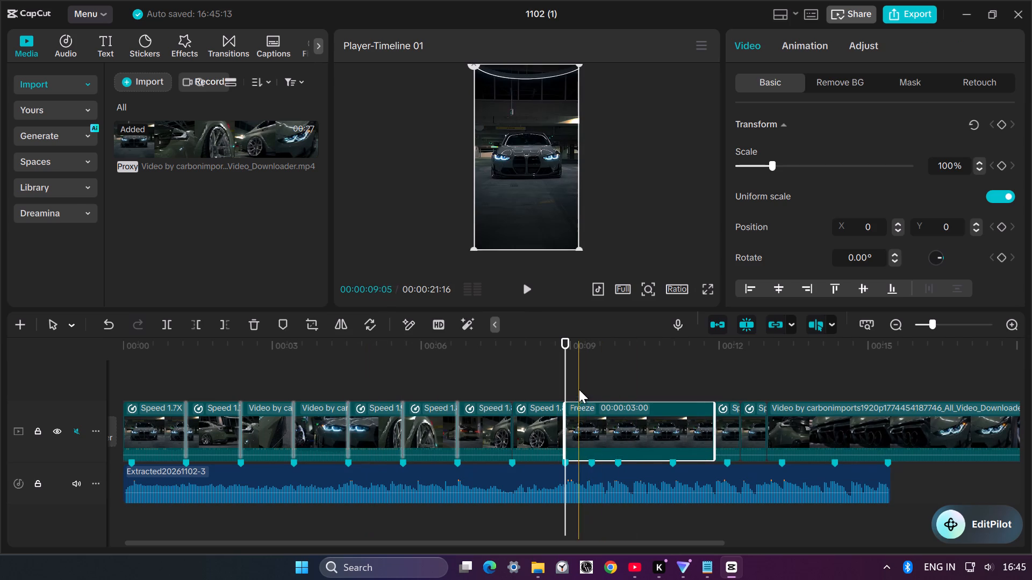
{"action": "left_click", "coordinate": [593, 385]}
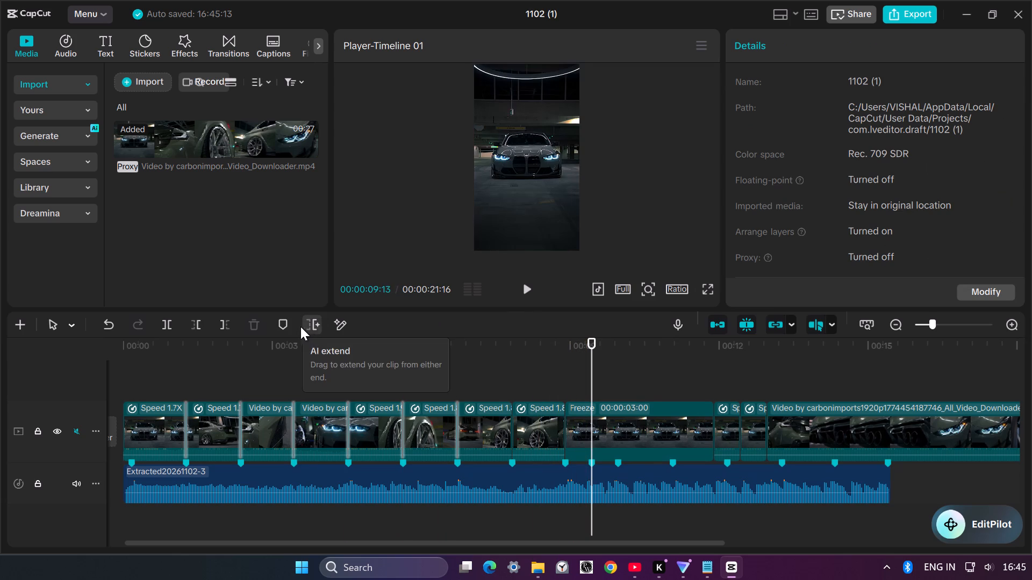
{"action": "left_click", "coordinate": [222, 321]}
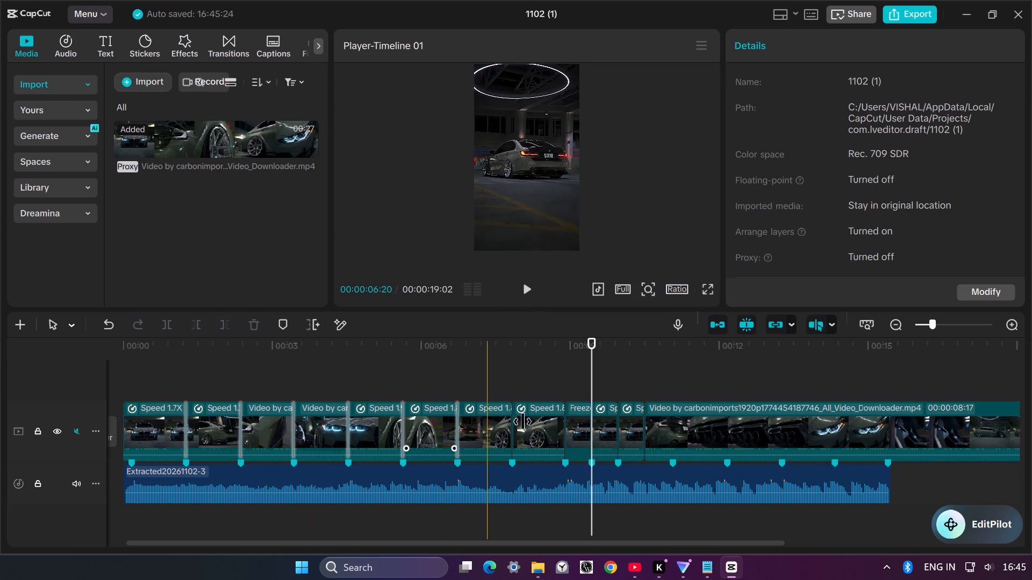
Move the freeze clip onto a track above the main video, ending where the first front-view clip begins.
{"action": "left_click", "coordinate": [575, 431]}
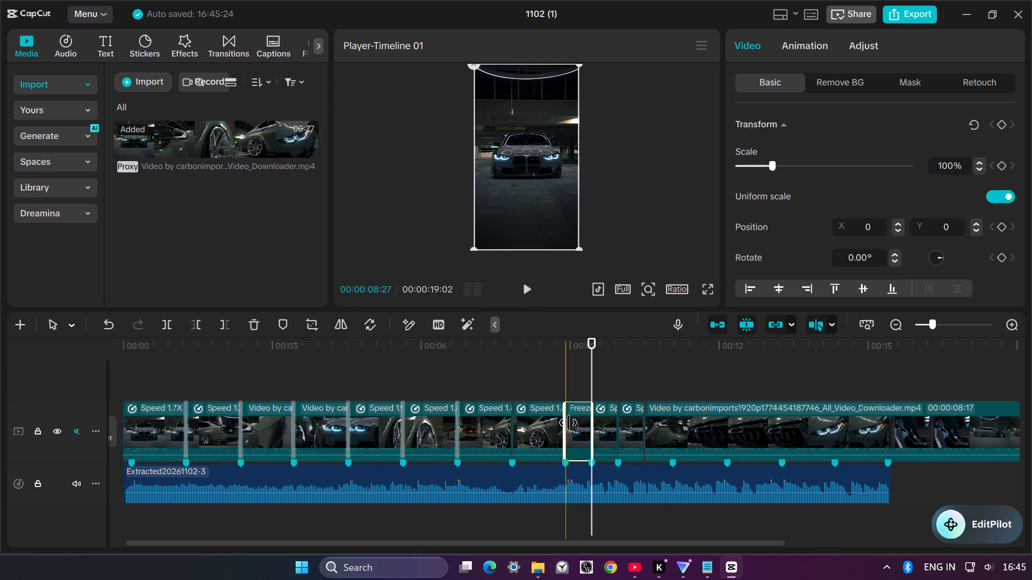
{"action": "left_click_drag", "start_coordinate": [580, 428], "coordinate": [582, 494]}
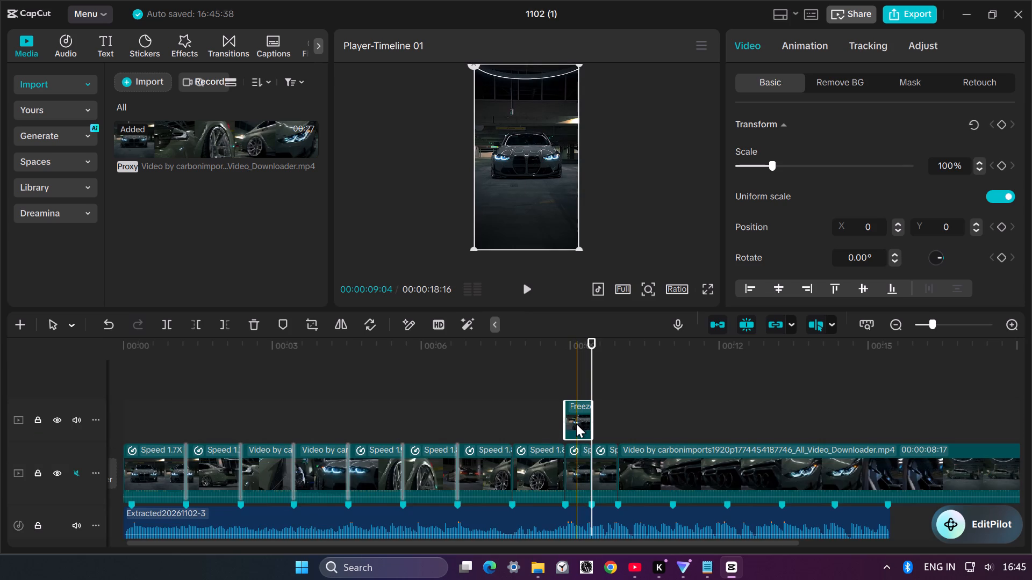
{"action": "left_click_drag", "start_coordinate": [576, 424], "coordinate": [551, 424]}
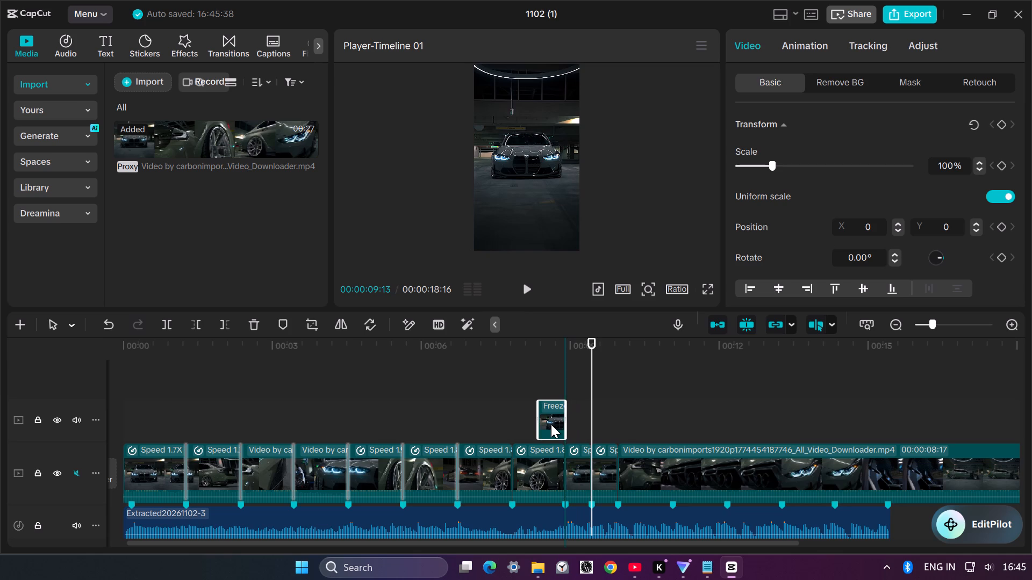
Remove the freeze clip's background with Auto removal so the car overlays the shot beneath it.
{"action": "left_click", "coordinate": [551, 425]}
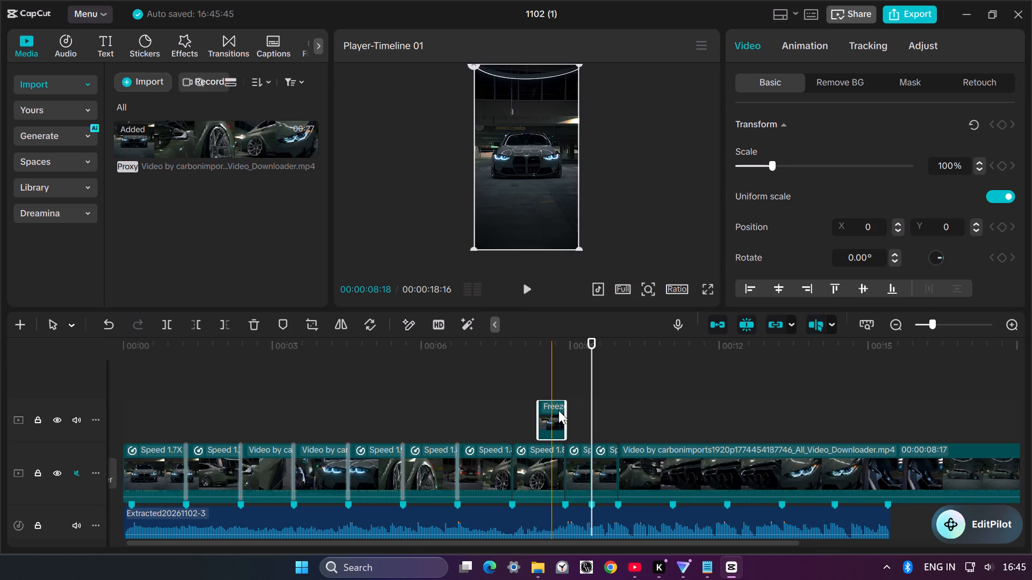
{"action": "left_click", "coordinate": [834, 88]}
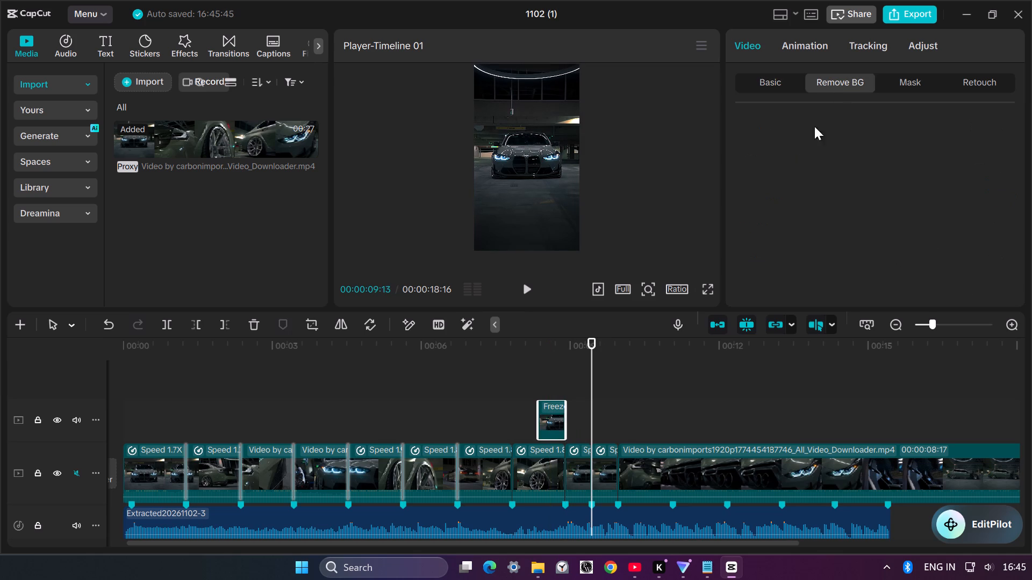
{"action": "left_click", "coordinate": [740, 125]}
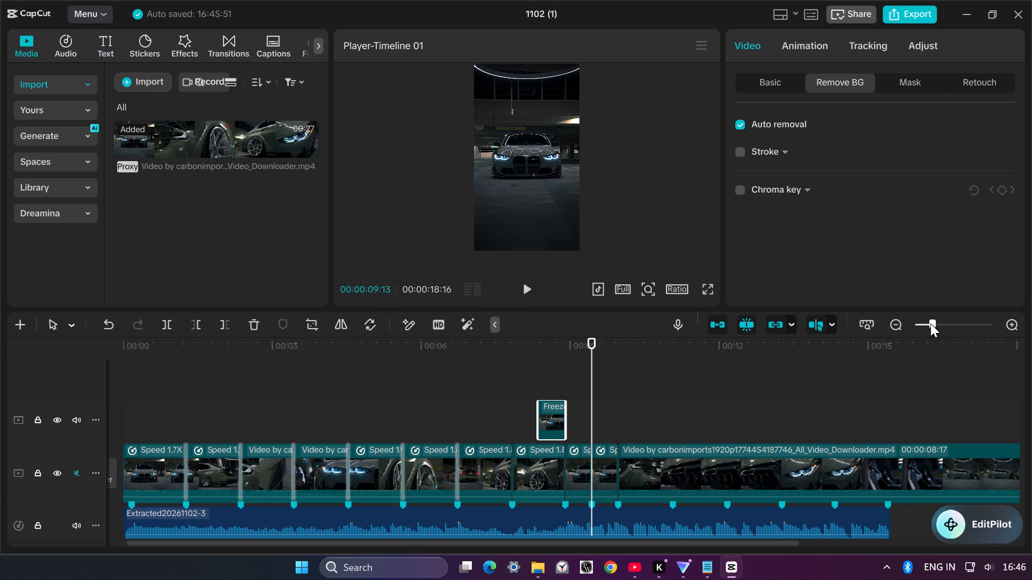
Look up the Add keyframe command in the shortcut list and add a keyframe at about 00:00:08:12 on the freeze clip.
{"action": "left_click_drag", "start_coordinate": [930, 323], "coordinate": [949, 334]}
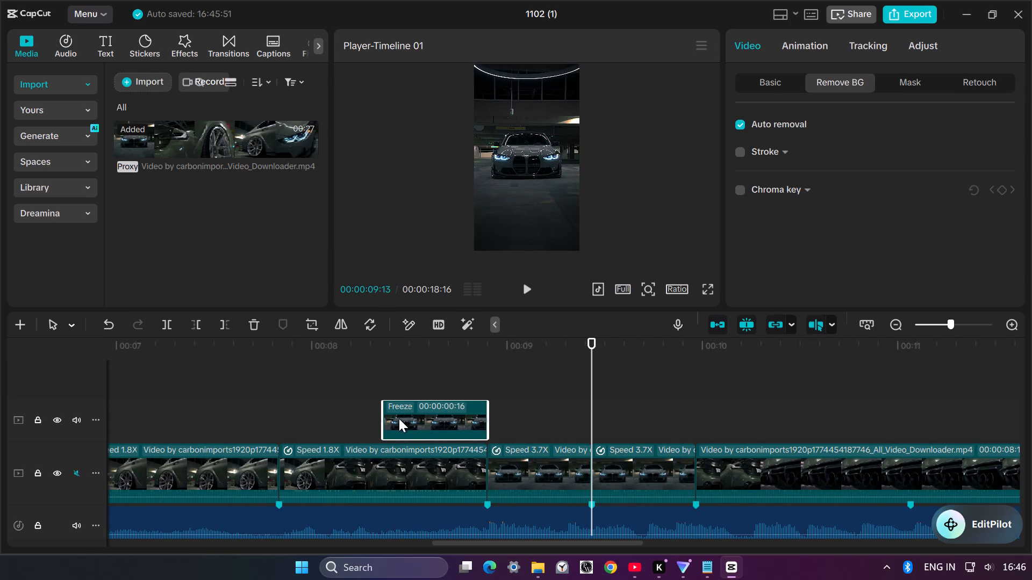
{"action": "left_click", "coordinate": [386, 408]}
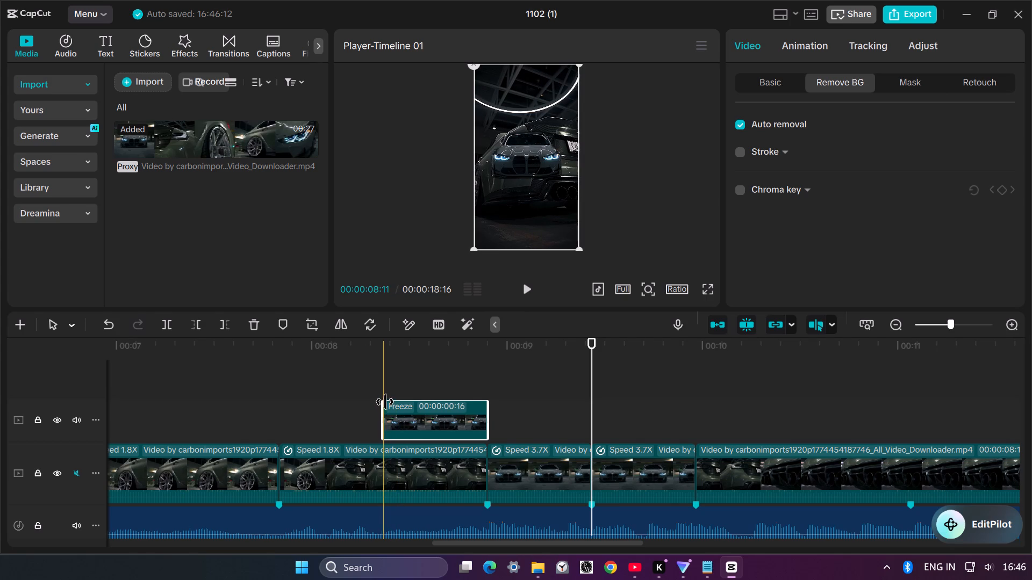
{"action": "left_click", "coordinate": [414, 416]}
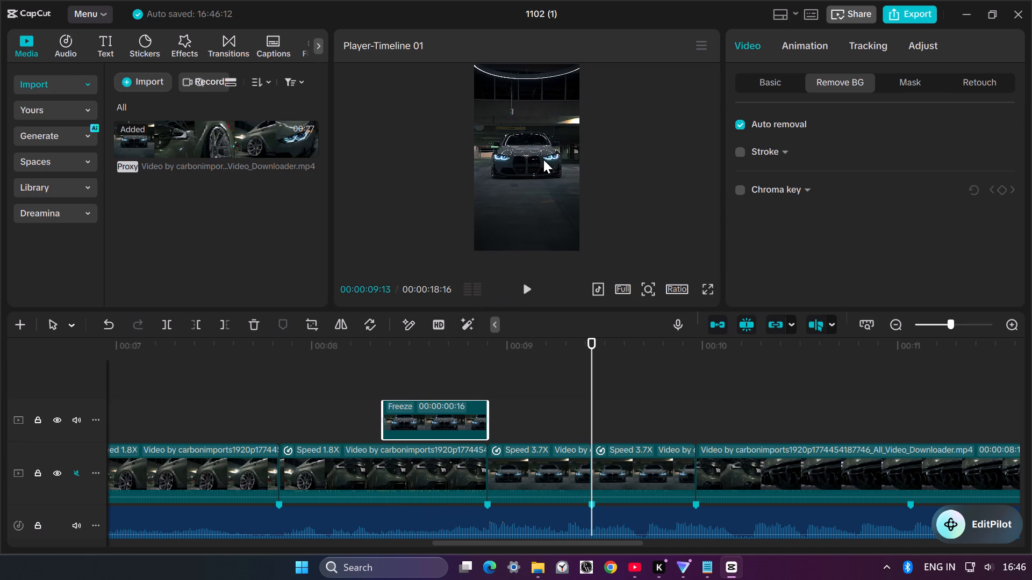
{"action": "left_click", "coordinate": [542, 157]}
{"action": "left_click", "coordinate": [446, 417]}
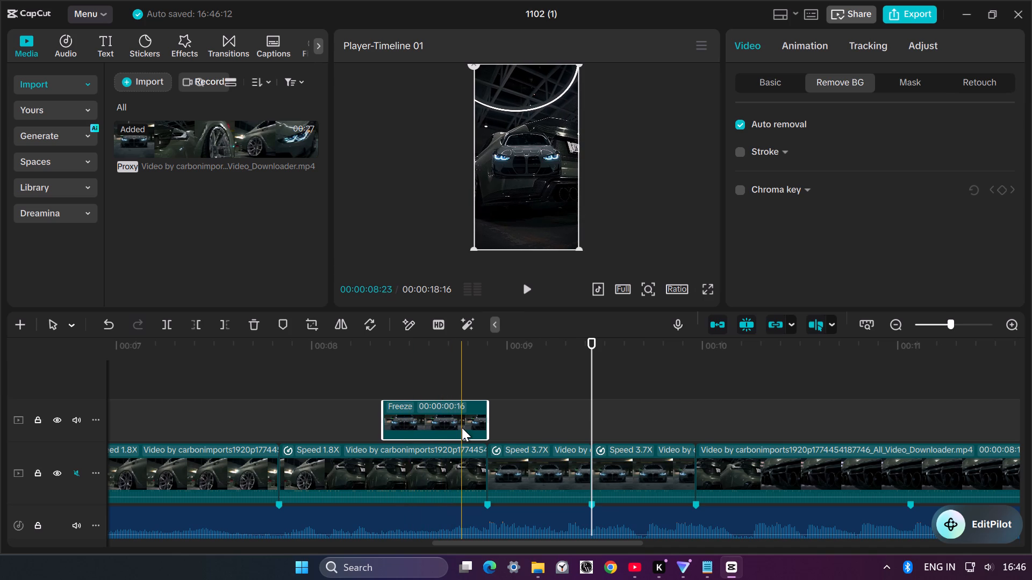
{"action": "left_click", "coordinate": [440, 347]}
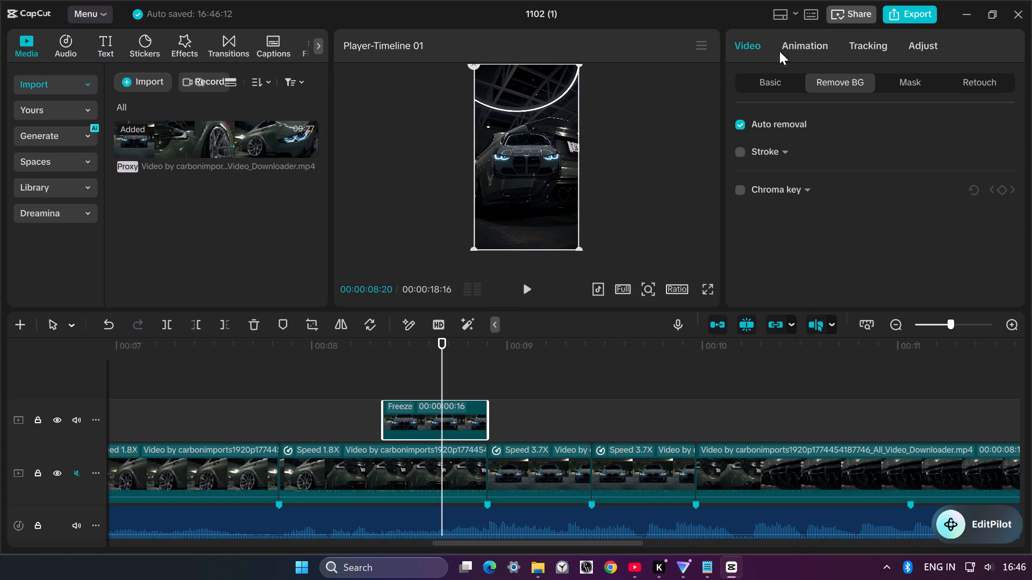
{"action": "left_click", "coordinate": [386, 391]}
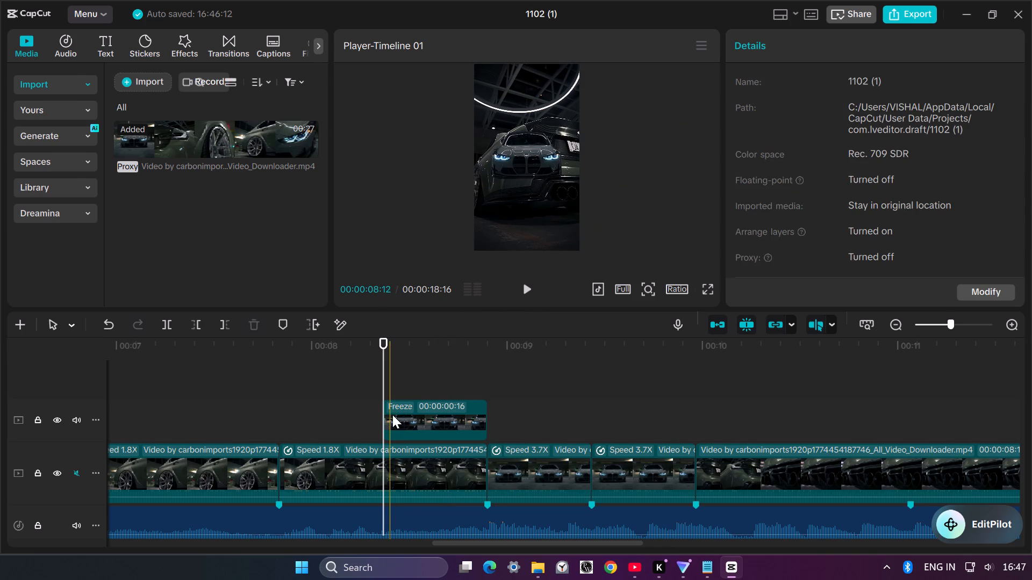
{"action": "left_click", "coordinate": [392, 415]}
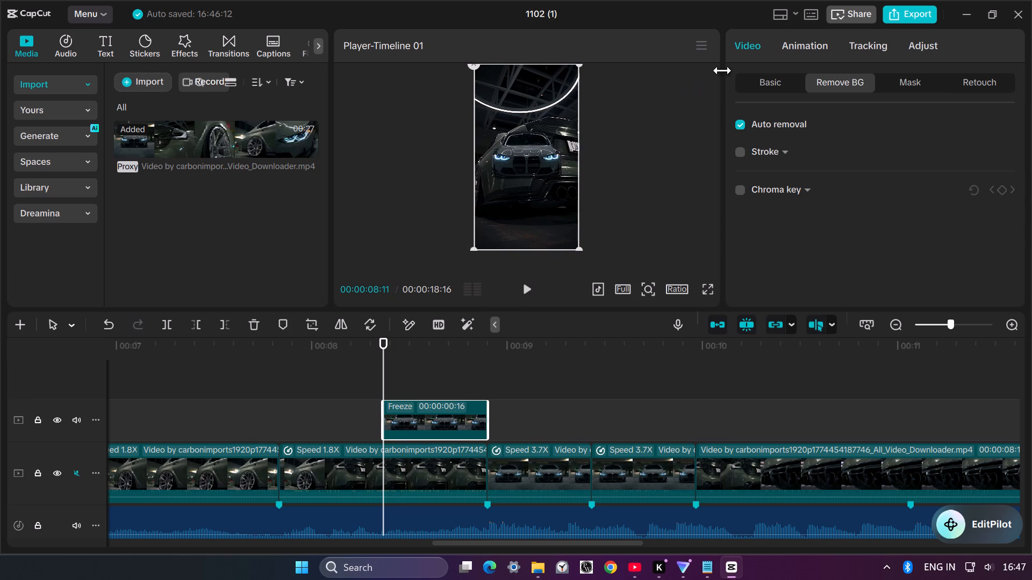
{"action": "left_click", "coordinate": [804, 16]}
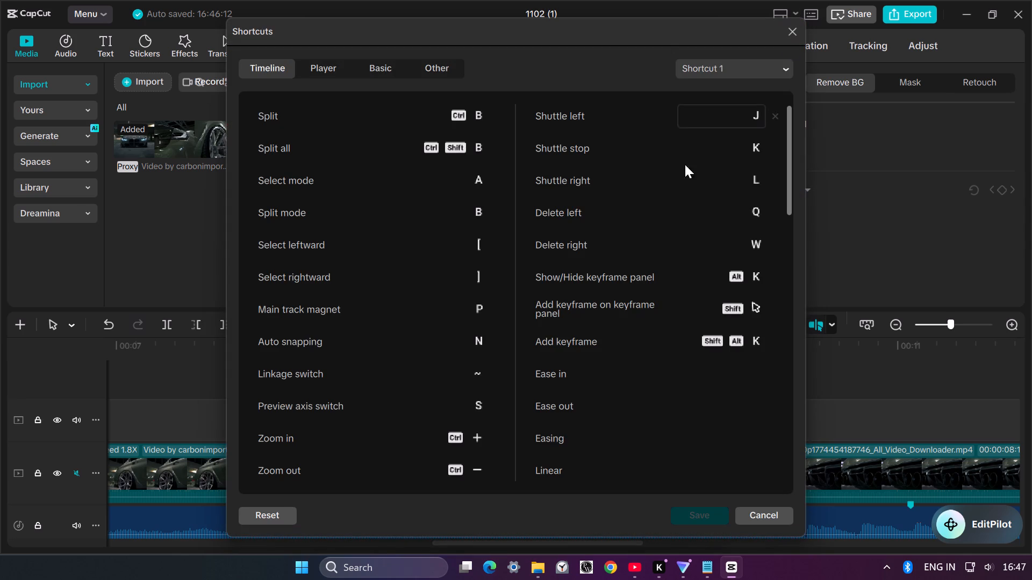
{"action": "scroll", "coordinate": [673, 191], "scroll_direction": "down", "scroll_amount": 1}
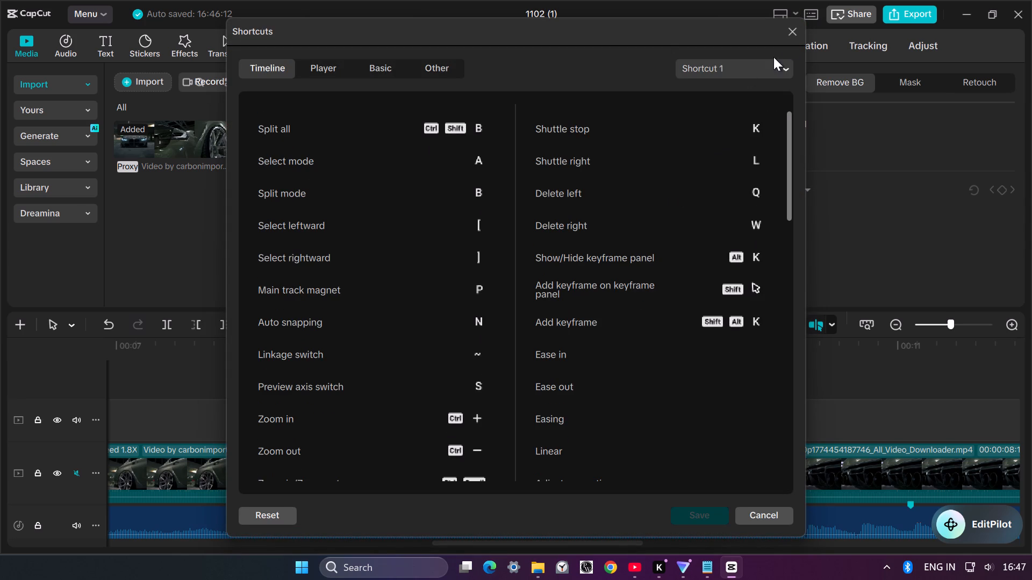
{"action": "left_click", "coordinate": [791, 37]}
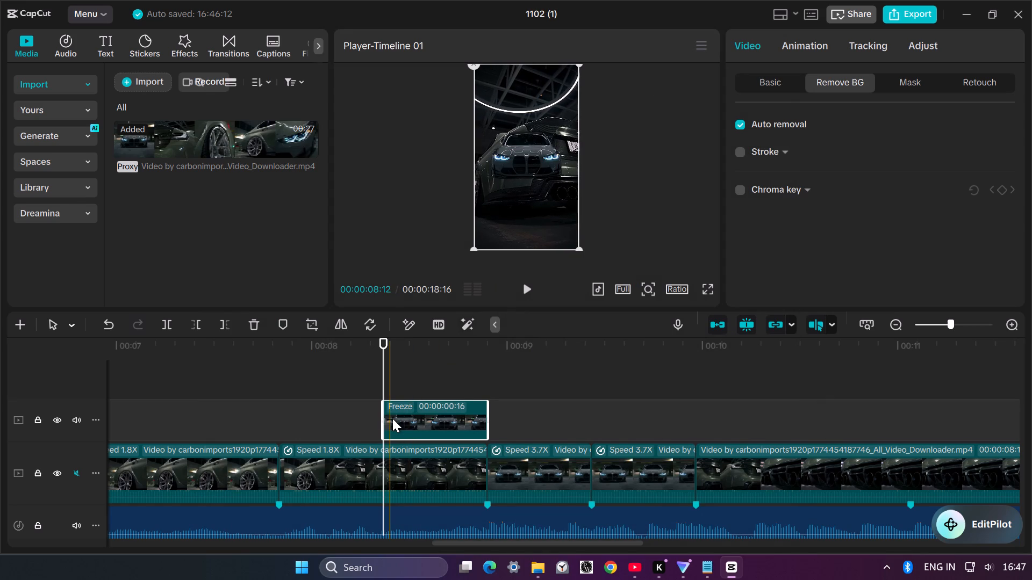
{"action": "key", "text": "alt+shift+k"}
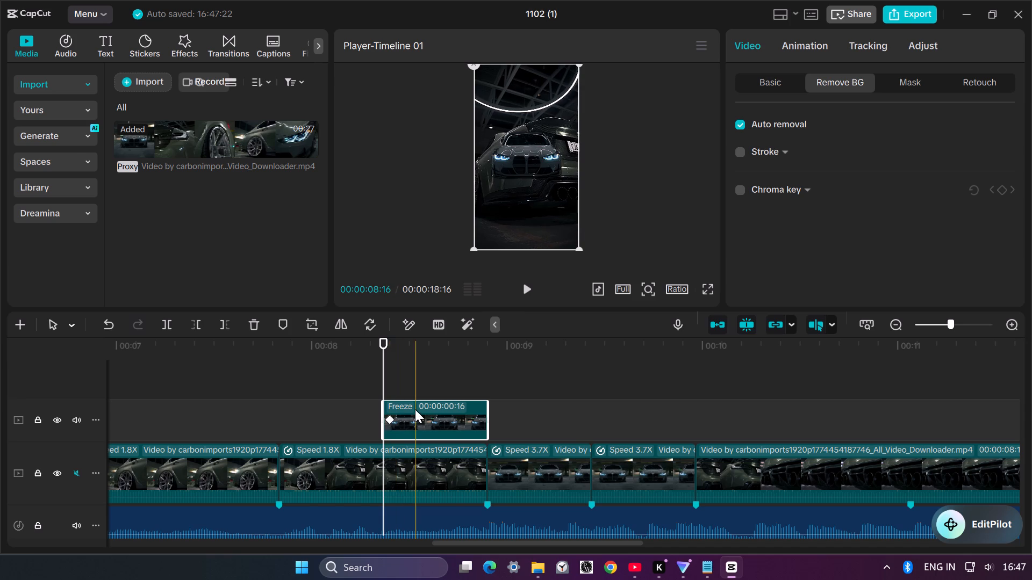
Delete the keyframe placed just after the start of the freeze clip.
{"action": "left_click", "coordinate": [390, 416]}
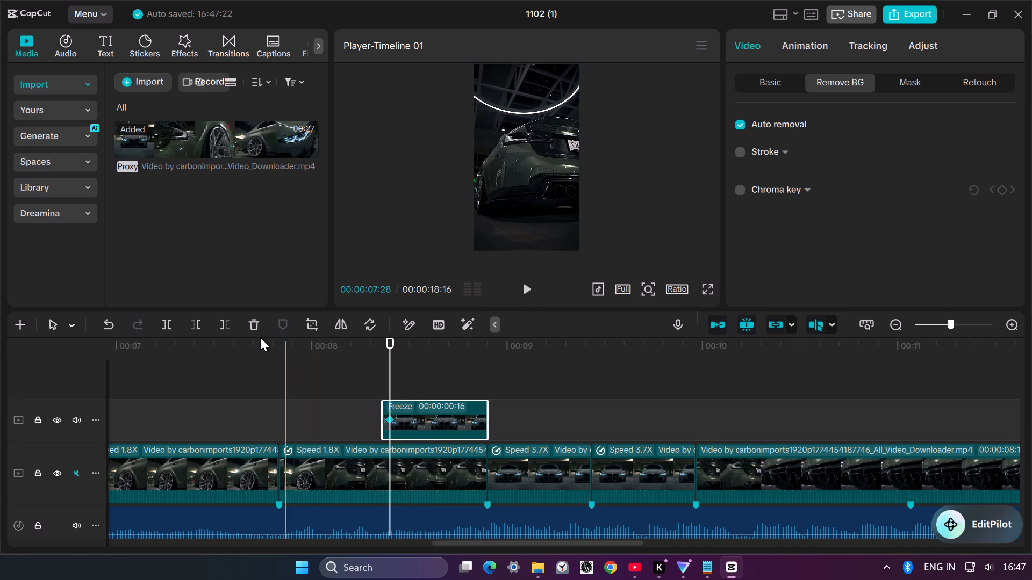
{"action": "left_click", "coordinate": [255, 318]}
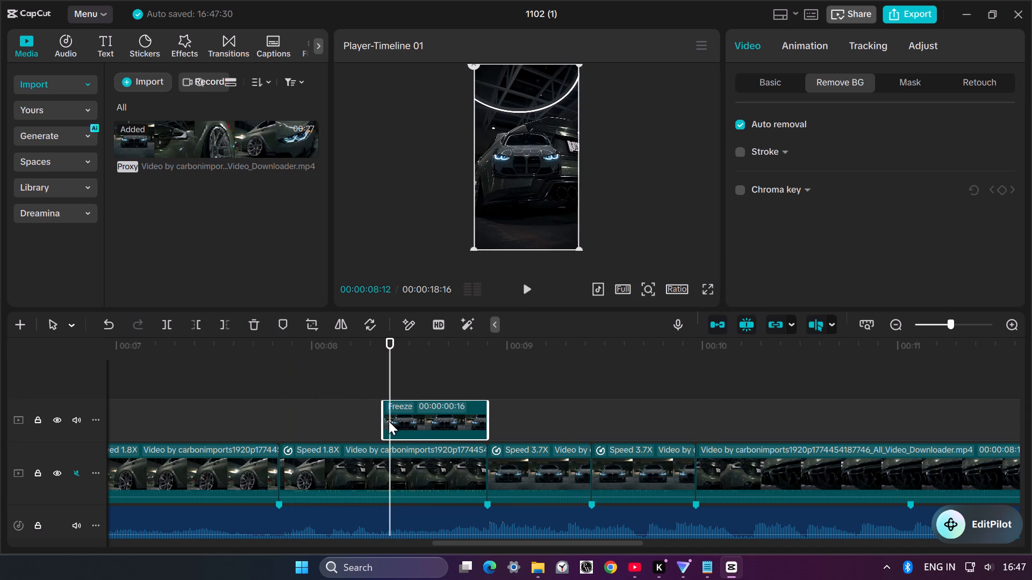
Add keyframes to the freeze clip at its very start, 00:00:08:11, and at its very end.
{"action": "left_click_drag", "start_coordinate": [392, 340], "coordinate": [386, 340]}
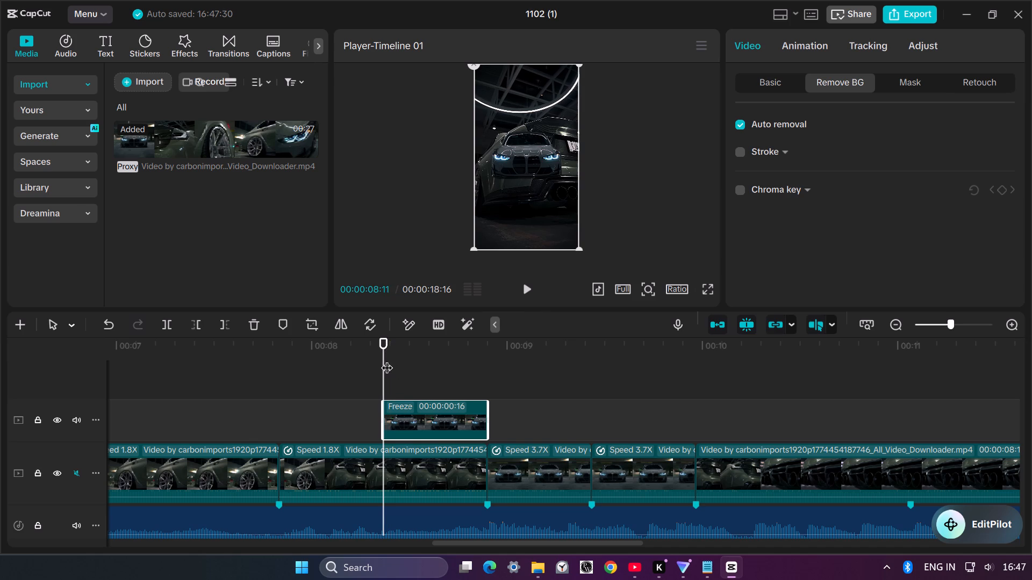
{"action": "key", "text": "alt+shift+k"}
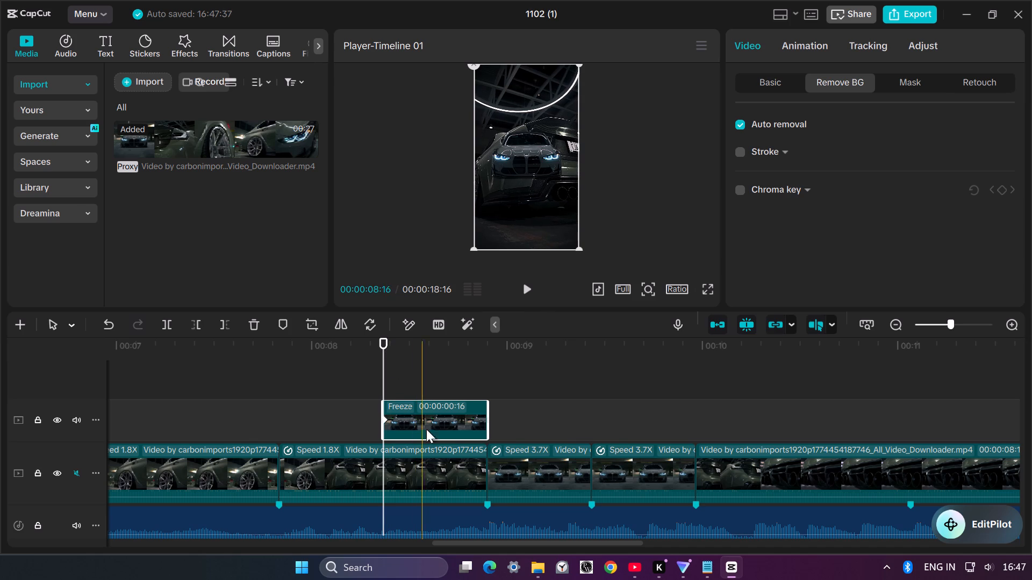
{"action": "left_click", "coordinate": [484, 409]}
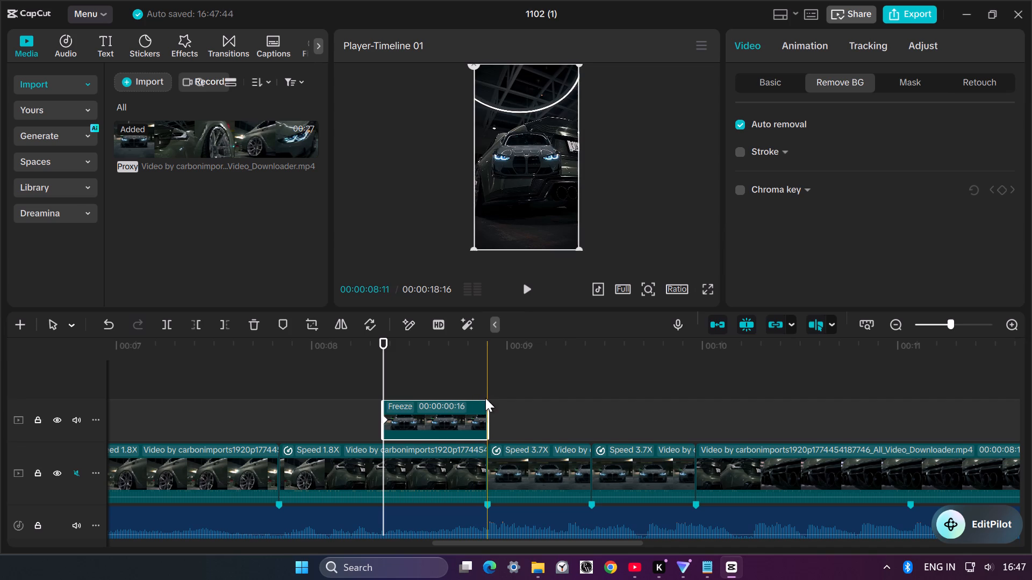
{"action": "key", "text": "alt+shift+k"}
Scale the freeze clip down to 21% at its starting keyframe at 00:00:08:11.
{"action": "left_click", "coordinate": [408, 379]}
{"action": "left_click", "coordinate": [397, 420]}
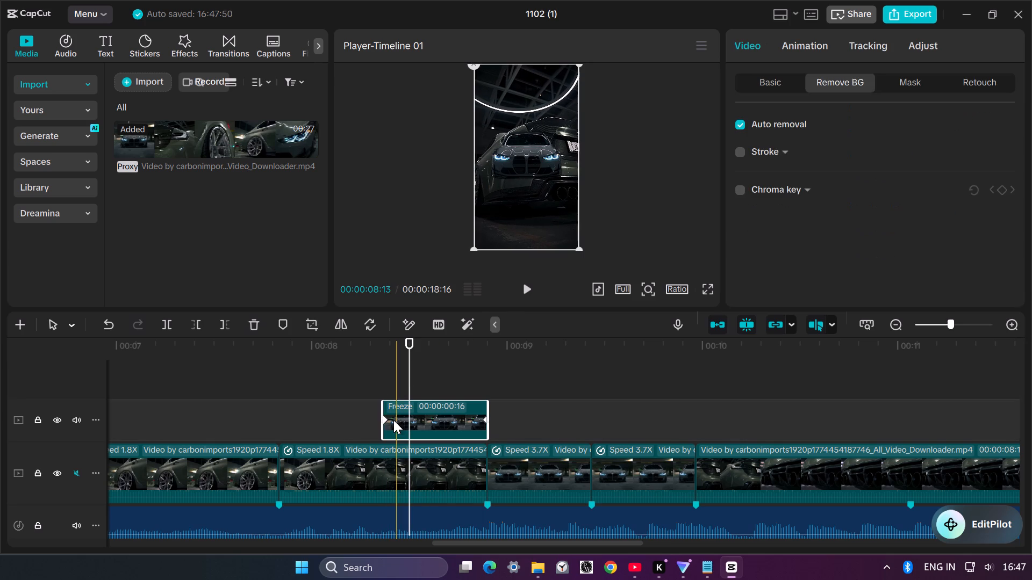
{"action": "left_click", "coordinate": [383, 420]}
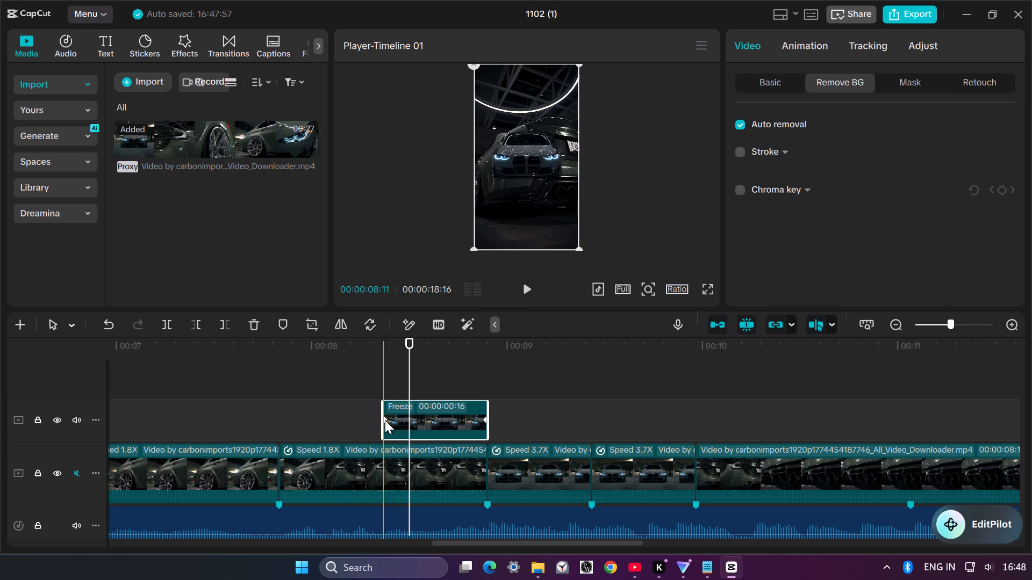
{"action": "left_click", "coordinate": [385, 419]}
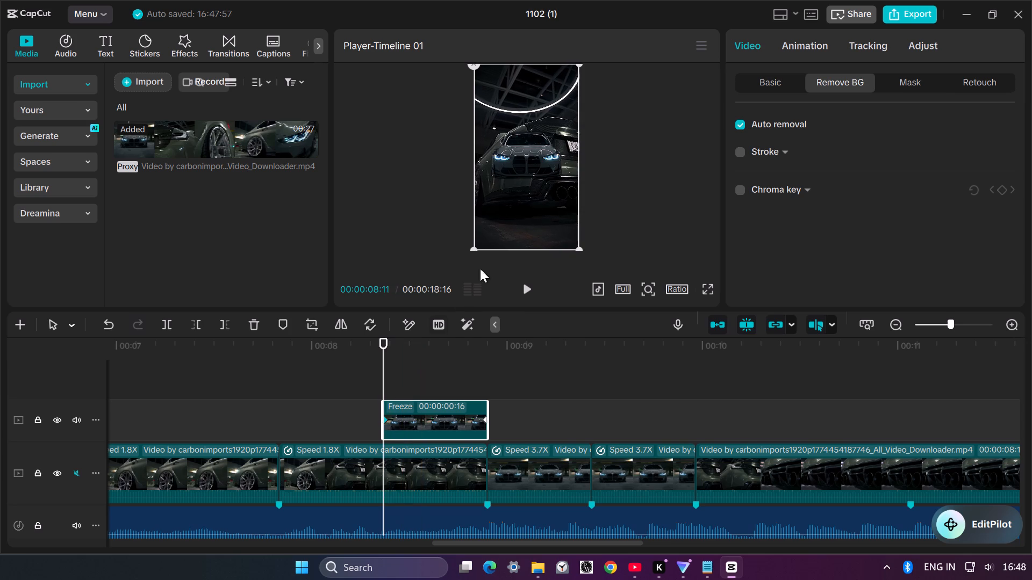
{"action": "scroll", "coordinate": [536, 160], "scroll_direction": "down", "scroll_amount": 1}
{"action": "left_click", "coordinate": [741, 45]}
{"action": "left_click", "coordinate": [762, 90]}
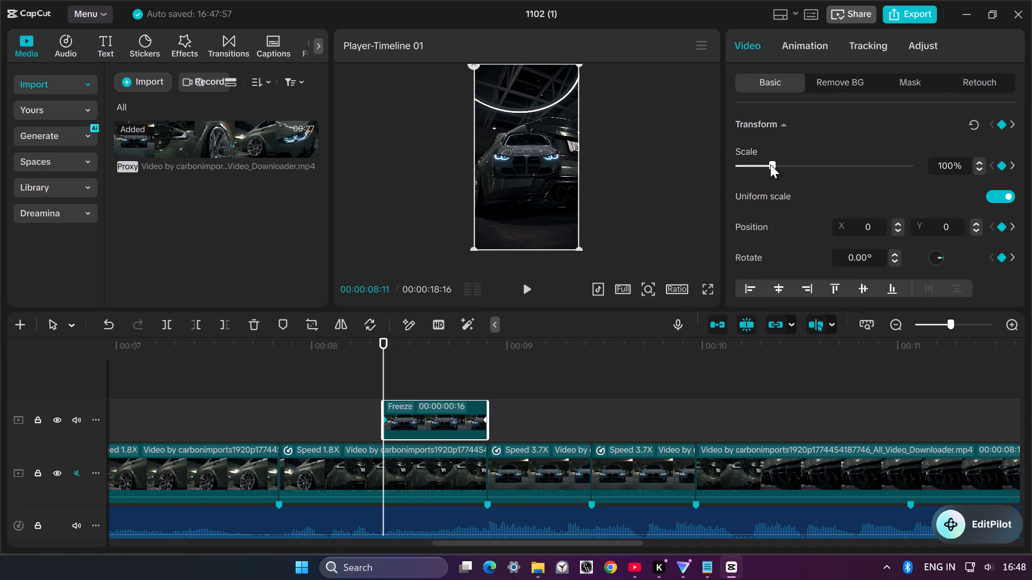
{"action": "left_click_drag", "start_coordinate": [770, 164], "coordinate": [752, 166]}
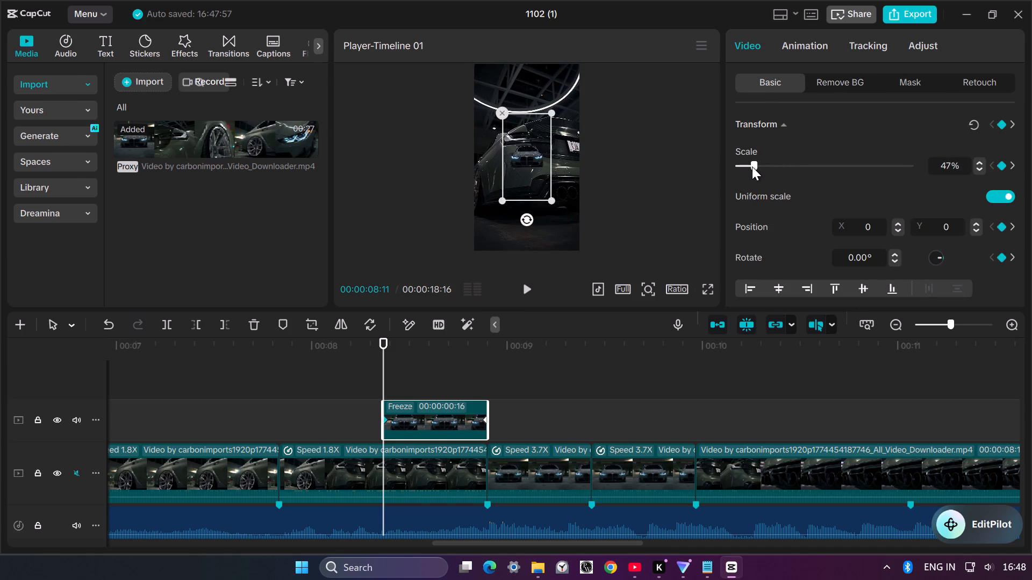
{"action": "left_click_drag", "start_coordinate": [752, 166], "coordinate": [747, 169]}
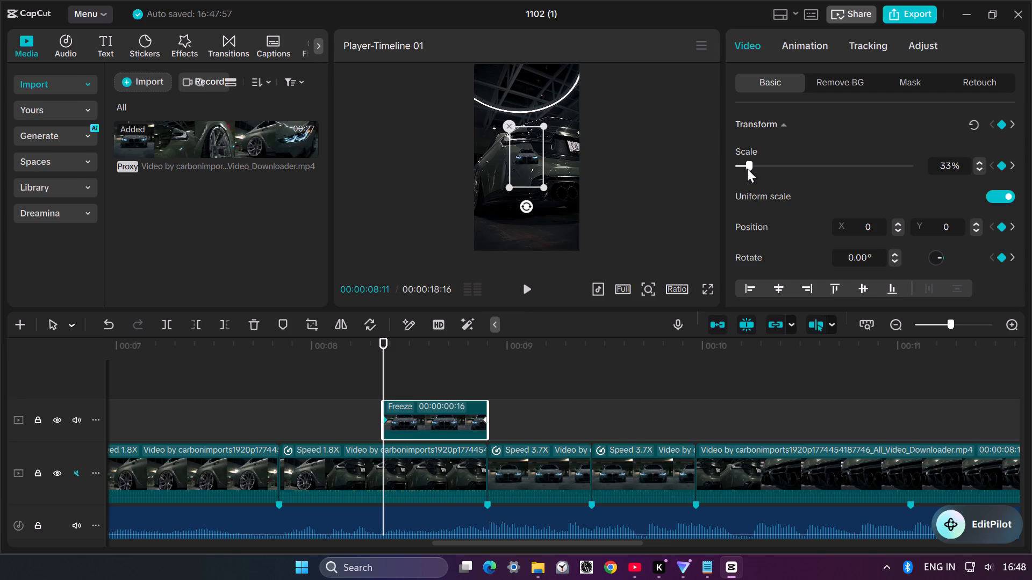
{"action": "left_click_drag", "start_coordinate": [747, 169], "coordinate": [742, 170]}
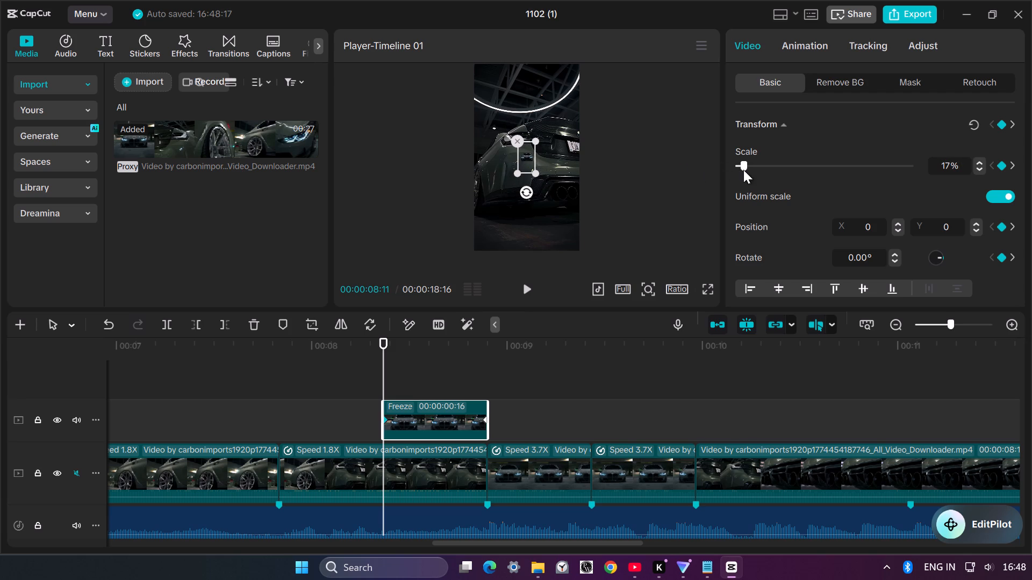
{"action": "left_click_drag", "start_coordinate": [742, 166], "coordinate": [728, 167]}
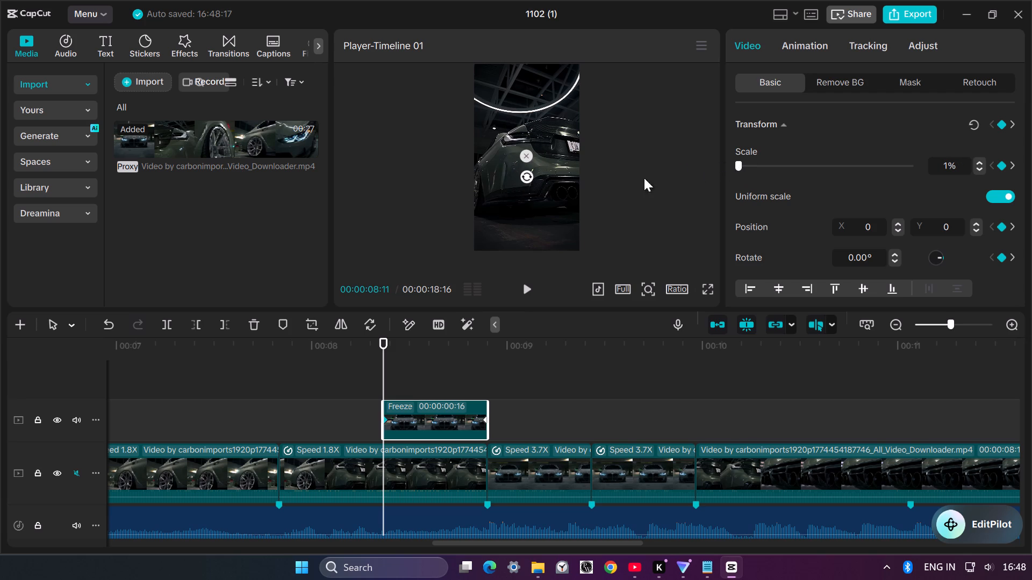
{"action": "left_click", "coordinate": [525, 164]}
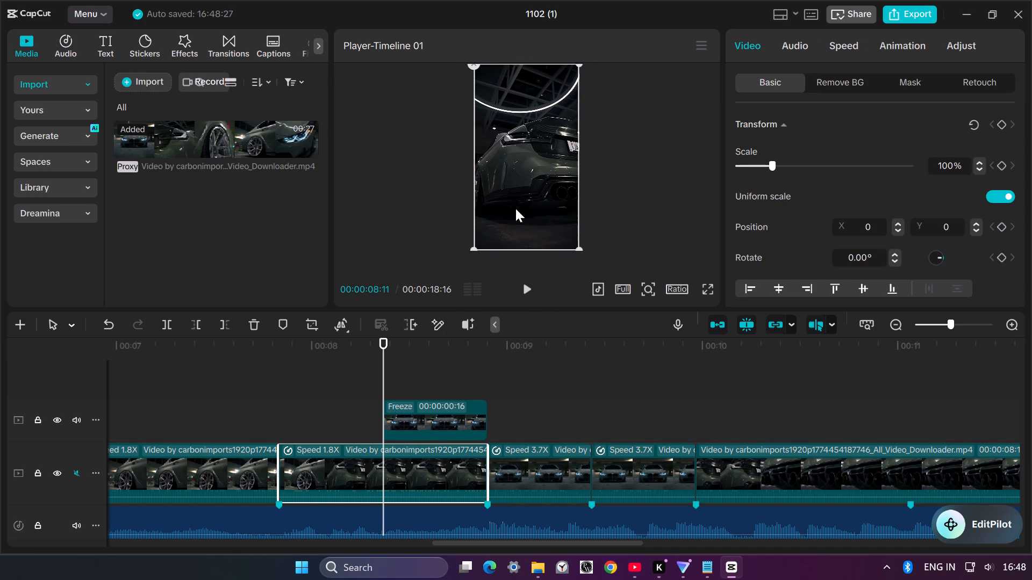
{"action": "left_click", "coordinate": [426, 419]}
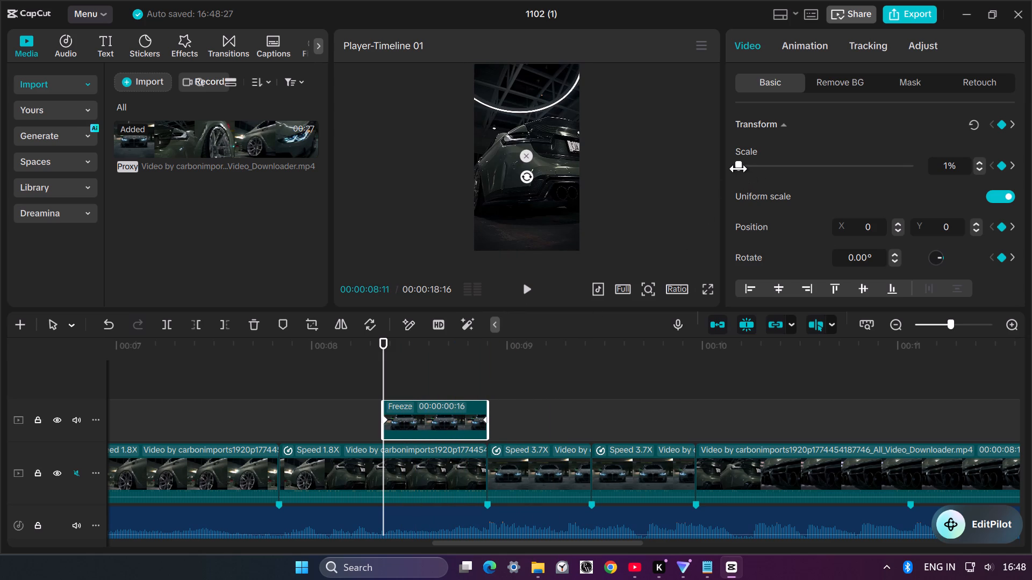
{"action": "left_click_drag", "start_coordinate": [739, 169], "coordinate": [746, 167]}
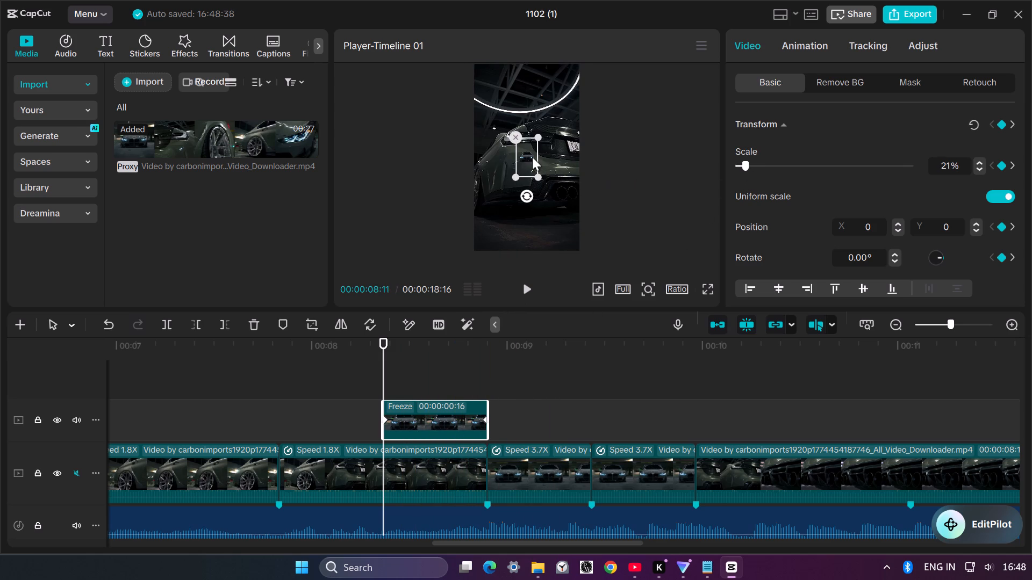
Move the scaled-down freeze car to position X 711, Y -745, below the rear bumper, at the starting keyframe.
{"action": "left_click_drag", "start_coordinate": [528, 154], "coordinate": [562, 194]}
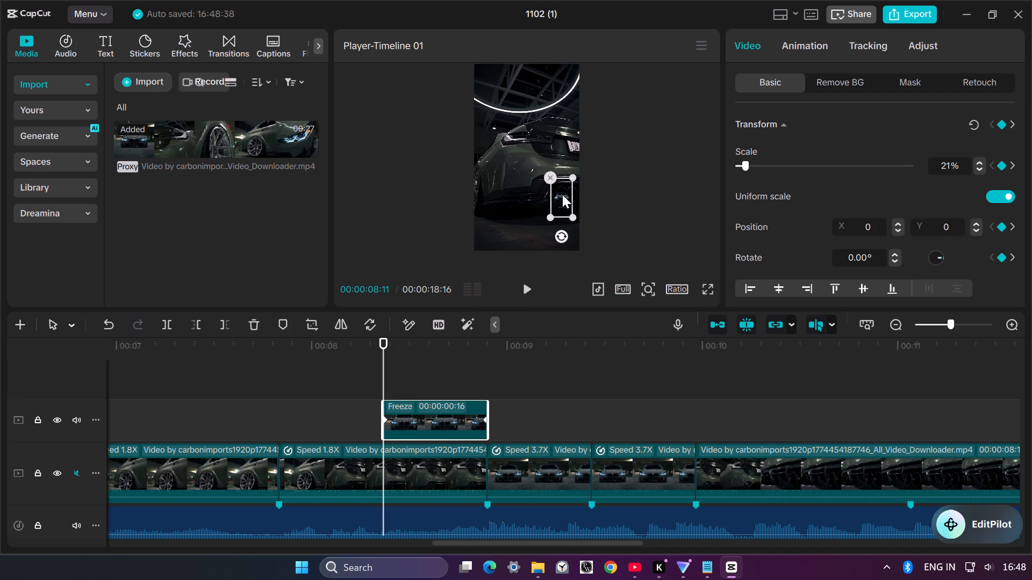
{"action": "left_click_drag", "start_coordinate": [562, 194], "coordinate": [562, 191]}
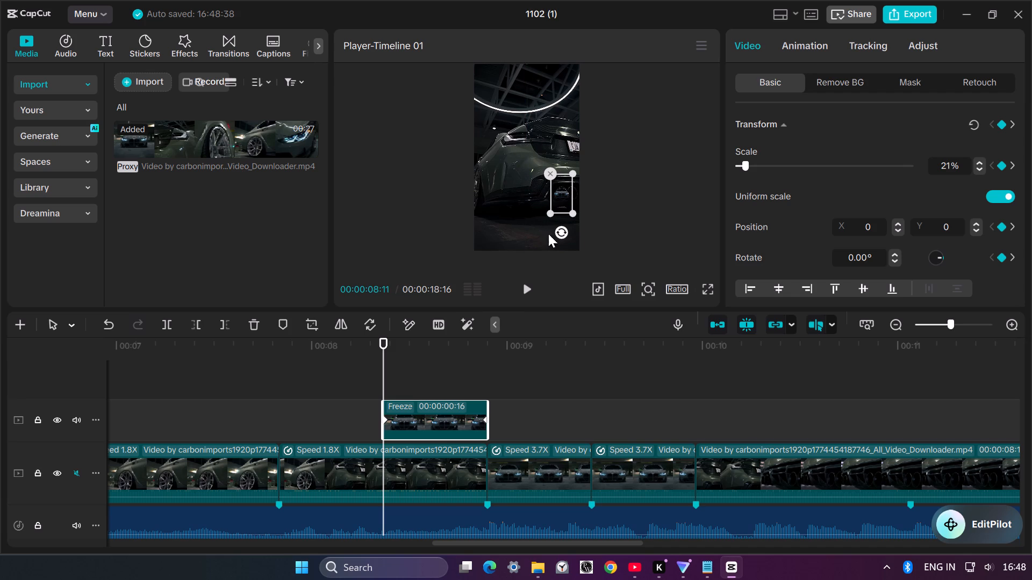
Look up the Show/Hide keyframe panel command in the shortcut list and show the freeze clip's keyframe panel.
{"action": "left_click", "coordinate": [414, 410]}
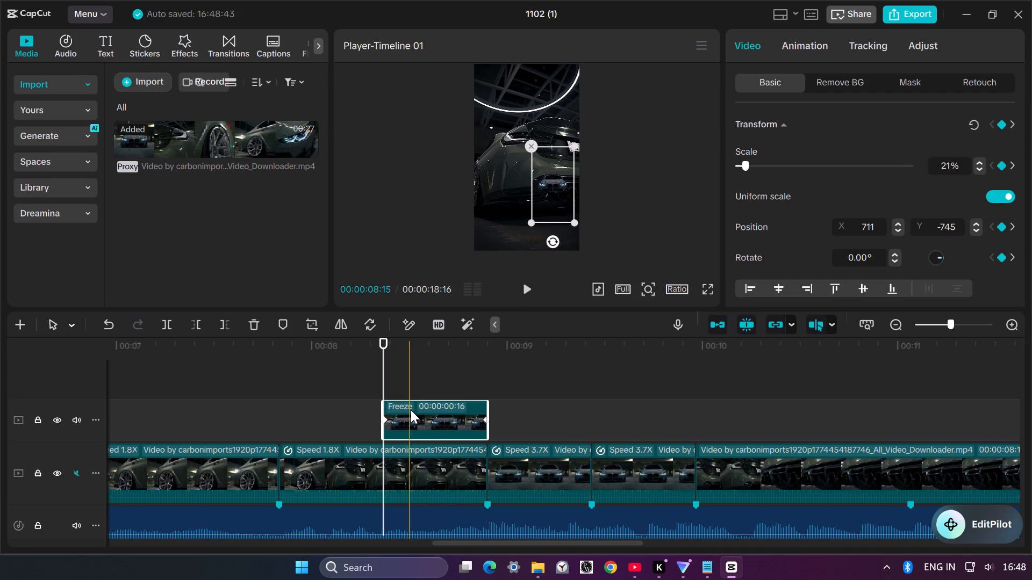
{"action": "type", "text": "kk"}
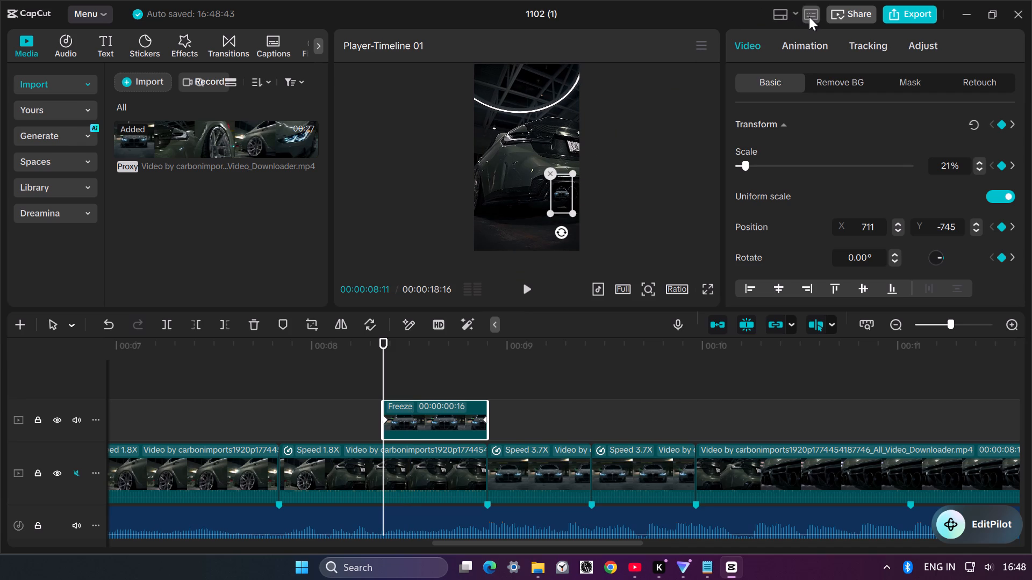
{"action": "left_click", "coordinate": [809, 16]}
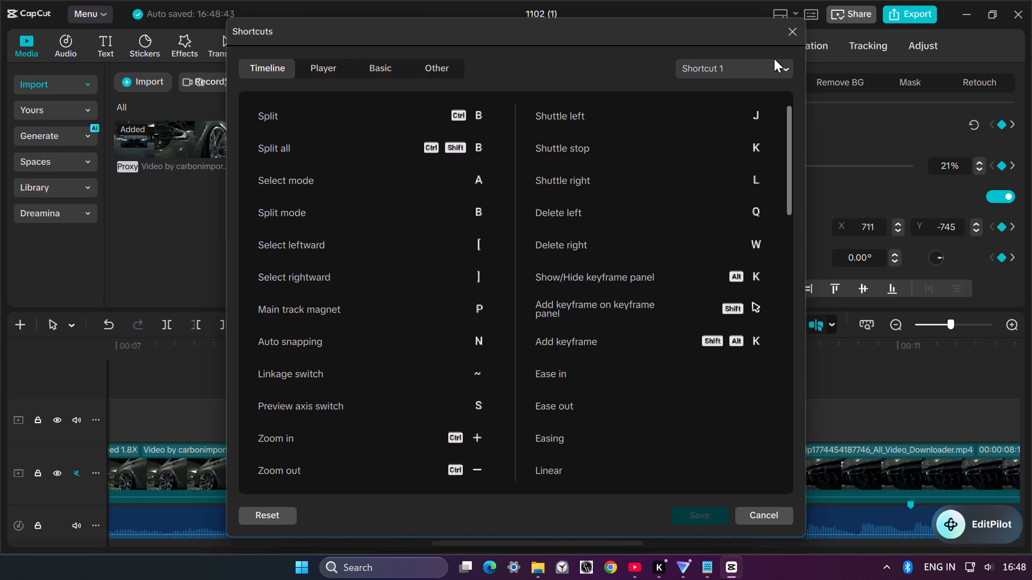
{"action": "left_click", "coordinate": [791, 27]}
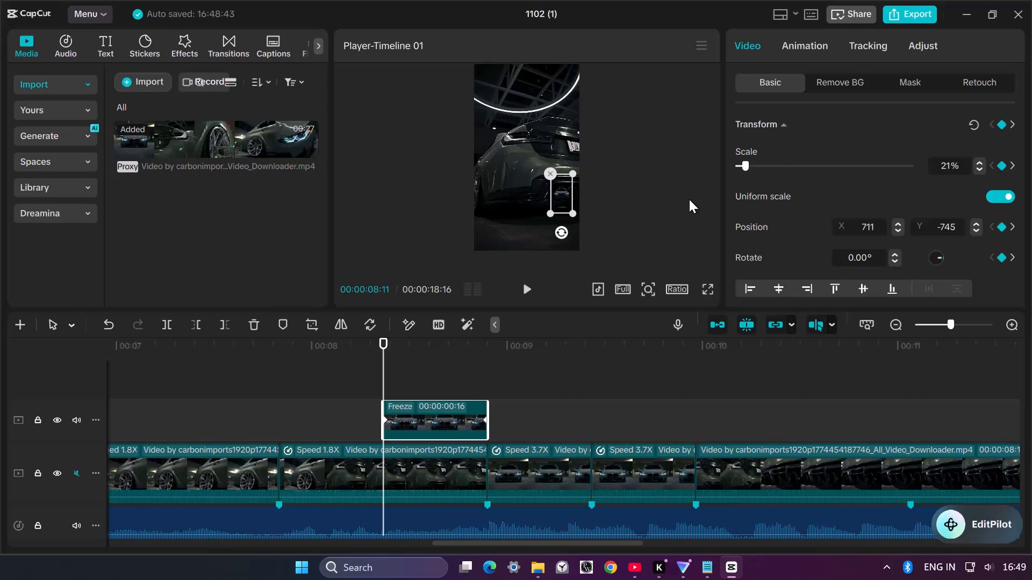
{"action": "key", "text": "alt+k"}
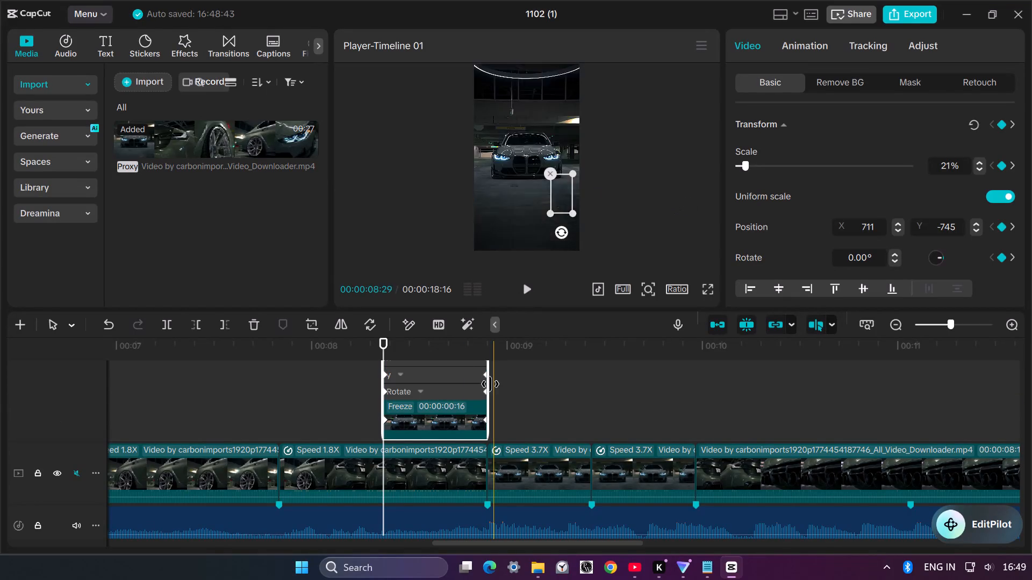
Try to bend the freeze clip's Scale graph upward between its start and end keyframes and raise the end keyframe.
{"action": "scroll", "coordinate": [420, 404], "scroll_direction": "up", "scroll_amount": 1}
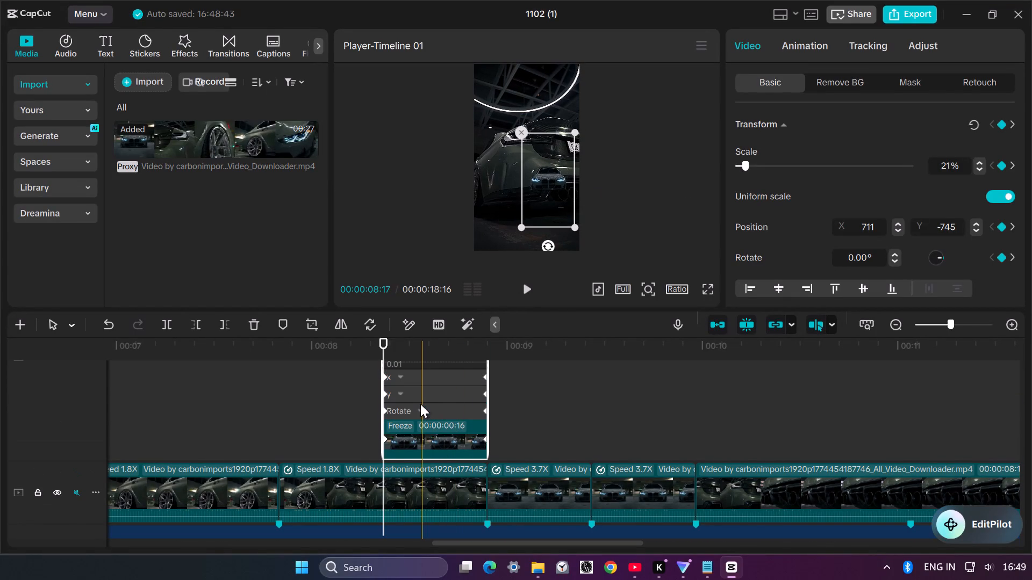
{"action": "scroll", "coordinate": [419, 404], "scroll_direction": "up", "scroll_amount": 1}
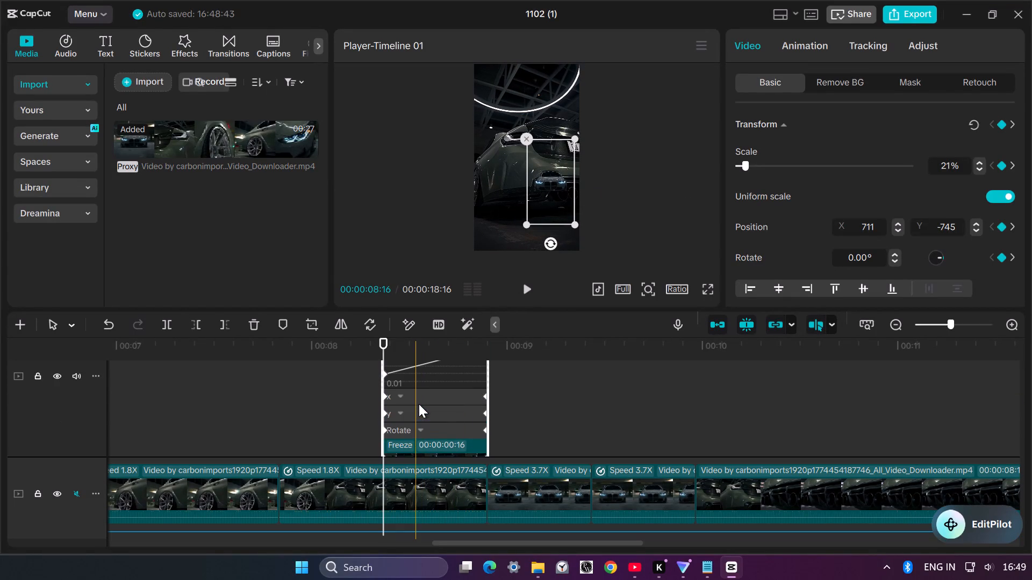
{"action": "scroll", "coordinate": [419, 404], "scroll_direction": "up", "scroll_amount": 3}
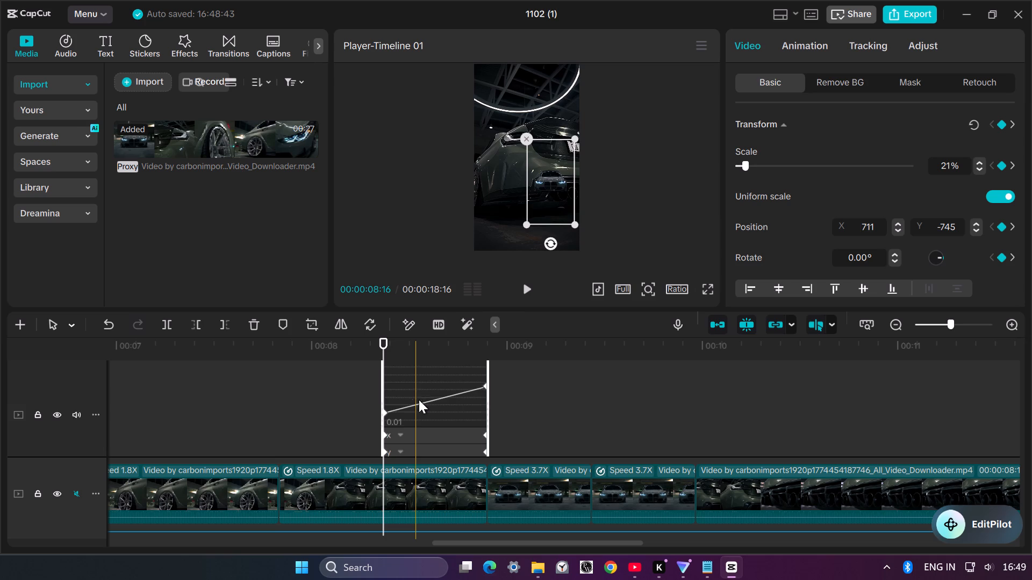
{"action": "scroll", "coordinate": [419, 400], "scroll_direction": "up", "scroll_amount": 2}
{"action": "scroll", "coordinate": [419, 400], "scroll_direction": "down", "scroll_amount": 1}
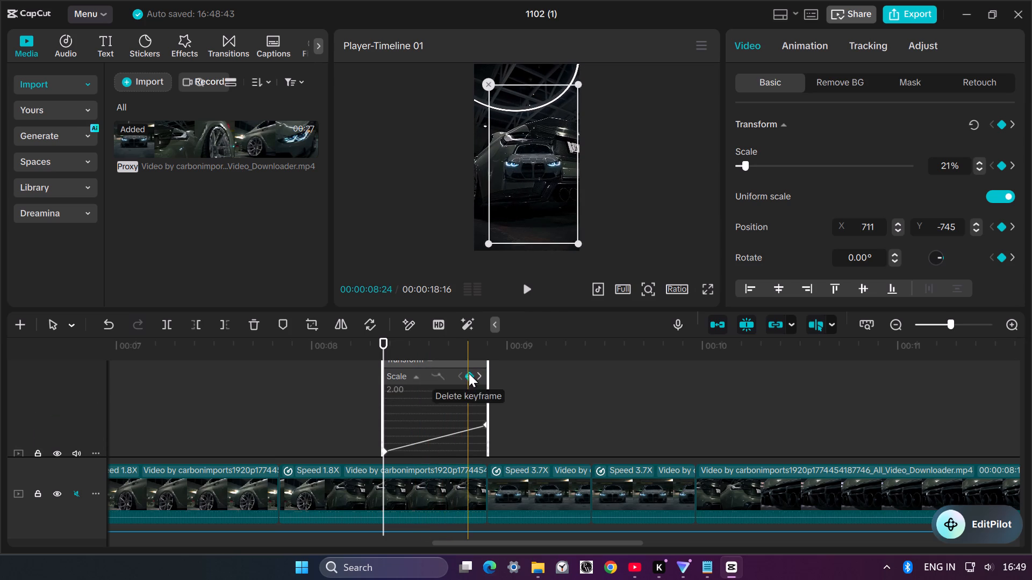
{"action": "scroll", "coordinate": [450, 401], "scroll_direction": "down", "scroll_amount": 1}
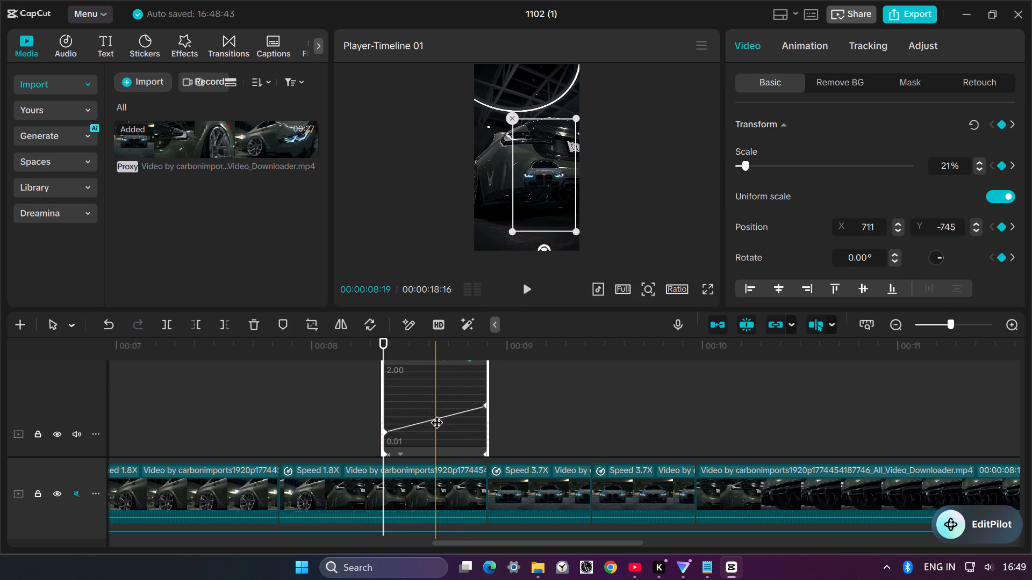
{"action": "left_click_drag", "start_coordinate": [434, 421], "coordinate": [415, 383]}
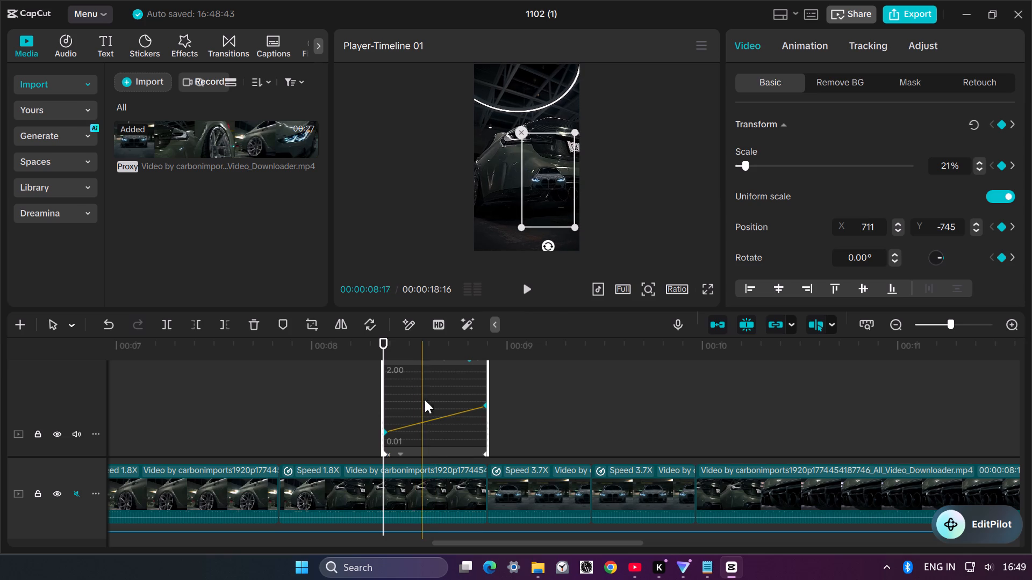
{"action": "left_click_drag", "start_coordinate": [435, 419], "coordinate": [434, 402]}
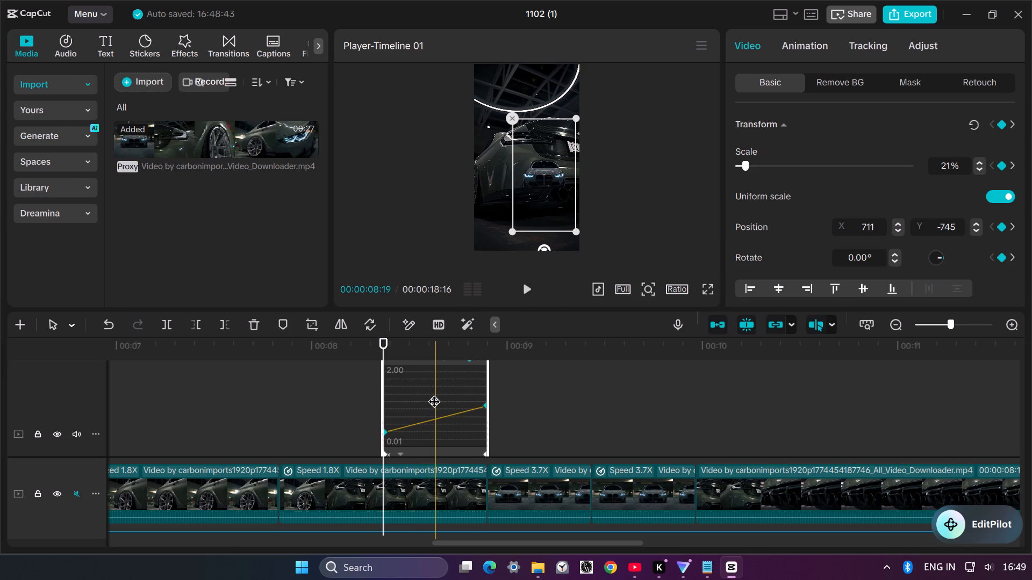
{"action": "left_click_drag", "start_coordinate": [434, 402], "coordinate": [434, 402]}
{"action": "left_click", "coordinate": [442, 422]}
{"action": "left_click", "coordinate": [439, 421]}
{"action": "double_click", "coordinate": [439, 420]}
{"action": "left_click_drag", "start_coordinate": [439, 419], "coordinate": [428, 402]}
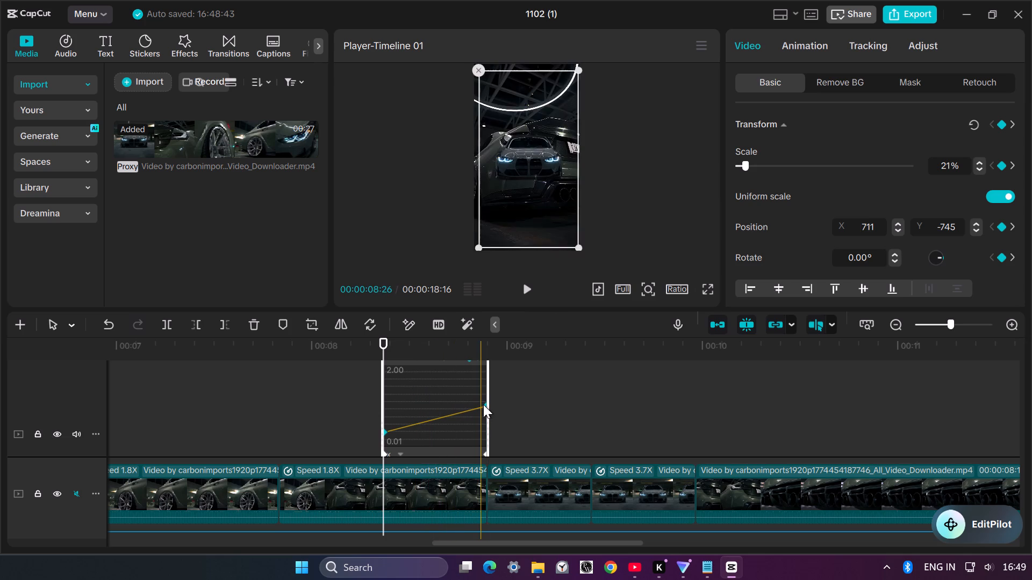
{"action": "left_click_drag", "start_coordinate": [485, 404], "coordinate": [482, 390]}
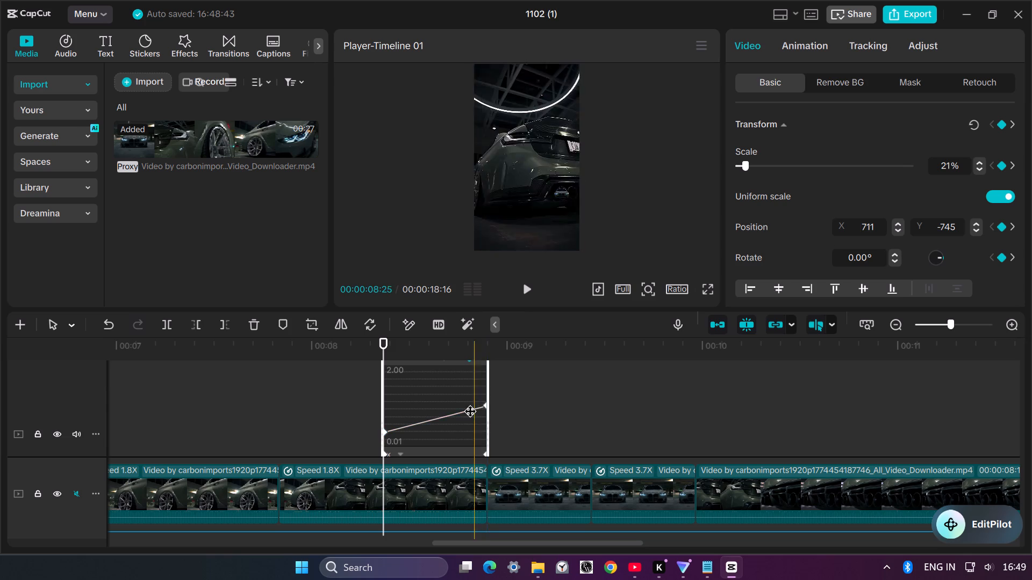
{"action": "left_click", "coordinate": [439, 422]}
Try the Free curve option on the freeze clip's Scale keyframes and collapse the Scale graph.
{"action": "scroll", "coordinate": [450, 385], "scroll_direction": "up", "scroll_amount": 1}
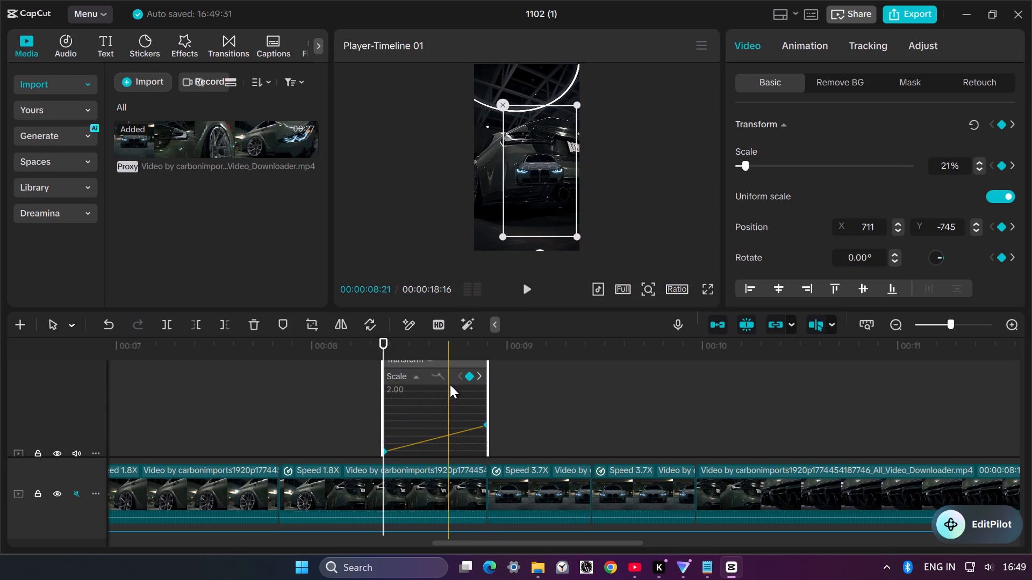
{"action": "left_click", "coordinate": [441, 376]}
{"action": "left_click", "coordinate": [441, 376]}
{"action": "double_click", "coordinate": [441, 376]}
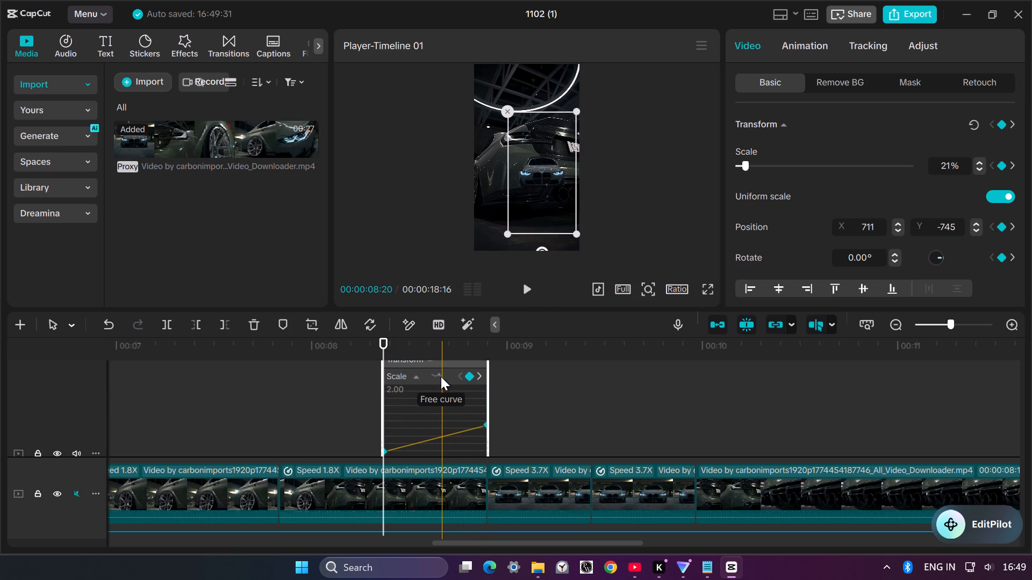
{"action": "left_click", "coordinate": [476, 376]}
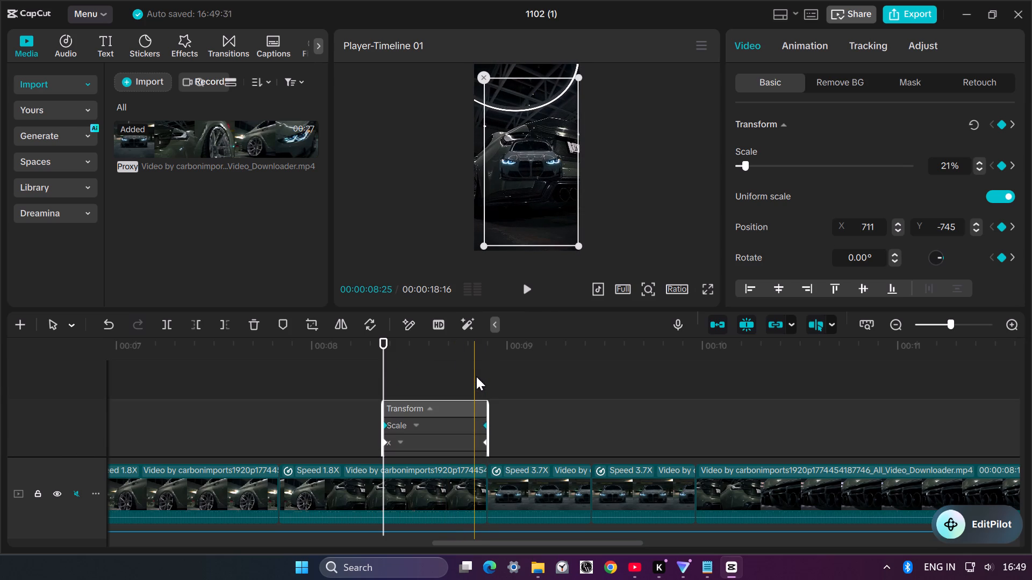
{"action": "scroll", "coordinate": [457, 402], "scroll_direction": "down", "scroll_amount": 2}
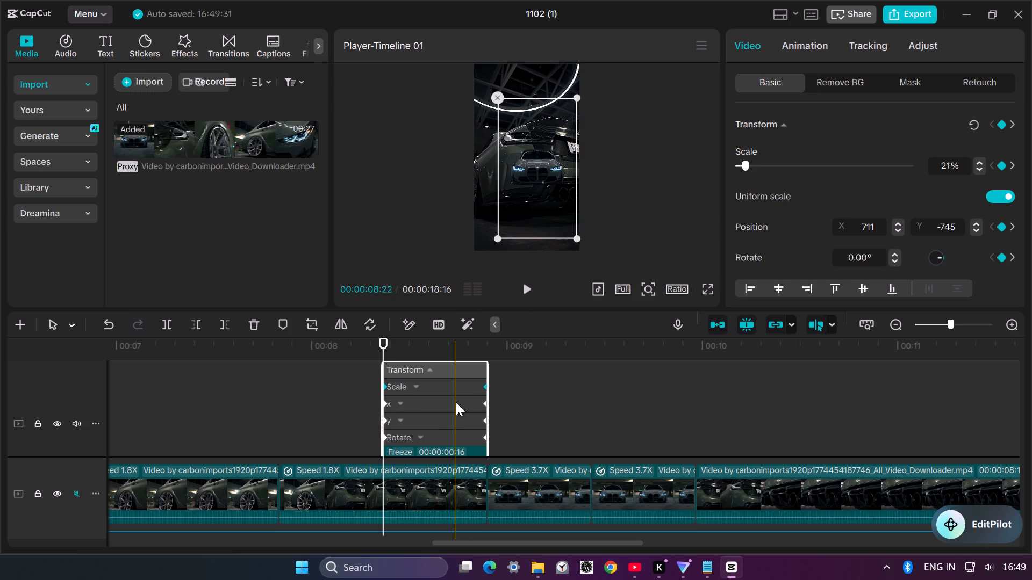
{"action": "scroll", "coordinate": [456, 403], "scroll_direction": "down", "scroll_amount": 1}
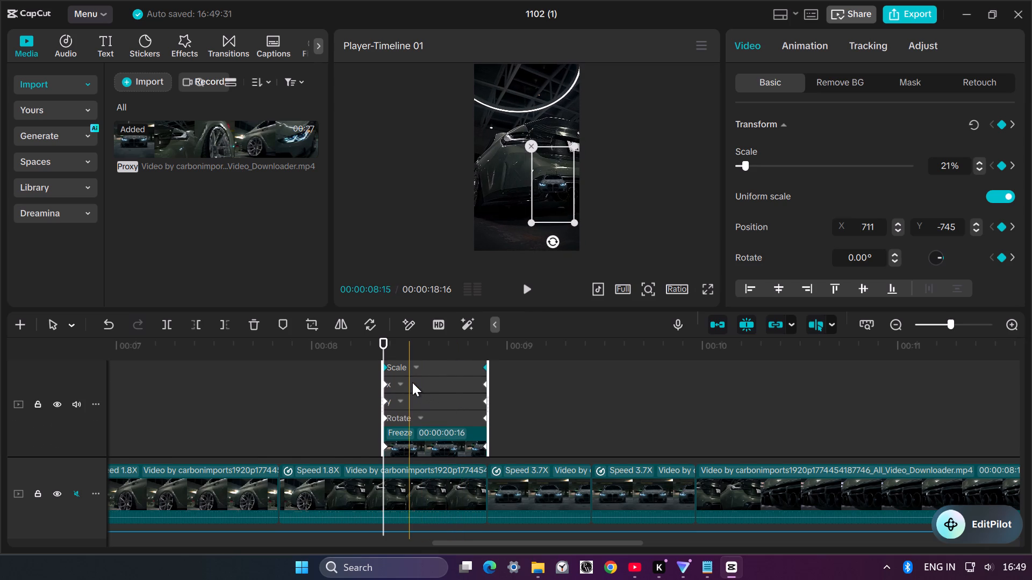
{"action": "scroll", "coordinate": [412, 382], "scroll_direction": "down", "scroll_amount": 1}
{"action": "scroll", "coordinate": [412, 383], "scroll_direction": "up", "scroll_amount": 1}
Expand the freeze clip's X, Y and Scale keyframe graphs and select the Scale line between its two keyframes.
{"action": "scroll", "coordinate": [412, 383], "scroll_direction": "up", "scroll_amount": 1}
{"action": "left_click", "coordinate": [415, 403]}
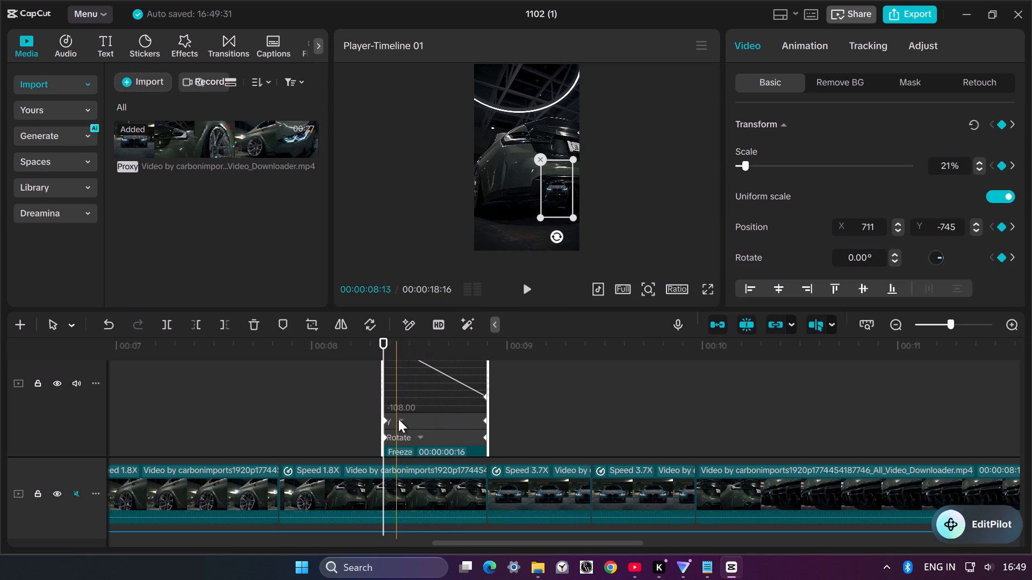
{"action": "left_click", "coordinate": [398, 419]}
{"action": "scroll", "coordinate": [417, 408], "scroll_direction": "up", "scroll_amount": 4}
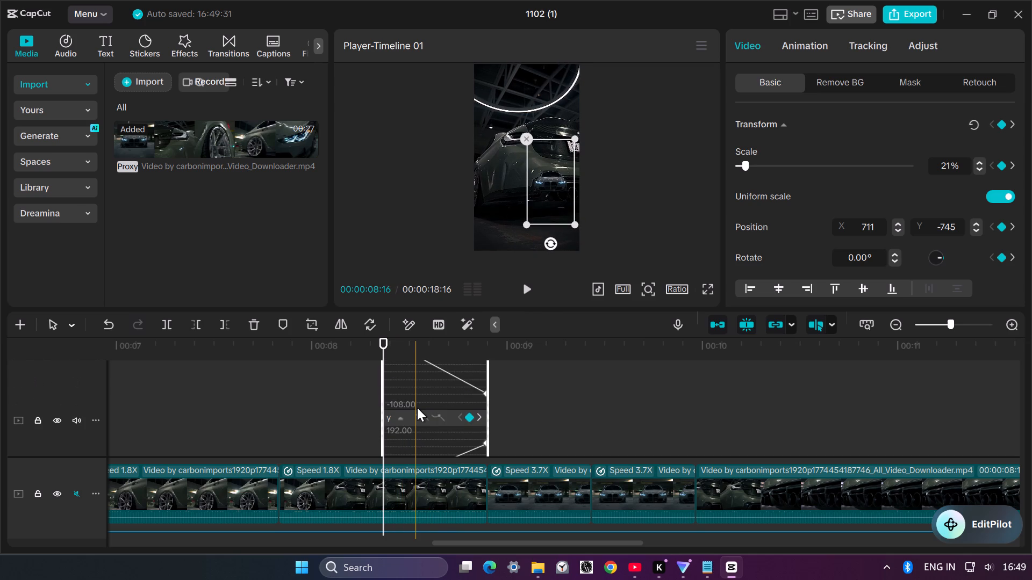
{"action": "scroll", "coordinate": [418, 408], "scroll_direction": "up", "scroll_amount": 5}
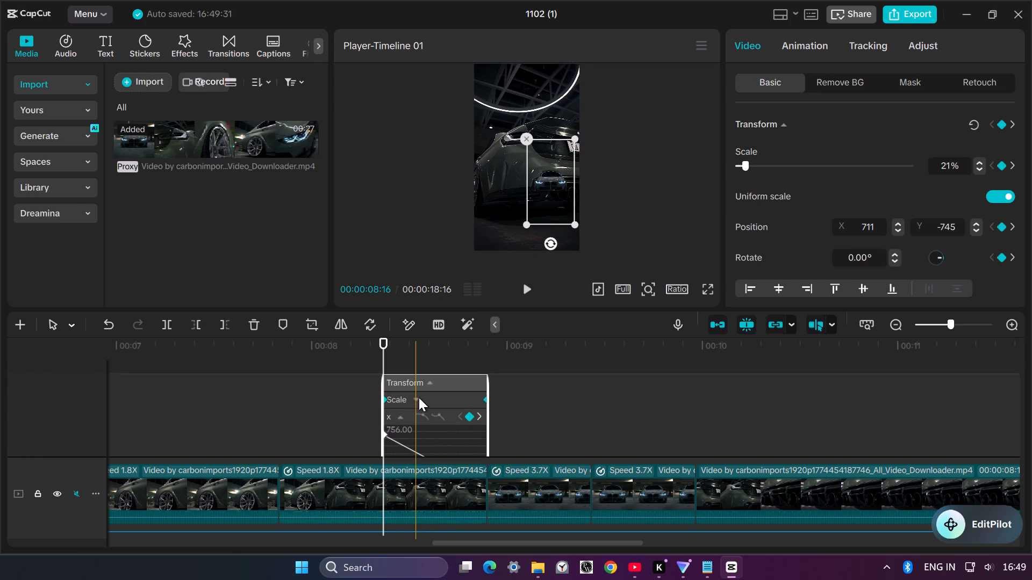
{"action": "left_click", "coordinate": [419, 397]}
{"action": "scroll", "coordinate": [425, 395], "scroll_direction": "up", "scroll_amount": 3}
{"action": "left_click", "coordinate": [438, 434]}
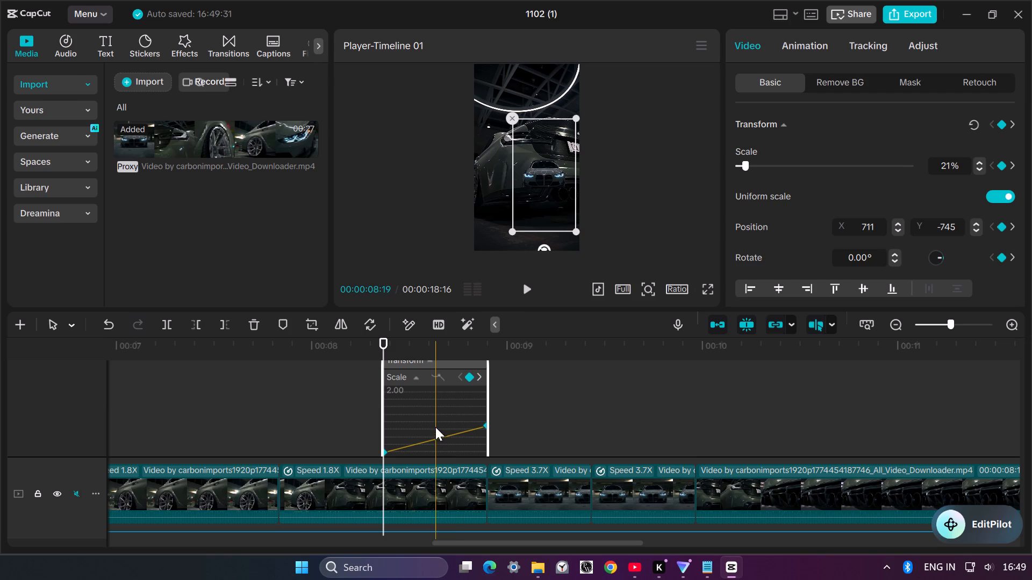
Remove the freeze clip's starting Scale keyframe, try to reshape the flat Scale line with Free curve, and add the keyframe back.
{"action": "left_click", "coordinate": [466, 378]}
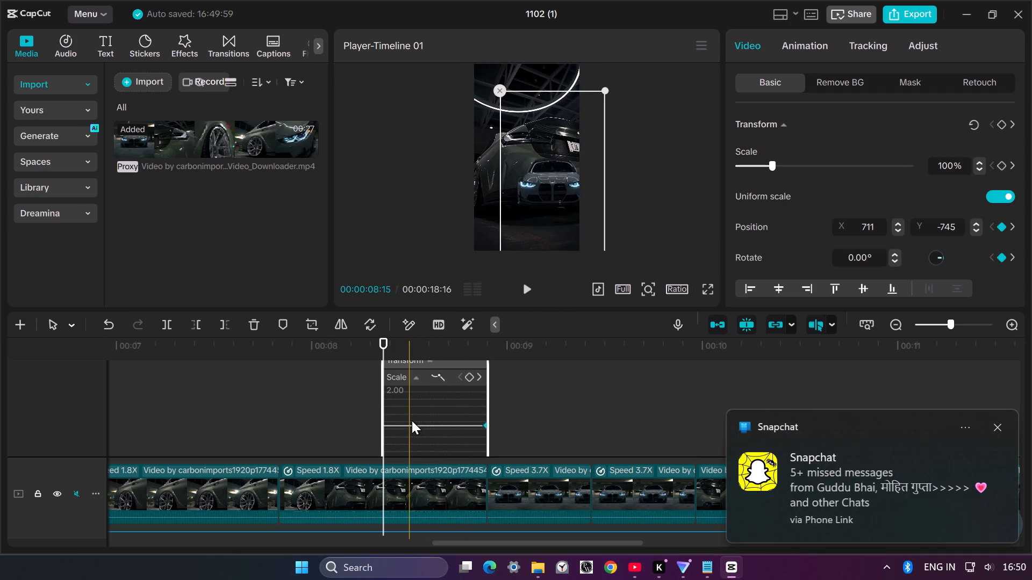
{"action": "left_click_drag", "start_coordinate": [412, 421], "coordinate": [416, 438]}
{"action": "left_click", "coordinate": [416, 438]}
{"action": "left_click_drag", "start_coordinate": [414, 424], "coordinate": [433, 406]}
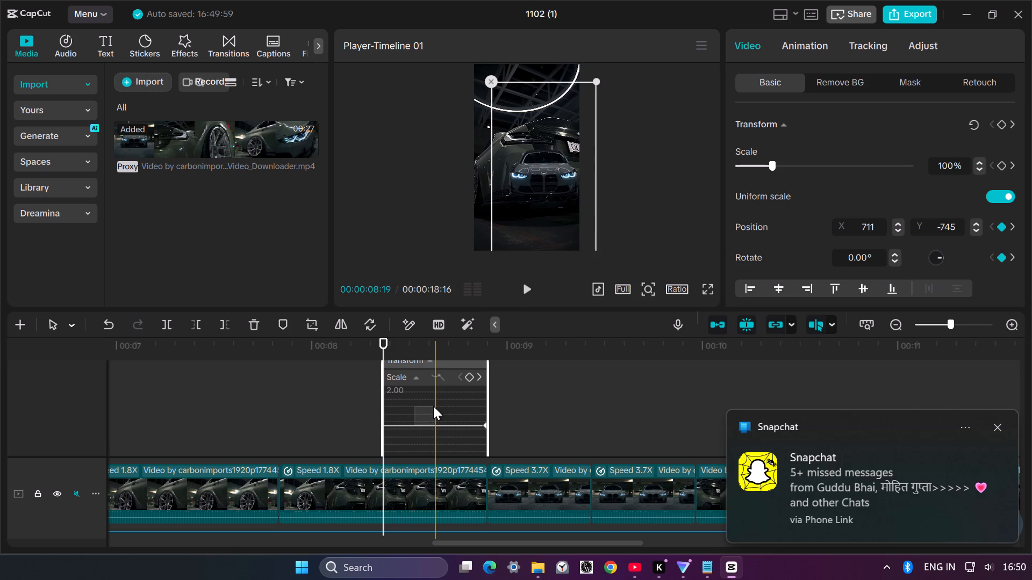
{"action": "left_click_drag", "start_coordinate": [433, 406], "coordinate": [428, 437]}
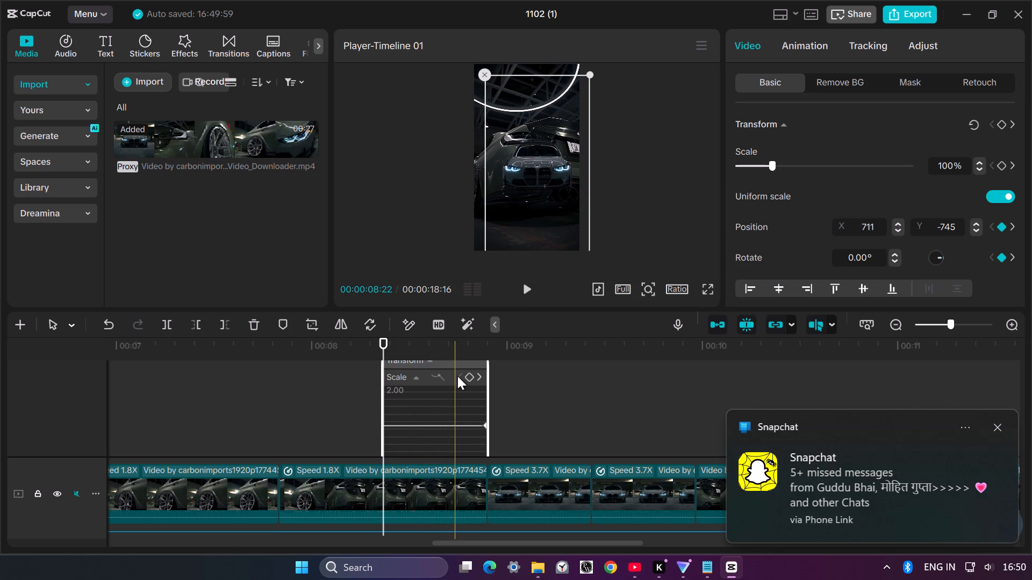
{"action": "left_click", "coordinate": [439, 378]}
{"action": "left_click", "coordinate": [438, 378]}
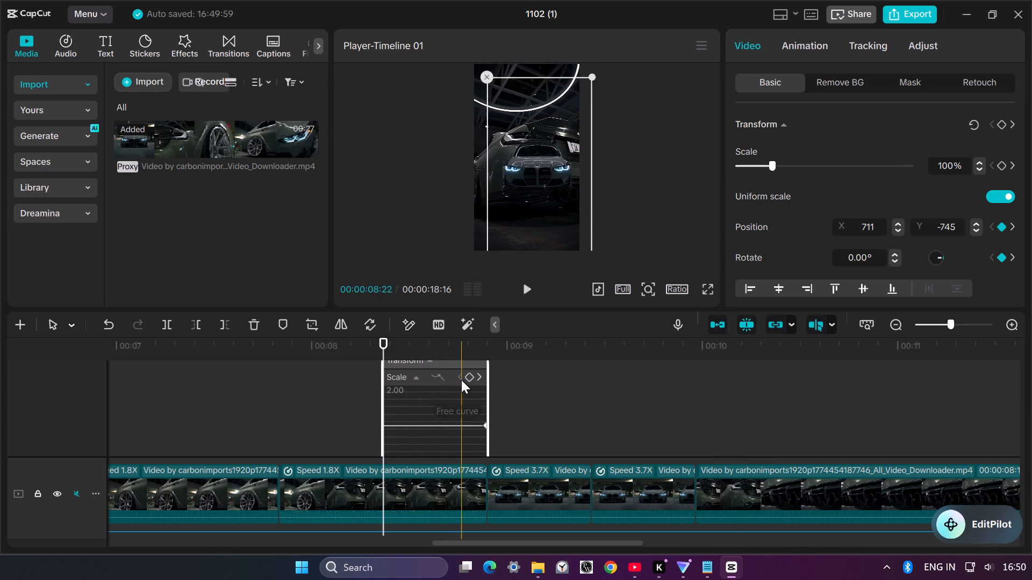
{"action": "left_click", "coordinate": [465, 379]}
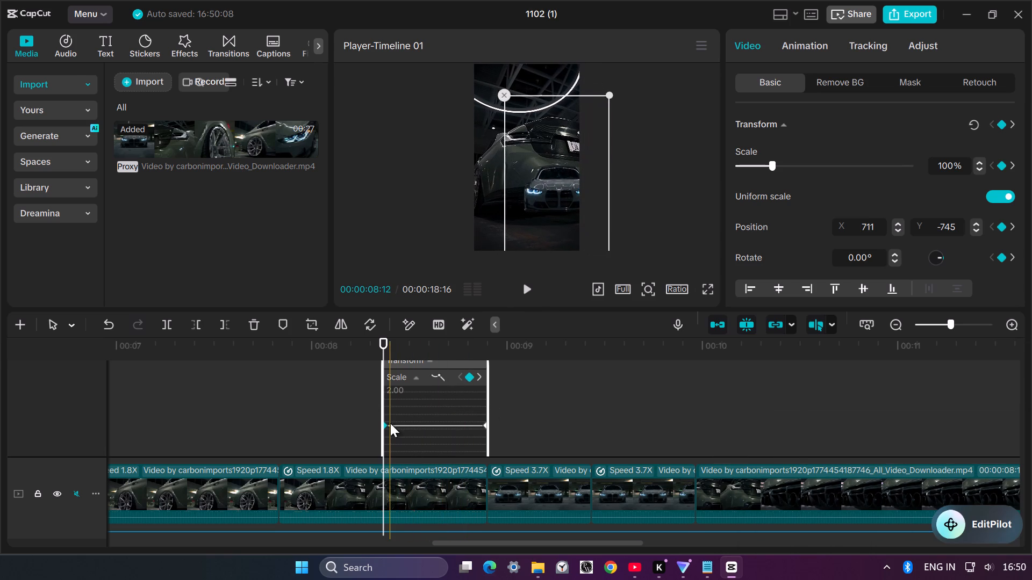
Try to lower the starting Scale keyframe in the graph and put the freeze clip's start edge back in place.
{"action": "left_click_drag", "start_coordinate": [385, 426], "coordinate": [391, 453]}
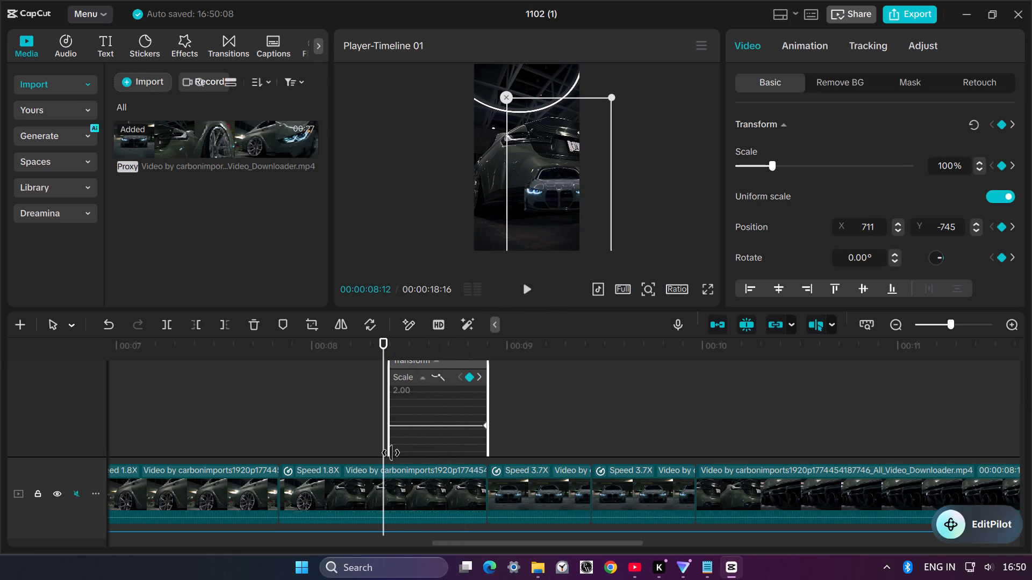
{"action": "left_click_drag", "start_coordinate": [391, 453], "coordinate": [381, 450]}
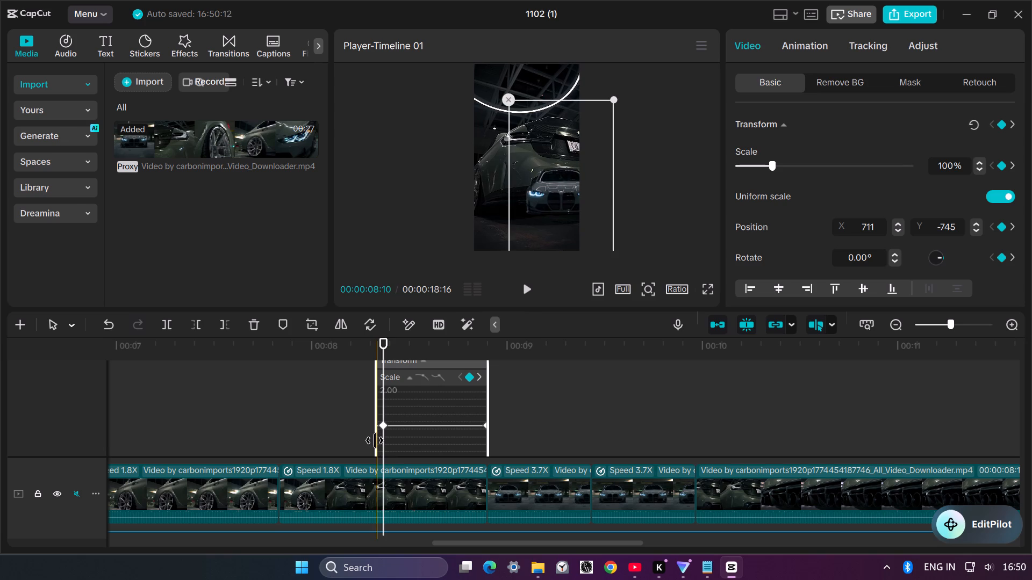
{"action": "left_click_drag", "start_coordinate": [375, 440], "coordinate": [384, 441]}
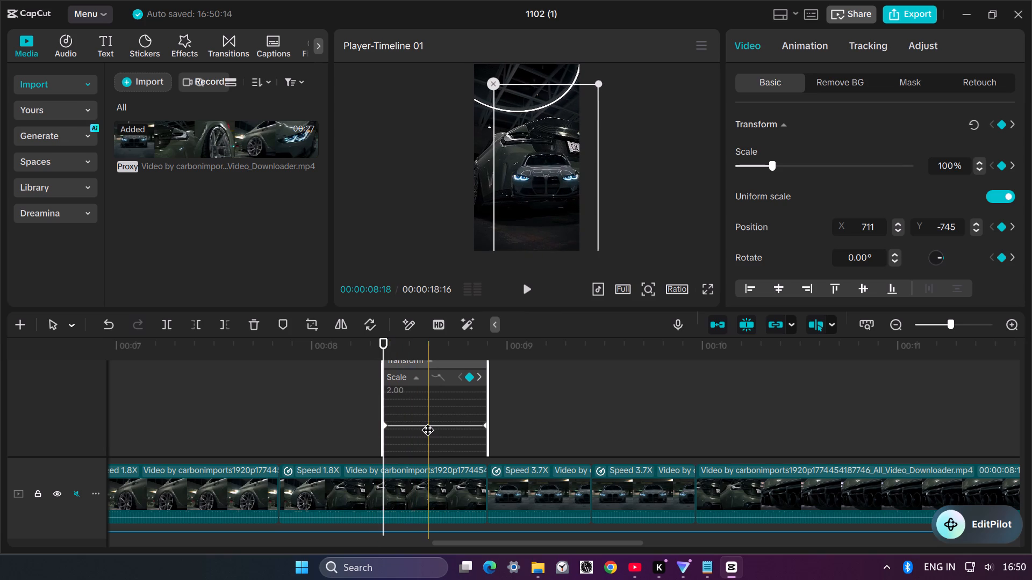
Add a middle Scale keyframe to the freeze clip around 00:00:08:17 and adjust it to about 89%, lowering the start keyframe with it.
{"action": "left_click_drag", "start_coordinate": [384, 347], "coordinate": [388, 347]}
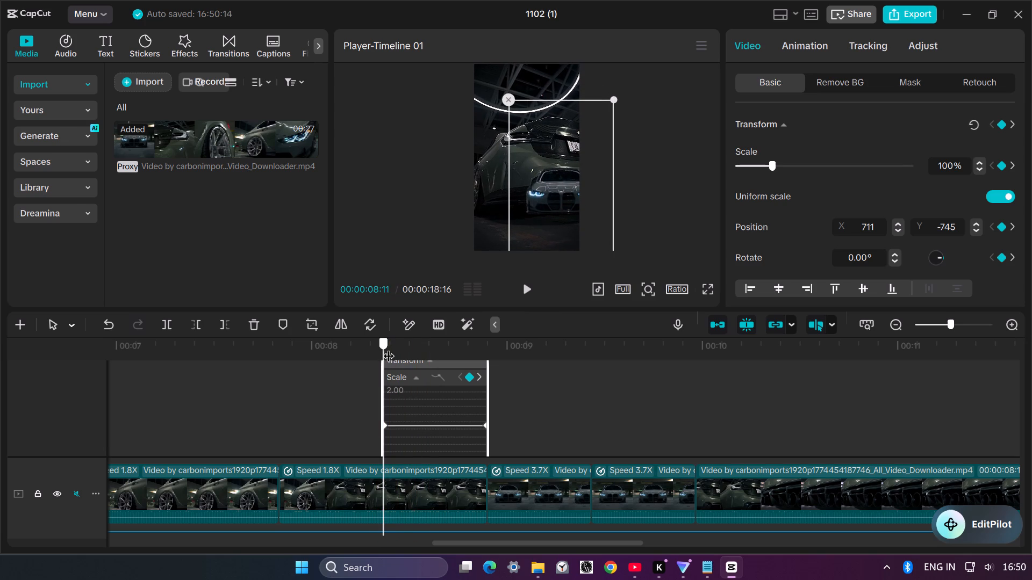
{"action": "left_click_drag", "start_coordinate": [388, 347], "coordinate": [429, 363]}
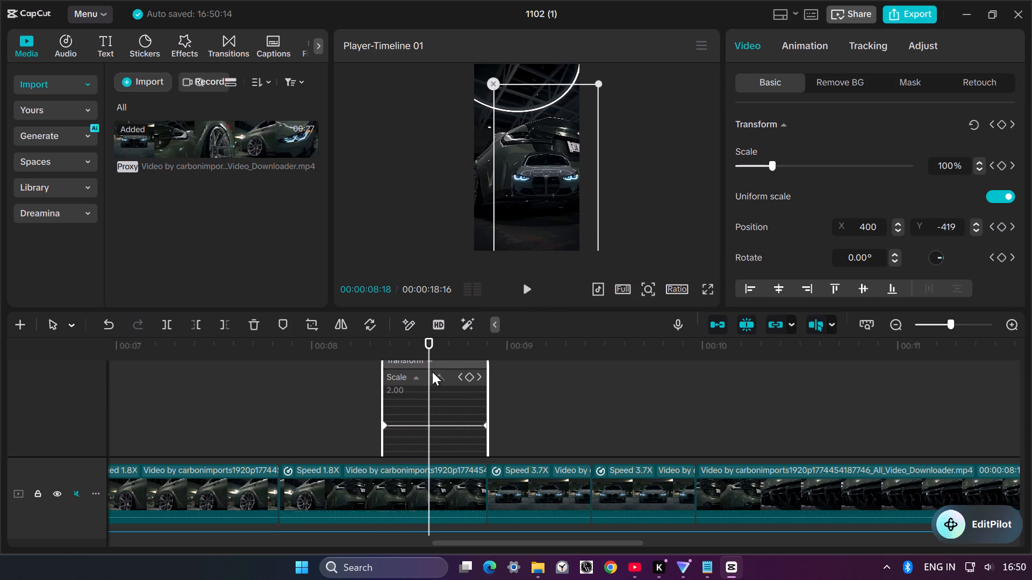
{"action": "left_click", "coordinate": [467, 379]}
{"action": "left_click_drag", "start_coordinate": [428, 423], "coordinate": [423, 395]}
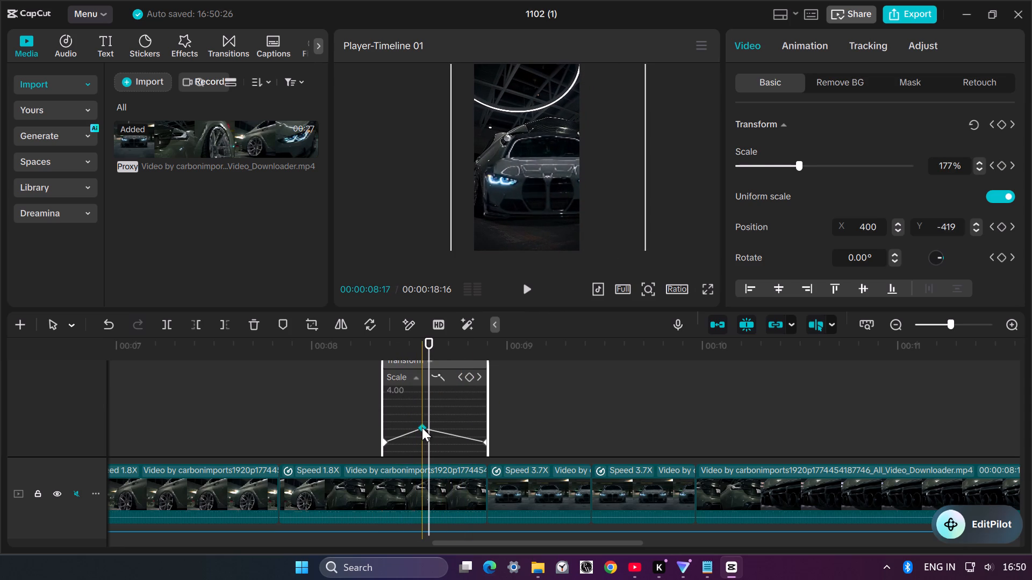
{"action": "left_click_drag", "start_coordinate": [421, 425], "coordinate": [418, 453]}
{"action": "left_click_drag", "start_coordinate": [424, 427], "coordinate": [421, 503]}
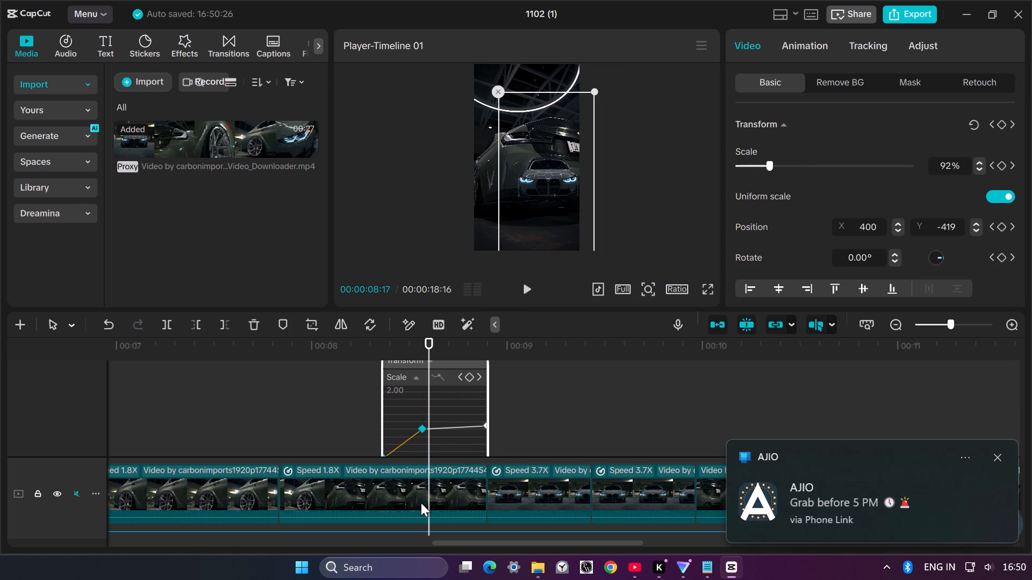
{"action": "left_click_drag", "start_coordinate": [421, 503], "coordinate": [419, 504]}
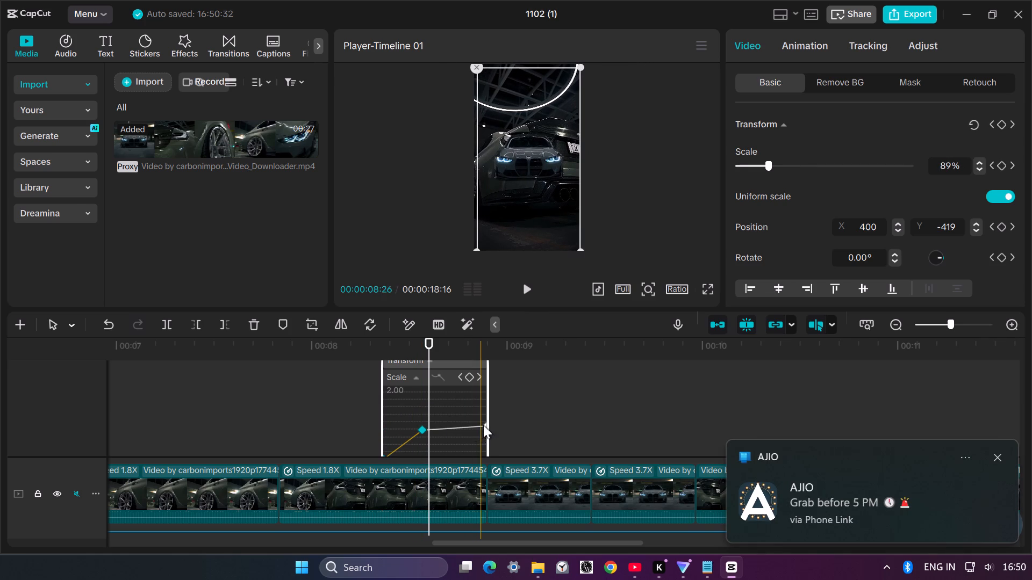
Extend the freeze clip's end edge slightly past its last keyframes, to a duration of 00:00:00:17.
{"action": "left_click_drag", "start_coordinate": [489, 431], "coordinate": [487, 425]}
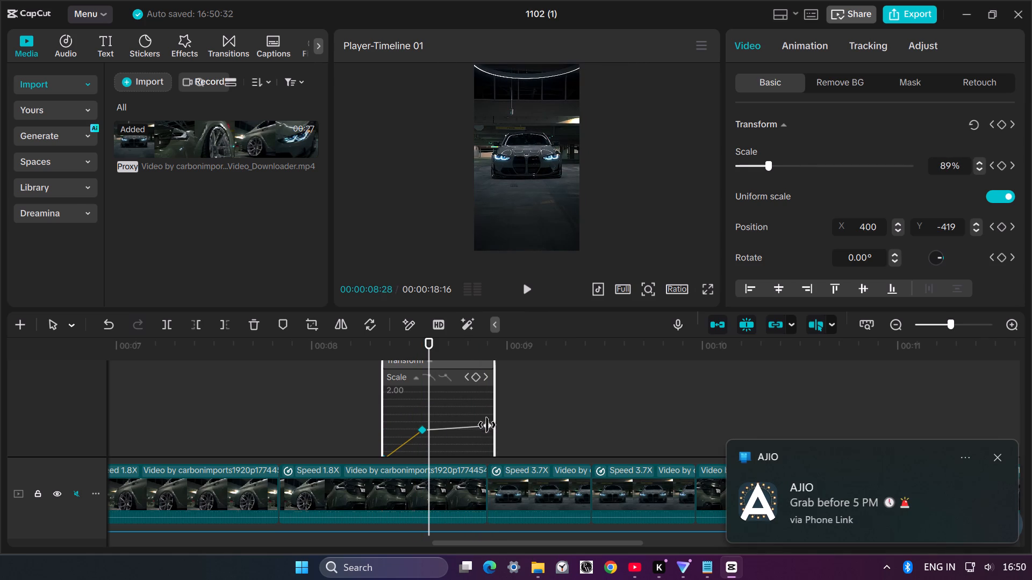
{"action": "left_click_drag", "start_coordinate": [487, 425], "coordinate": [487, 422]}
{"action": "left_click", "coordinate": [487, 422]}
{"action": "left_click", "coordinate": [484, 428]}
{"action": "left_click_drag", "start_coordinate": [485, 428], "coordinate": [492, 428]}
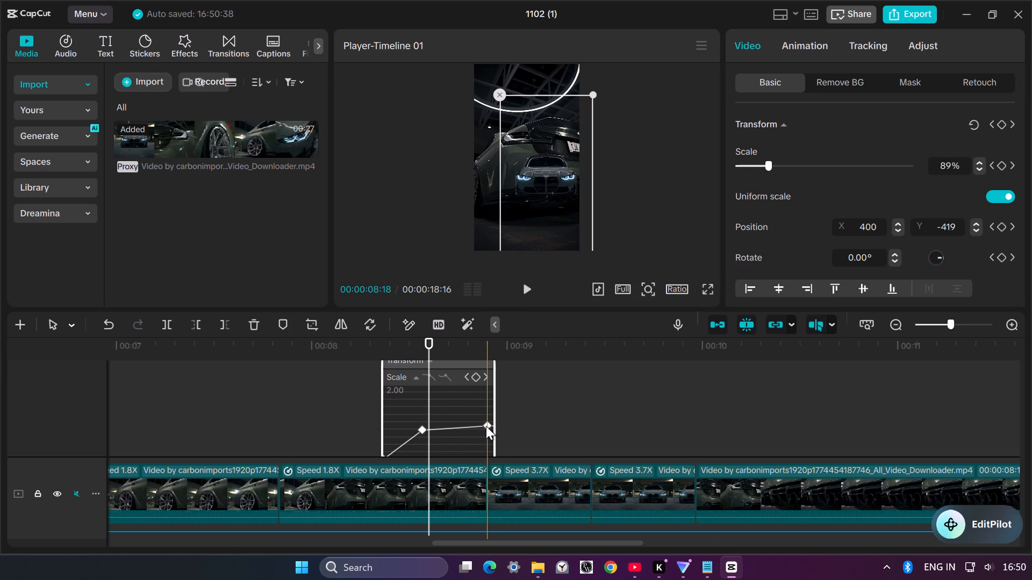
Move the freeze clip's last Scale keyframe slightly earlier and set it to about 113% in the graph.
{"action": "left_click_drag", "start_coordinate": [486, 426], "coordinate": [491, 387]}
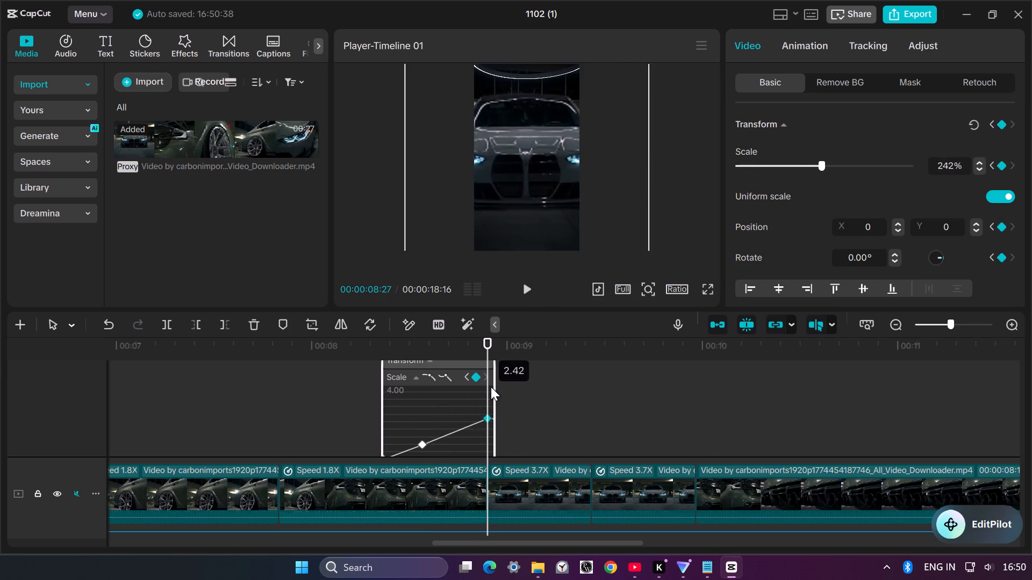
{"action": "left_click_drag", "start_coordinate": [491, 387], "coordinate": [475, 314]}
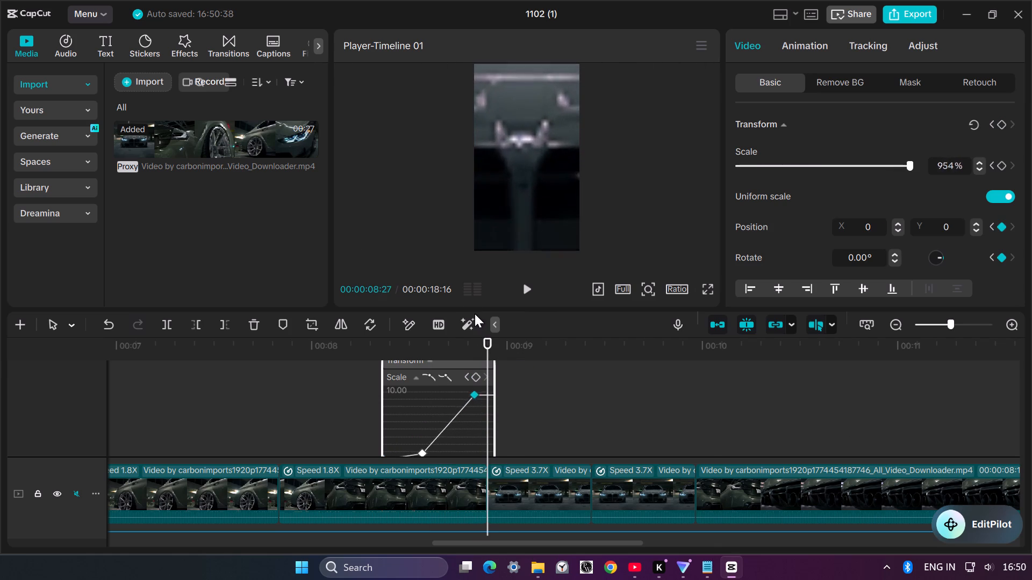
{"action": "left_click_drag", "start_coordinate": [475, 314], "coordinate": [479, 321]}
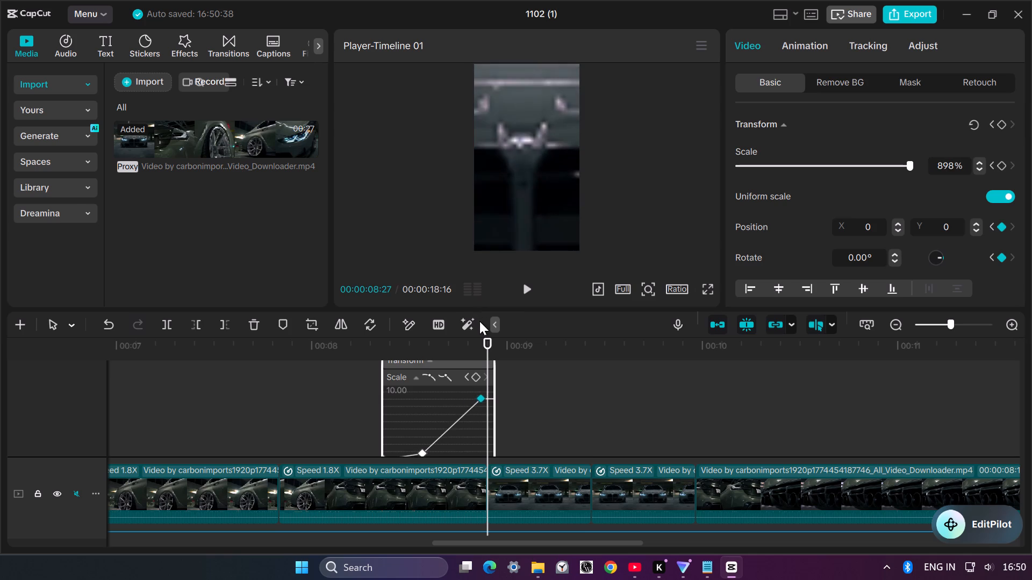
{"action": "left_click_drag", "start_coordinate": [479, 321], "coordinate": [481, 398]}
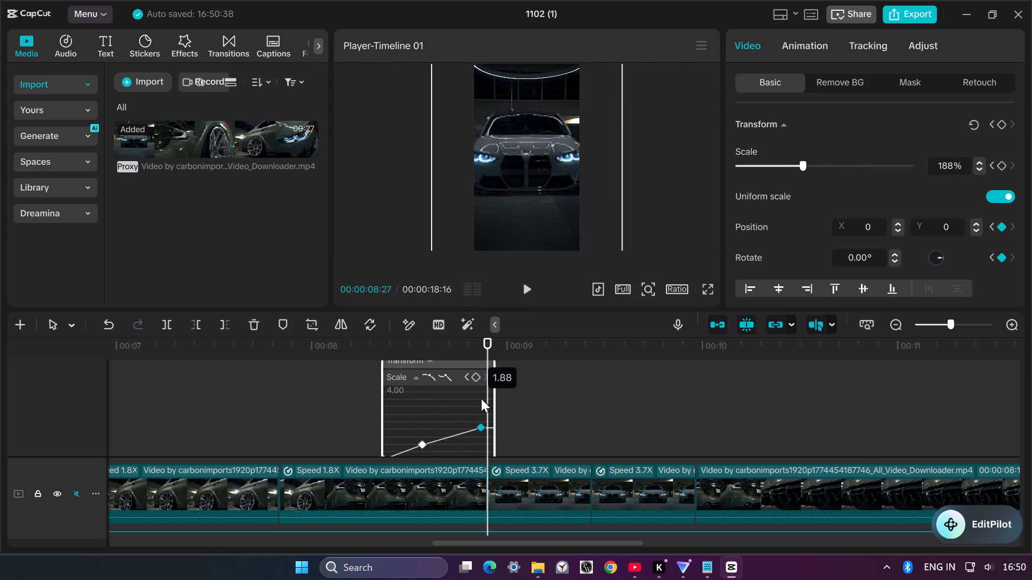
{"action": "left_click_drag", "start_coordinate": [481, 398], "coordinate": [483, 418]}
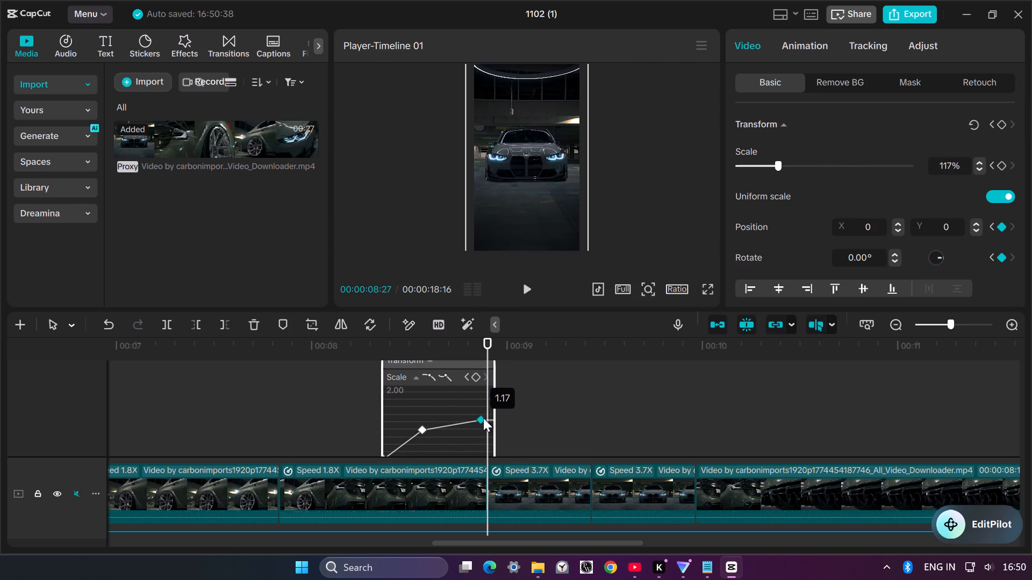
{"action": "left_click_drag", "start_coordinate": [483, 418], "coordinate": [483, 418]}
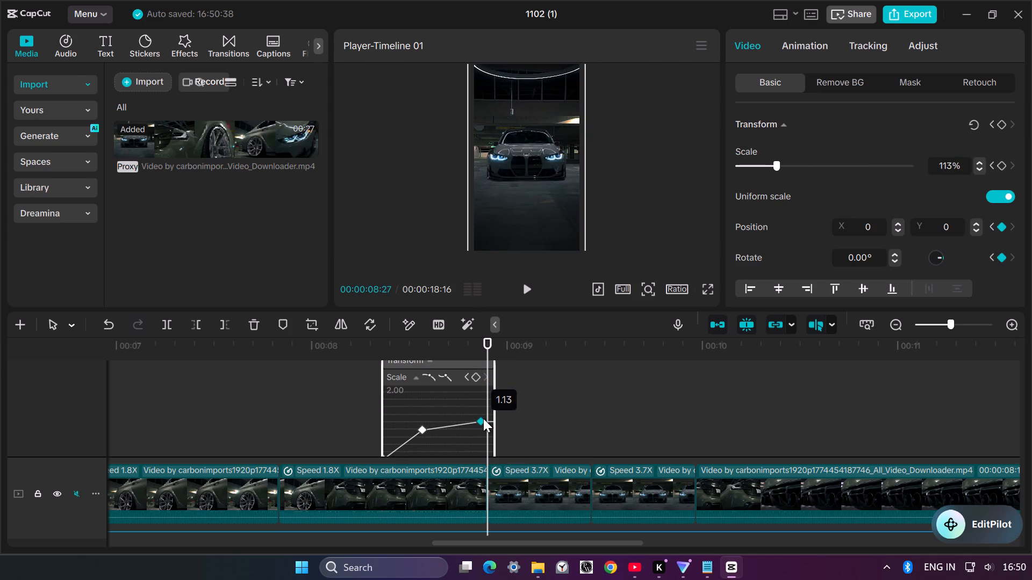
Play the timeline from 00:00:07:19 through the freeze clip to review the new Scale animation.
{"action": "left_click", "coordinate": [537, 410]}
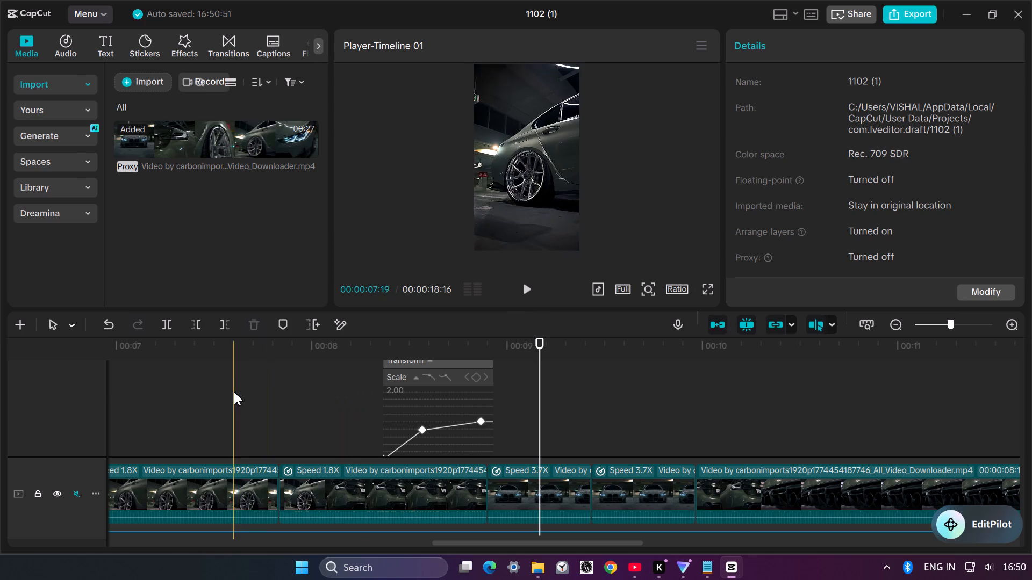
{"action": "left_click", "coordinate": [234, 392]}
{"action": "left_click", "coordinate": [529, 295]}
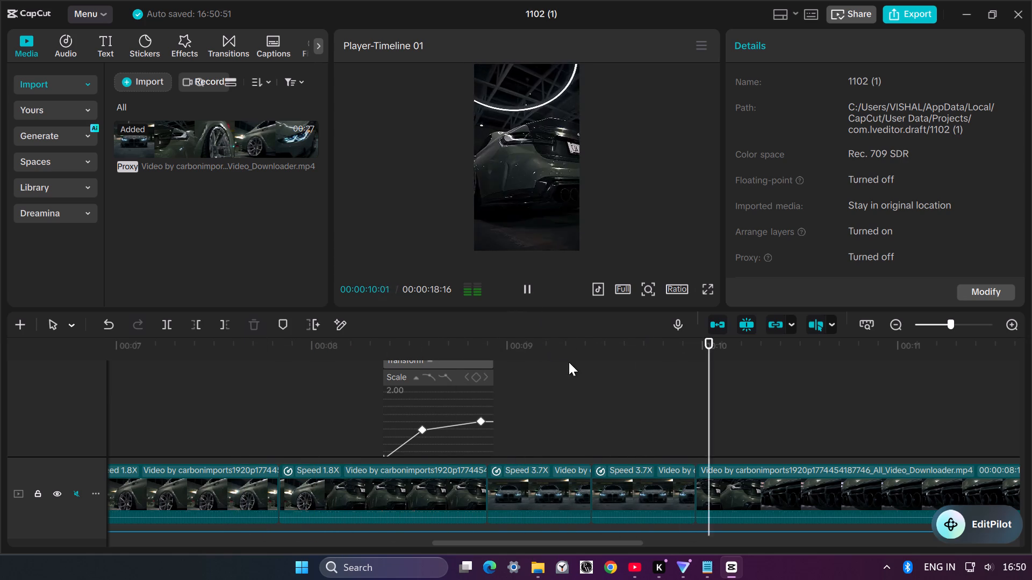
{"action": "left_click", "coordinate": [288, 392]}
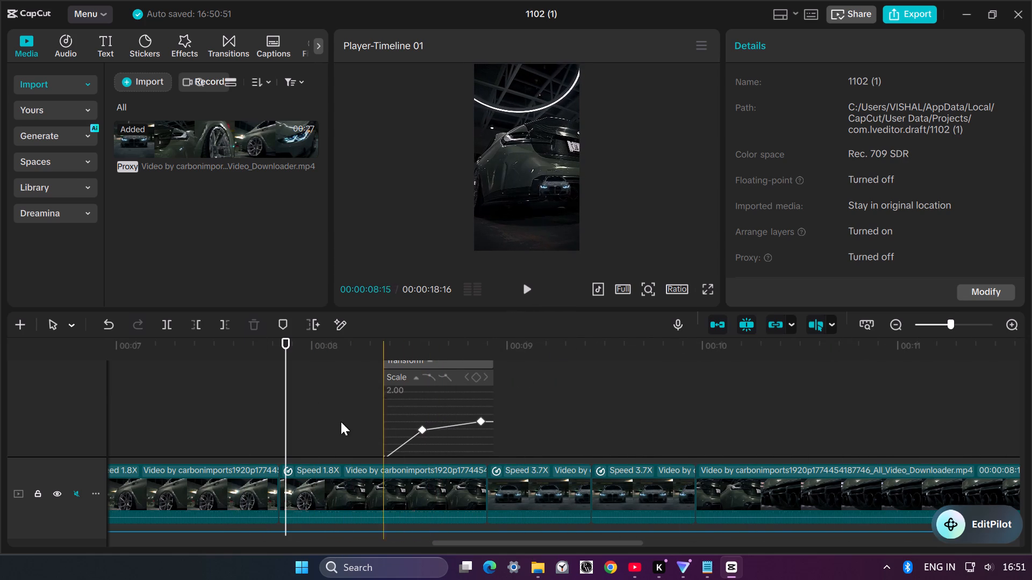
Nudge the freeze clip's last Scale keyframe slightly lower in the graph.
{"action": "left_click", "coordinate": [482, 421]}
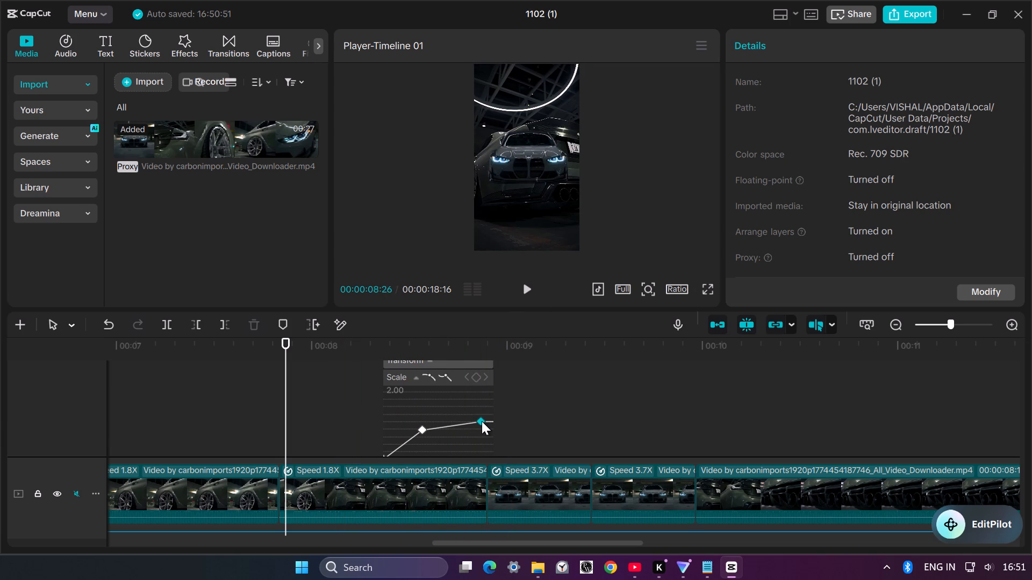
{"action": "left_click", "coordinate": [482, 421]}
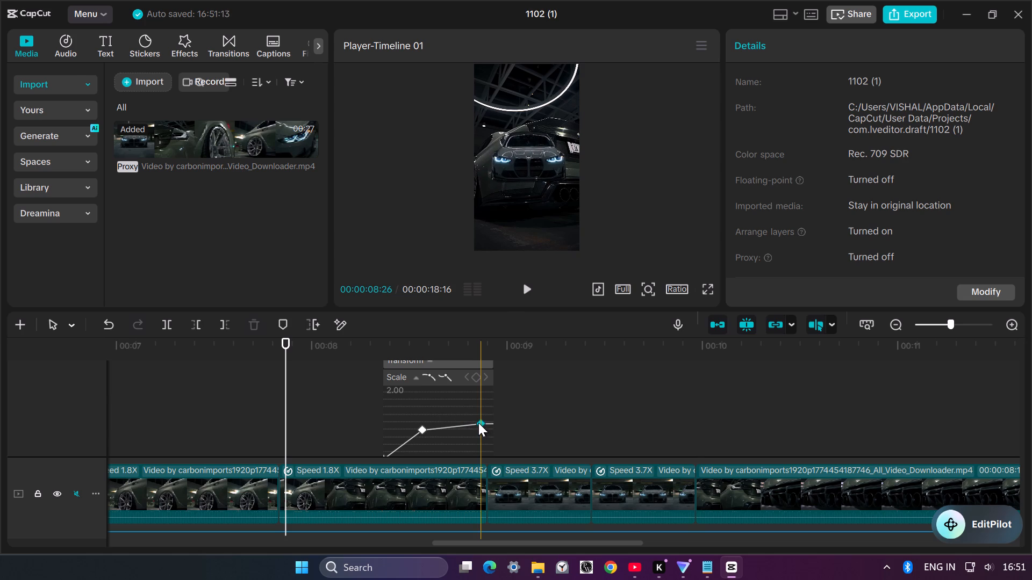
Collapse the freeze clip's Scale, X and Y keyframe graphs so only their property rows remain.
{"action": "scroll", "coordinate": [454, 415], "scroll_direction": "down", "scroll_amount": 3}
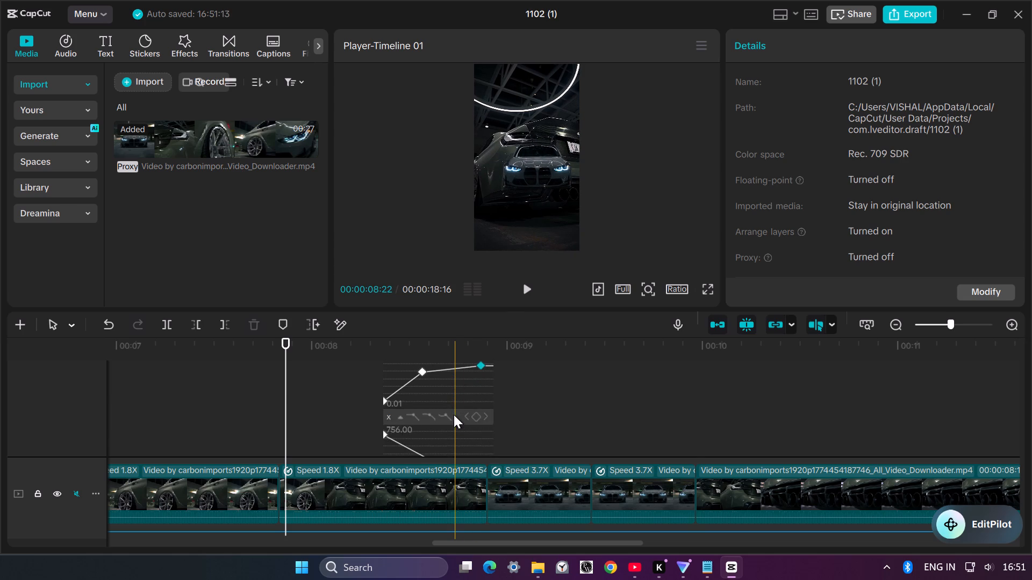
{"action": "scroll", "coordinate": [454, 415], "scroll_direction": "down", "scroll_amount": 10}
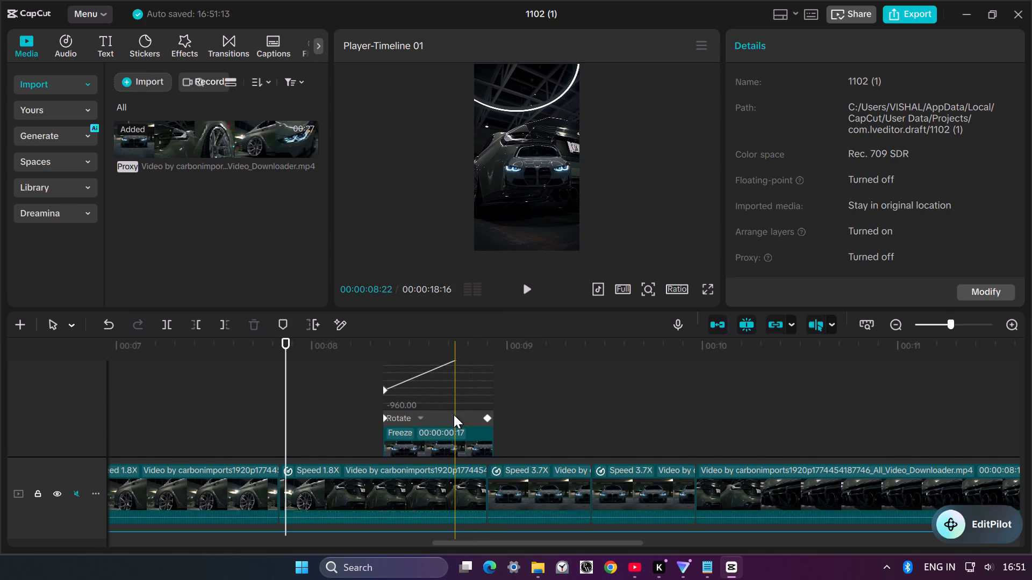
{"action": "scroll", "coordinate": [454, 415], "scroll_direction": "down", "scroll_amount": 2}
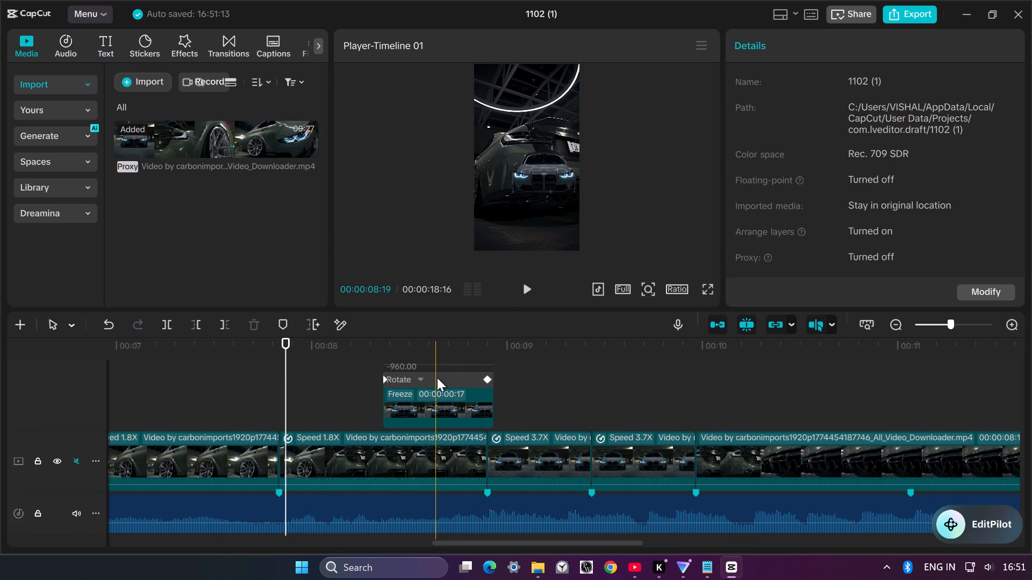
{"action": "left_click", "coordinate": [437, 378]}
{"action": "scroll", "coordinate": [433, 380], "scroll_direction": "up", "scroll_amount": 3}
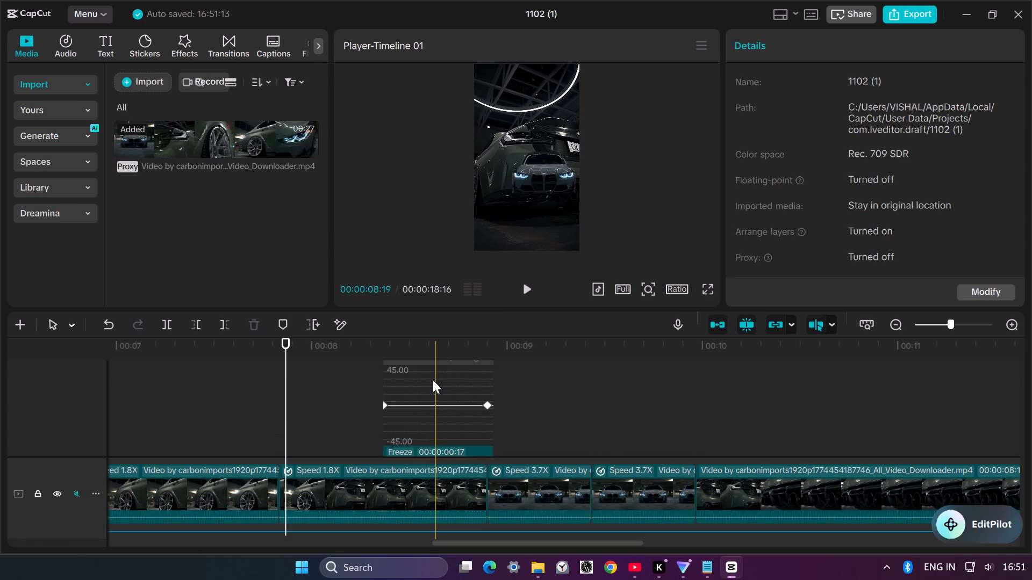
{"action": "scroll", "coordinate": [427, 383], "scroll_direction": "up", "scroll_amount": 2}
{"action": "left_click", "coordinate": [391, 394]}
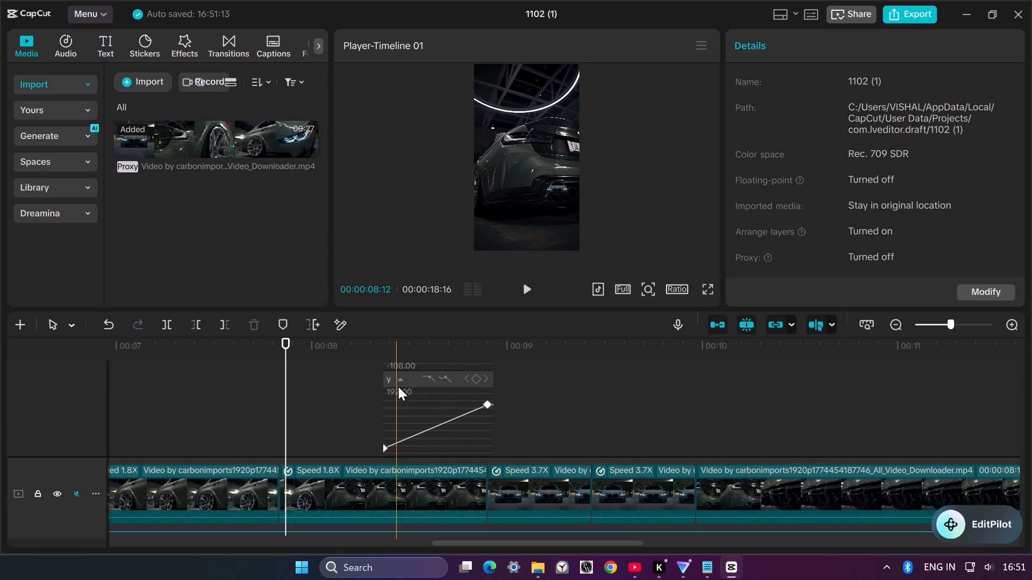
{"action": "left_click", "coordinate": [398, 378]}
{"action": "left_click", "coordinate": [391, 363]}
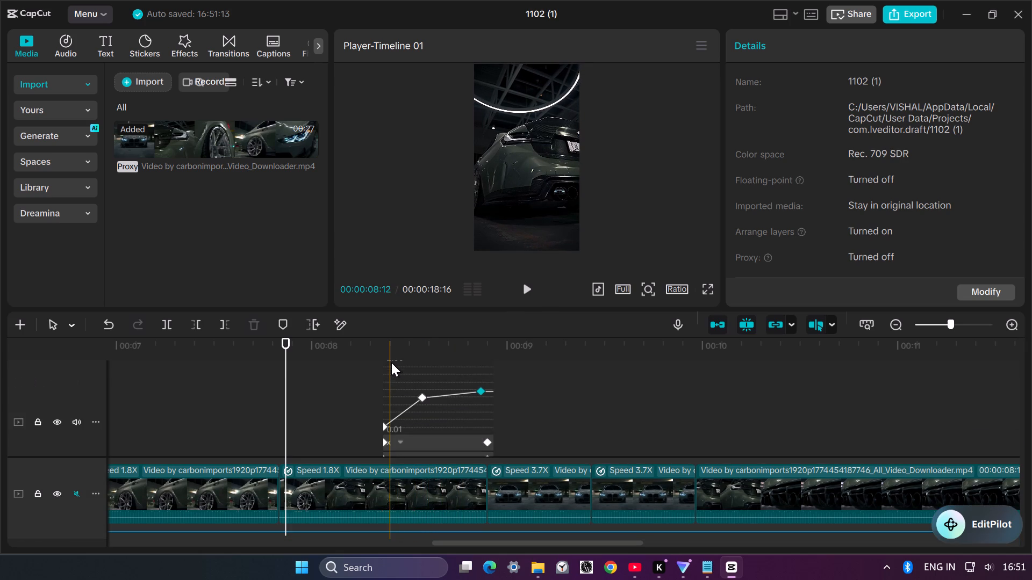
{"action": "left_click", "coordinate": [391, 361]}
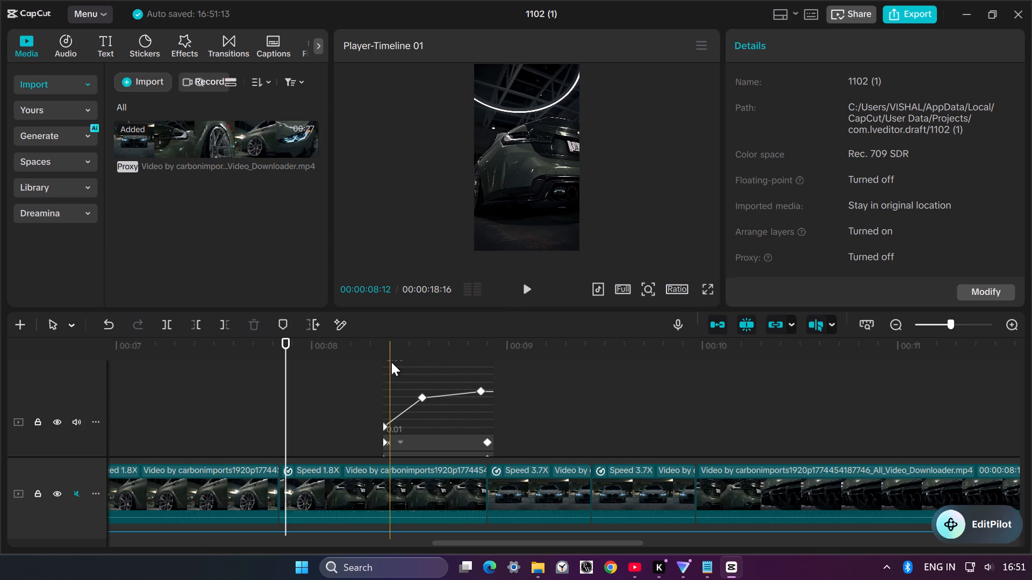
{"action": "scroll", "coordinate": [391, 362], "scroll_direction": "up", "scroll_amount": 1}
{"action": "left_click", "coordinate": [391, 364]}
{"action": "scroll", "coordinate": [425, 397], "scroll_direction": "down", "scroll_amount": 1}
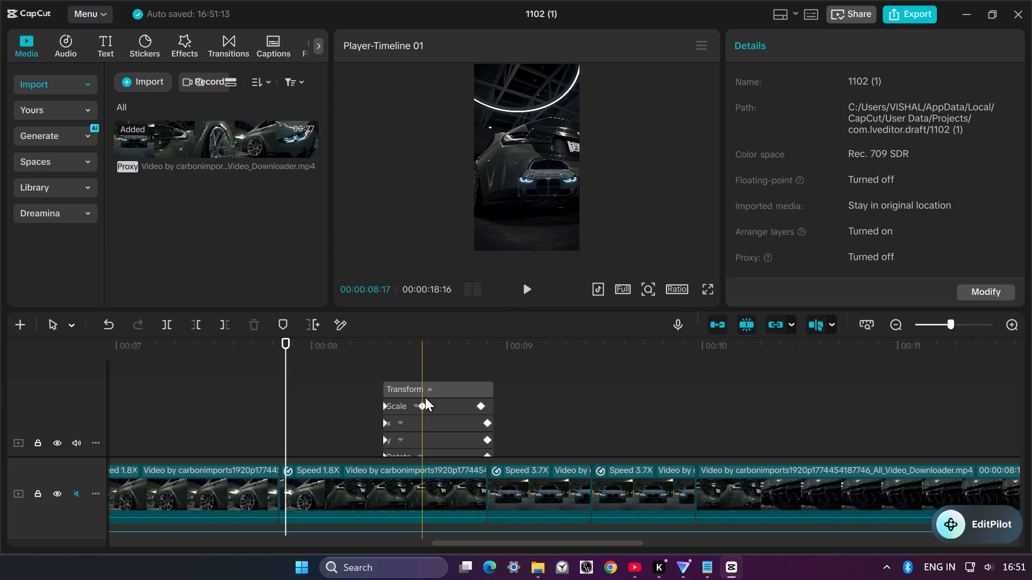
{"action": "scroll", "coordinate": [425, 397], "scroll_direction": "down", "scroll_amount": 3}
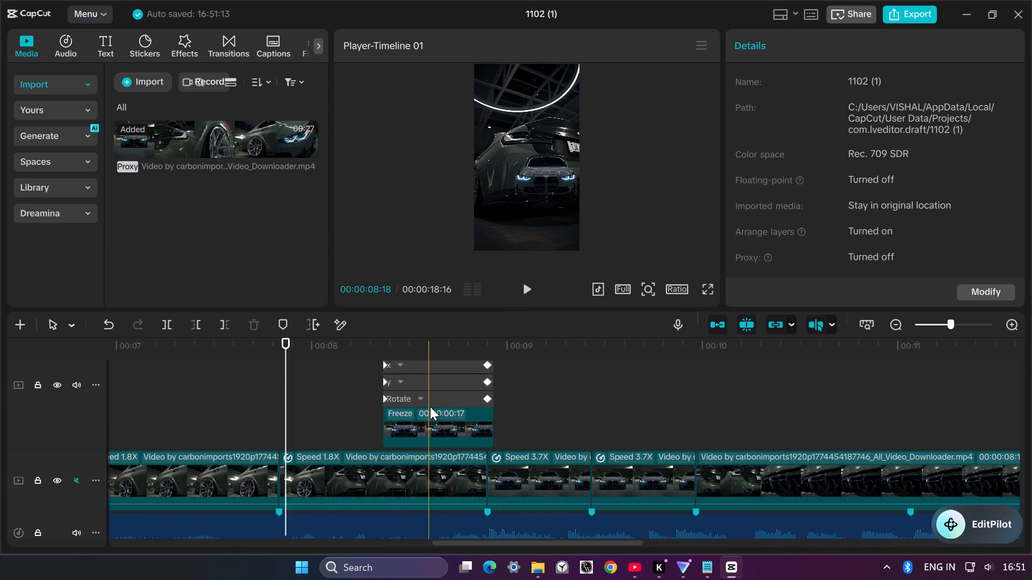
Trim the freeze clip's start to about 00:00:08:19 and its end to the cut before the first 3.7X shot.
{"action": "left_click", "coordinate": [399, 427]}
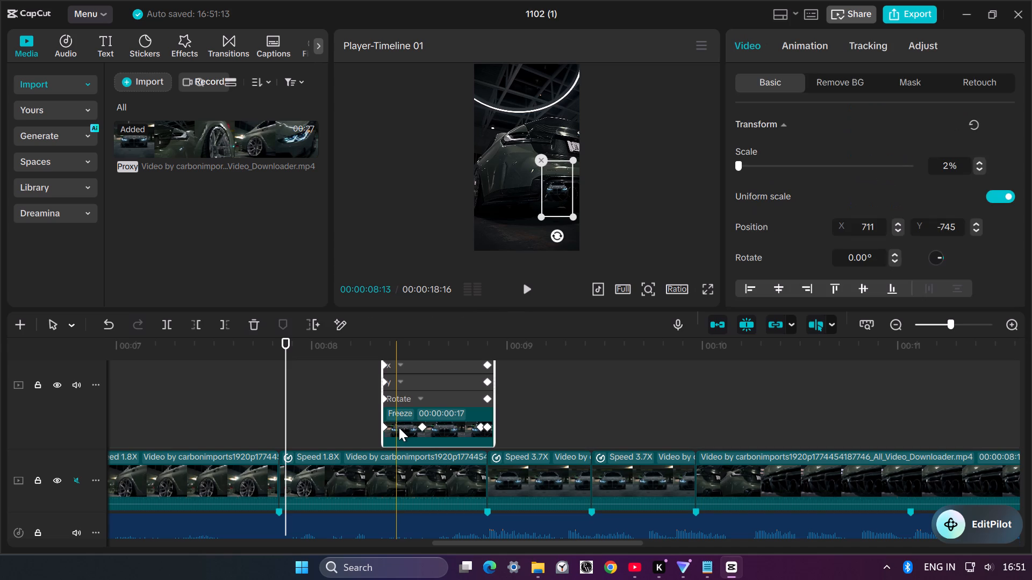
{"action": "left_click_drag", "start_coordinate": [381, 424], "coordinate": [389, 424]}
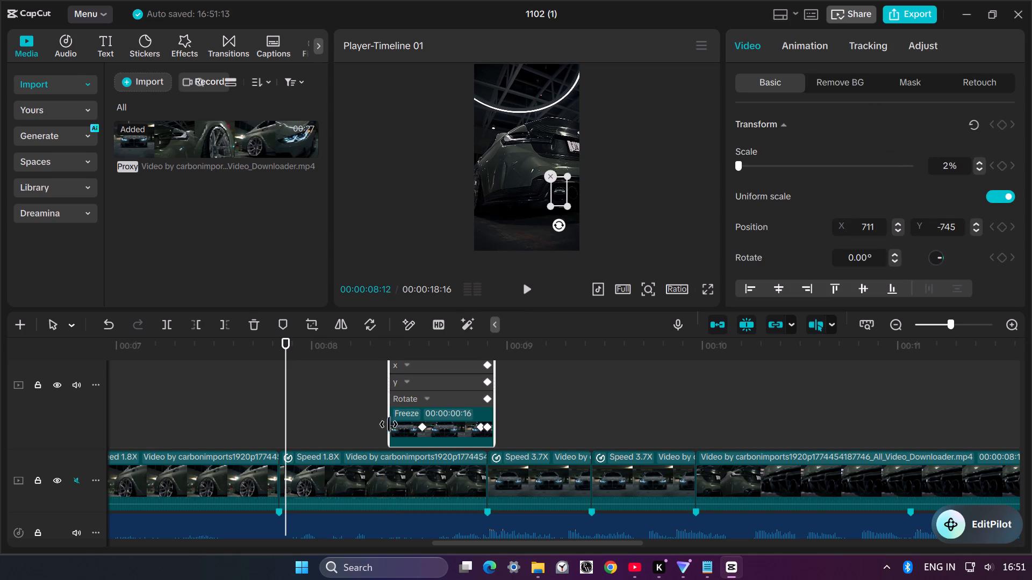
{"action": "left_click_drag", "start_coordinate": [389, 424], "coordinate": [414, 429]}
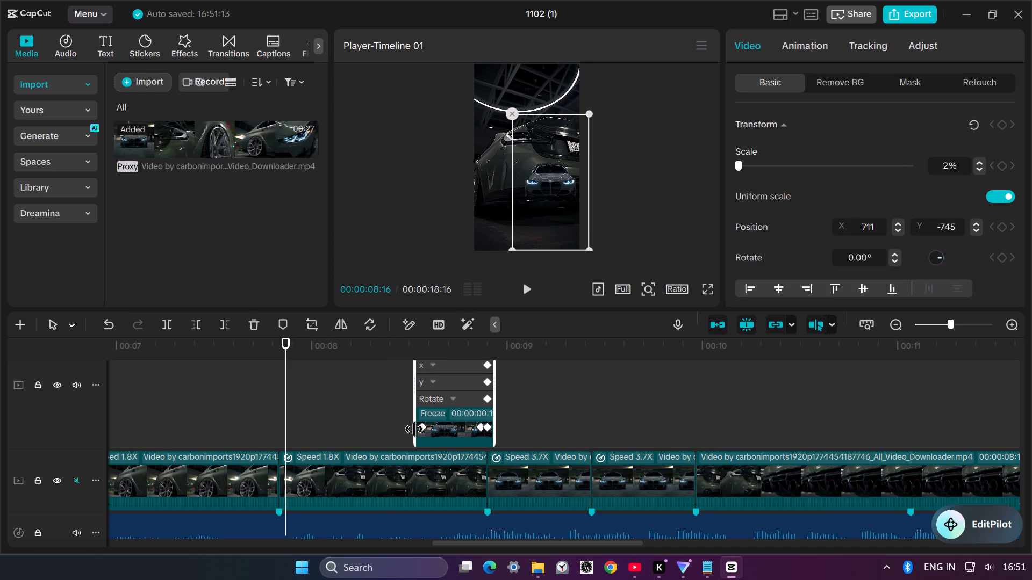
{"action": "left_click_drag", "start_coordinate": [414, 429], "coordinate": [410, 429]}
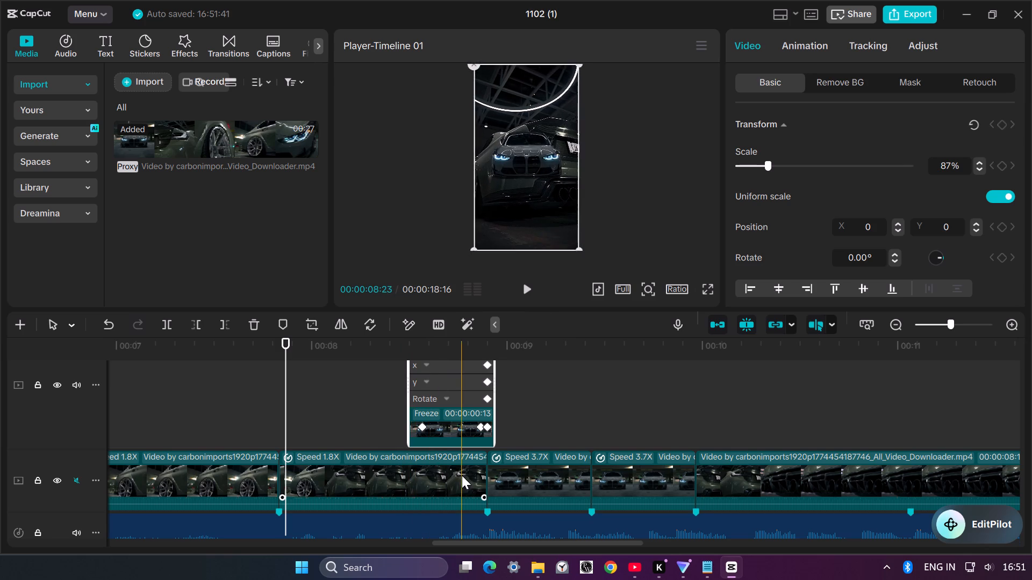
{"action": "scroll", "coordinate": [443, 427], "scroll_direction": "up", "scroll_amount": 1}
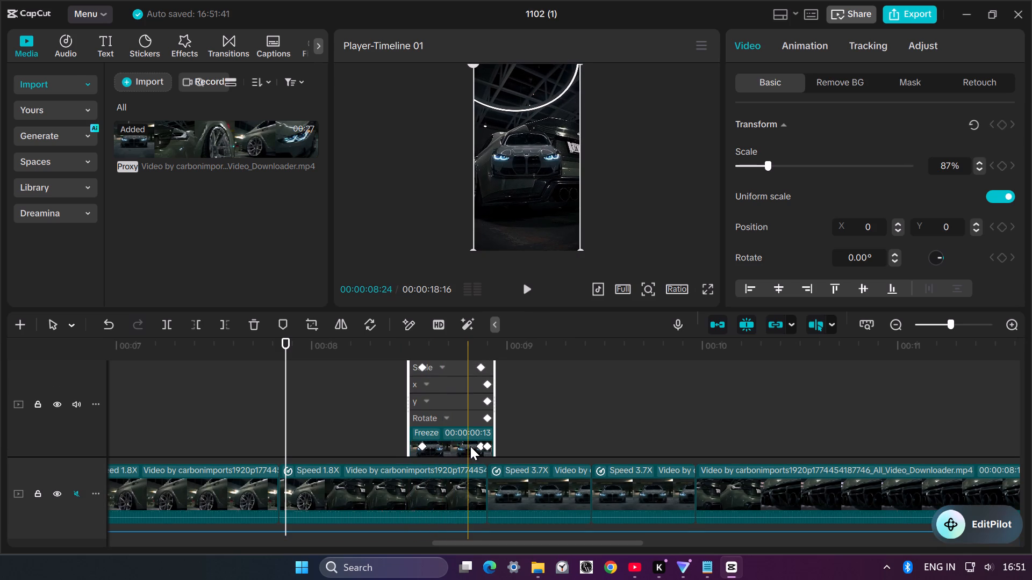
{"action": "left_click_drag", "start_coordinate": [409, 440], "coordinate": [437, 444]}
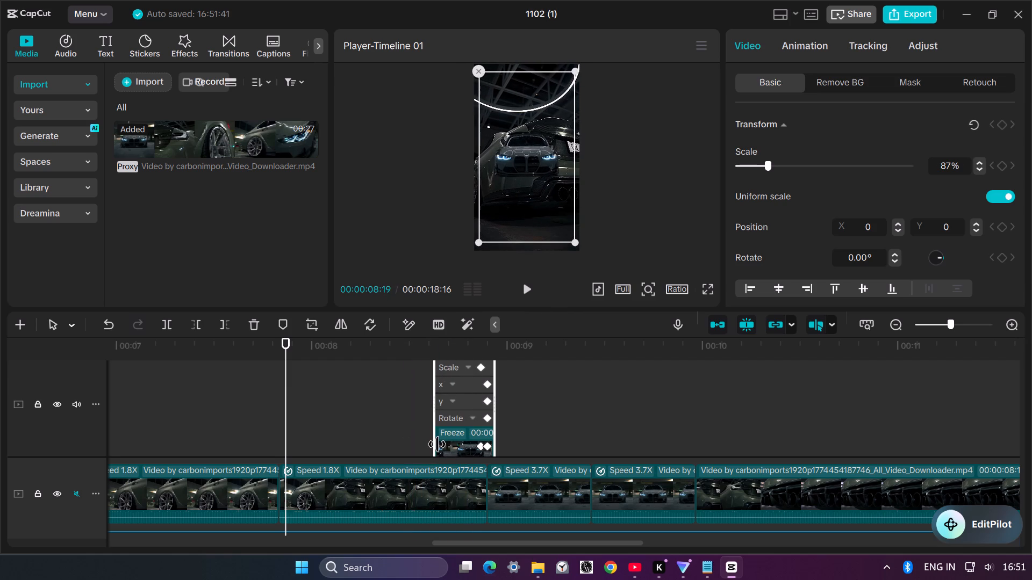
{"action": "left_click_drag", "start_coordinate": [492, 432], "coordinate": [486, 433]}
Play the timeline from just before the freeze clip to review its shortened appearance.
{"action": "left_click", "coordinate": [529, 429]}
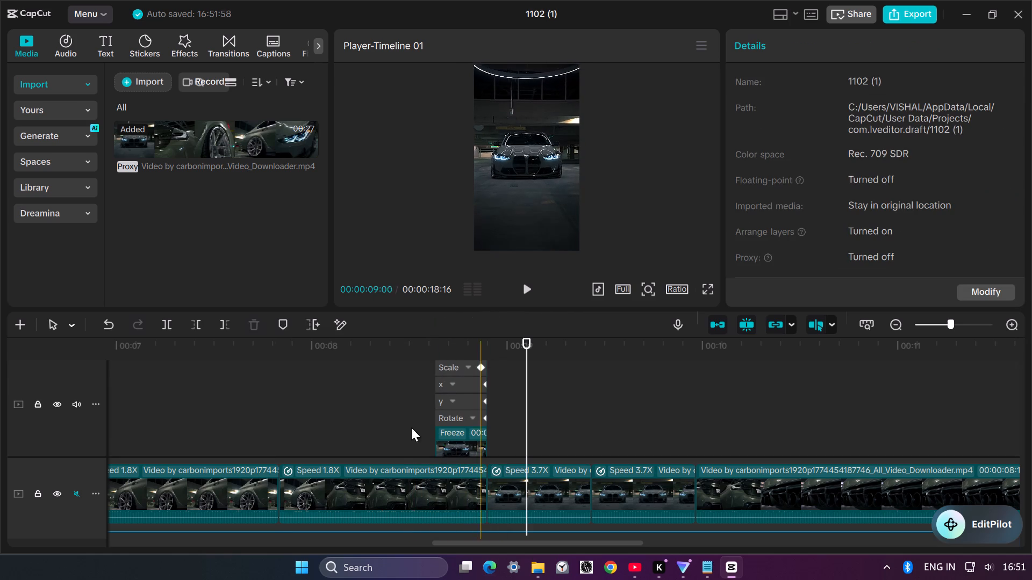
{"action": "left_click", "coordinate": [394, 427]}
{"action": "left_click", "coordinate": [528, 294]}
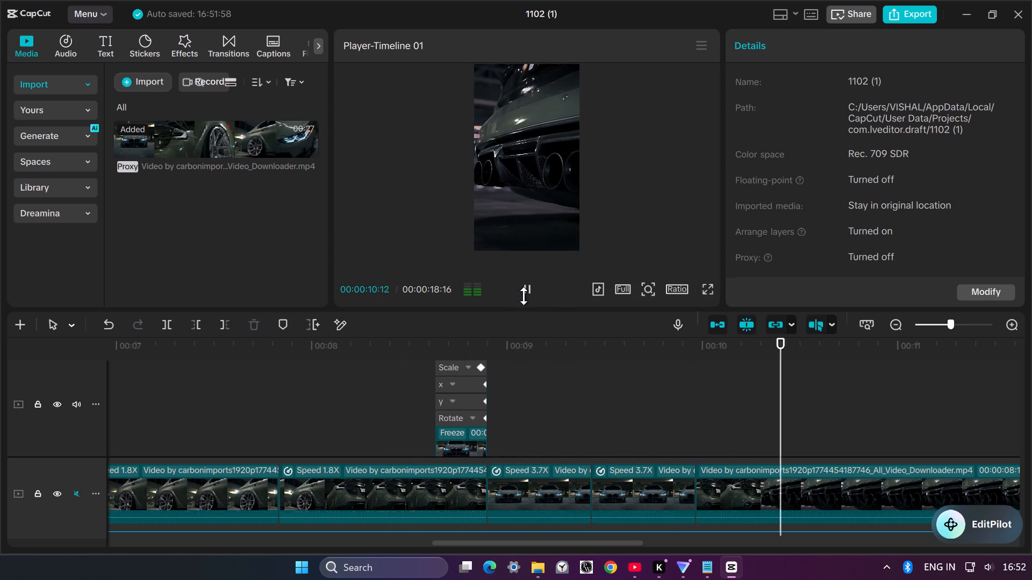
{"action": "left_click", "coordinate": [524, 296]}
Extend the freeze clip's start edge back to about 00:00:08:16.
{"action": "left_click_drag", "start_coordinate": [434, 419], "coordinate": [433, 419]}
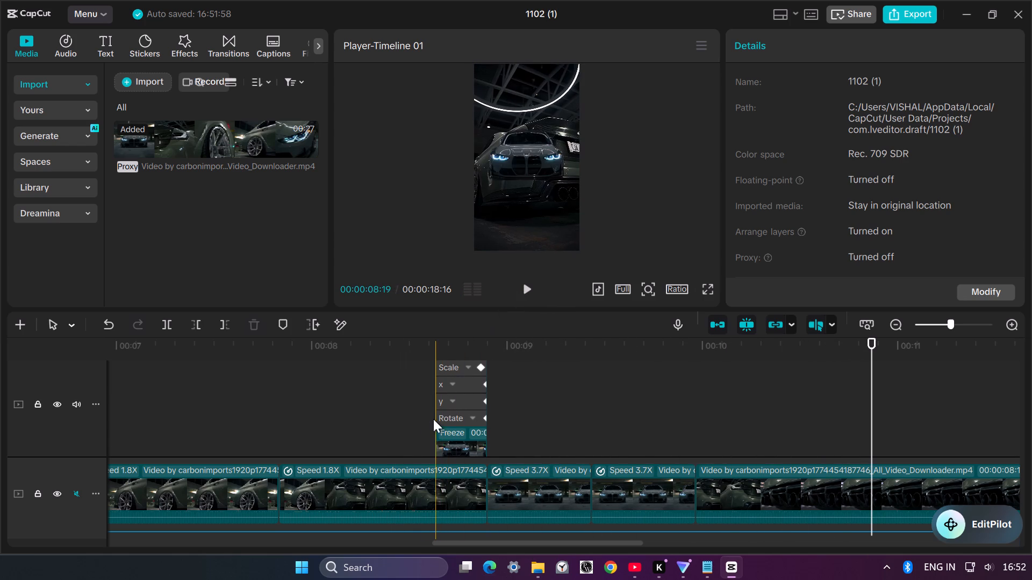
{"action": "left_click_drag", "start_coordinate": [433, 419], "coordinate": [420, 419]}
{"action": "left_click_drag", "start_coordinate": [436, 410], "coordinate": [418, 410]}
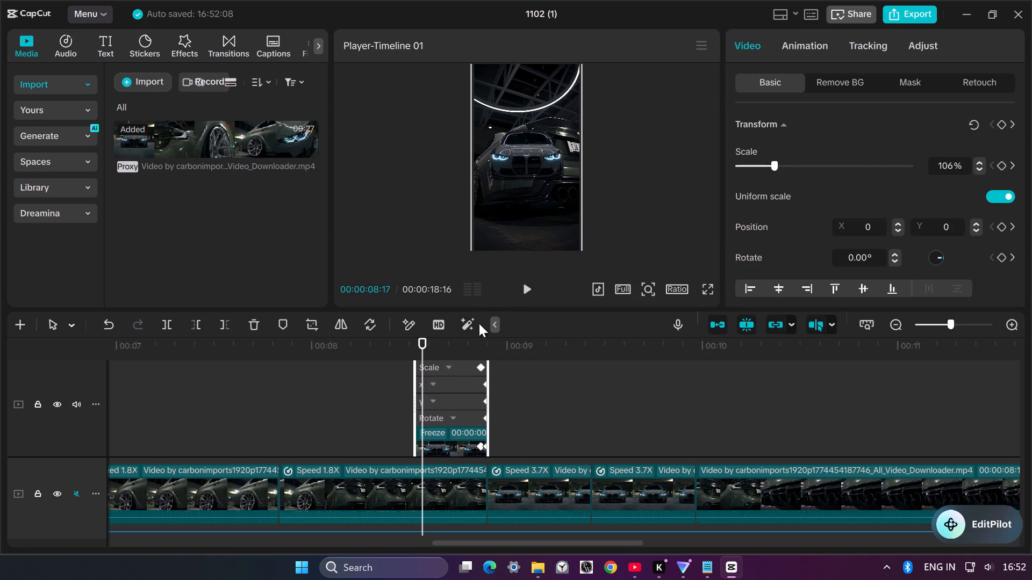
Play the timeline from about 00:00:08:00 through the freeze clip to review the new timing.
{"action": "left_click", "coordinate": [309, 382]}
{"action": "left_click", "coordinate": [525, 293]}
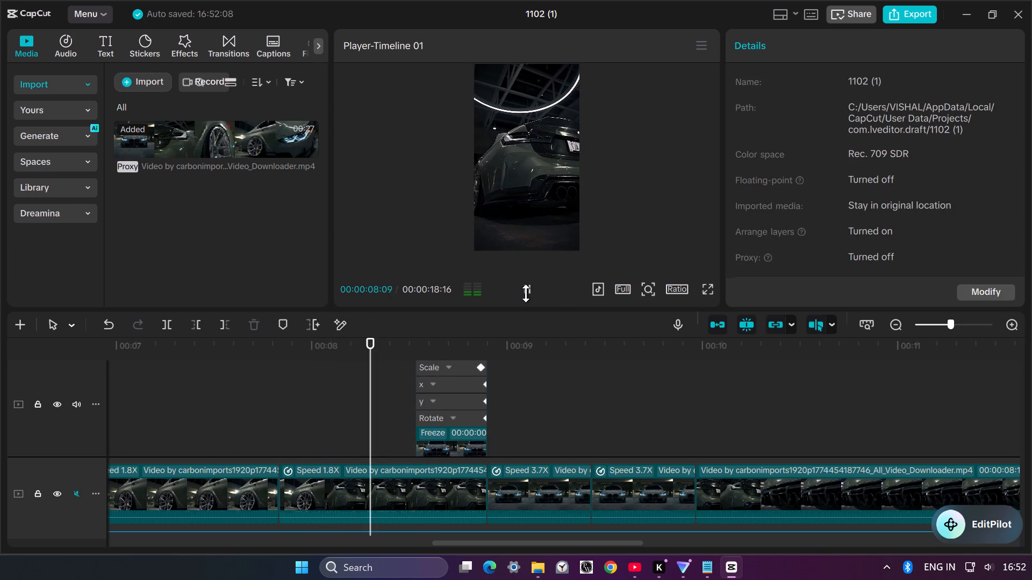
{"action": "left_click", "coordinate": [454, 441]}
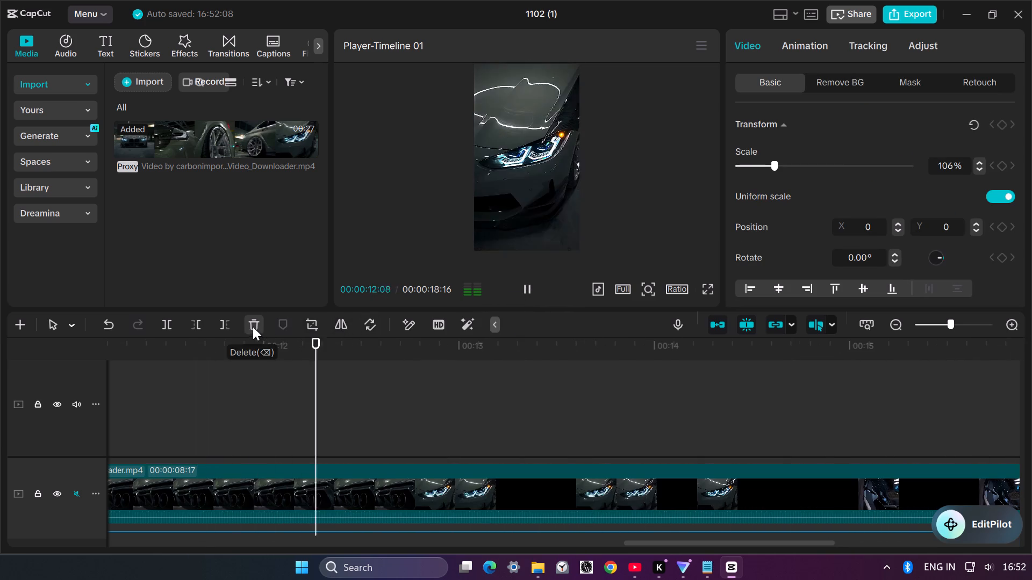
{"action": "left_click_drag", "start_coordinate": [533, 397], "coordinate": [431, 413]}
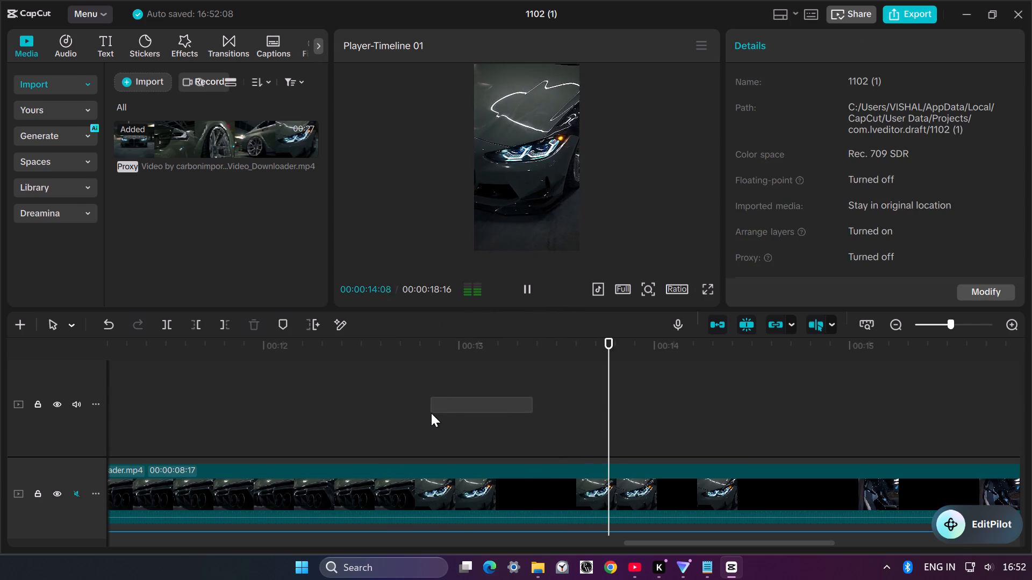
{"action": "left_click_drag", "start_coordinate": [431, 413], "coordinate": [435, 413]}
{"action": "left_click", "coordinate": [730, 393]}
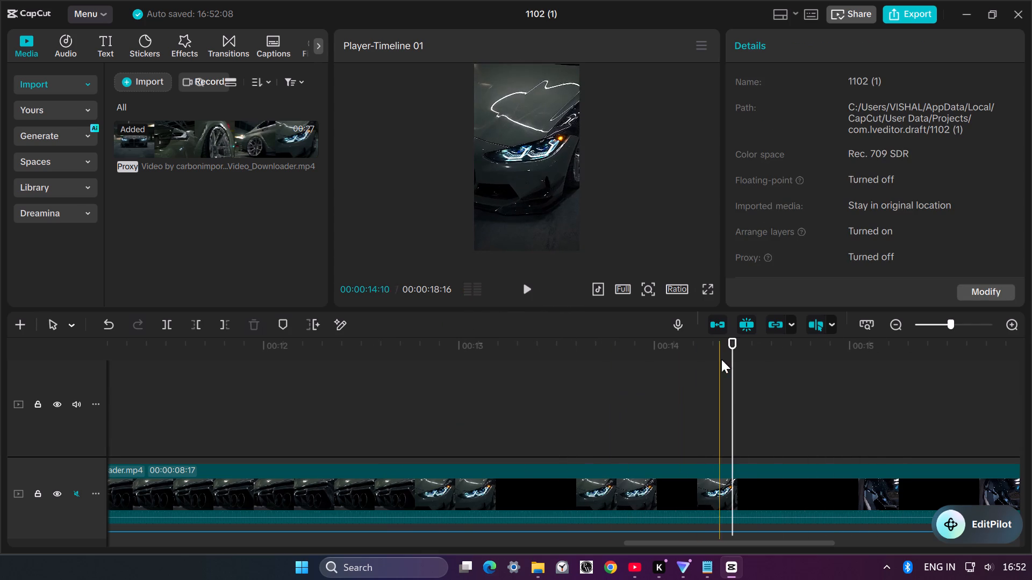
Delete the freeze clip from the overlay track above the main video.
{"action": "left_click_drag", "start_coordinate": [732, 344], "coordinate": [918, 385]}
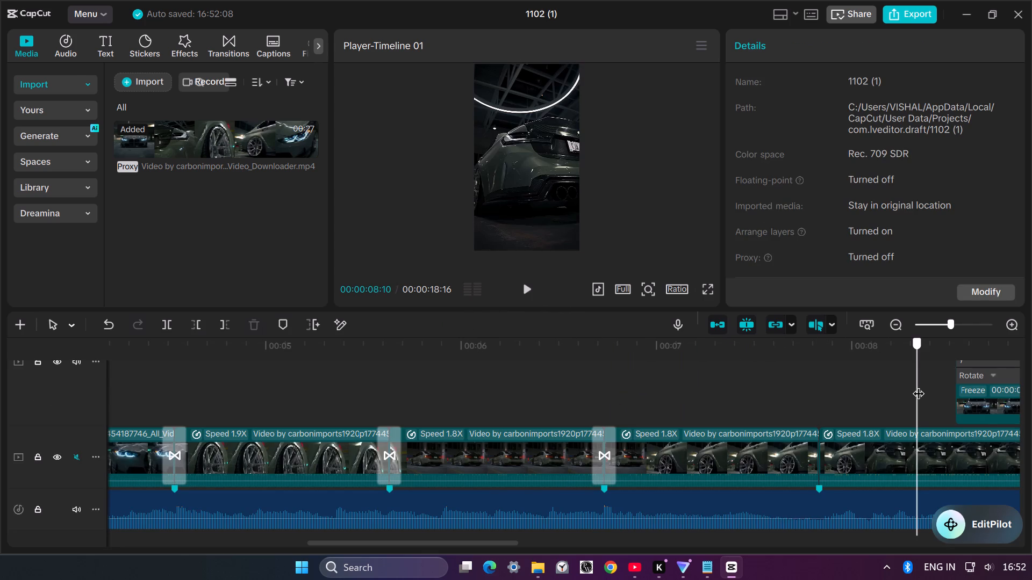
{"action": "left_click_drag", "start_coordinate": [918, 385], "coordinate": [618, 378]}
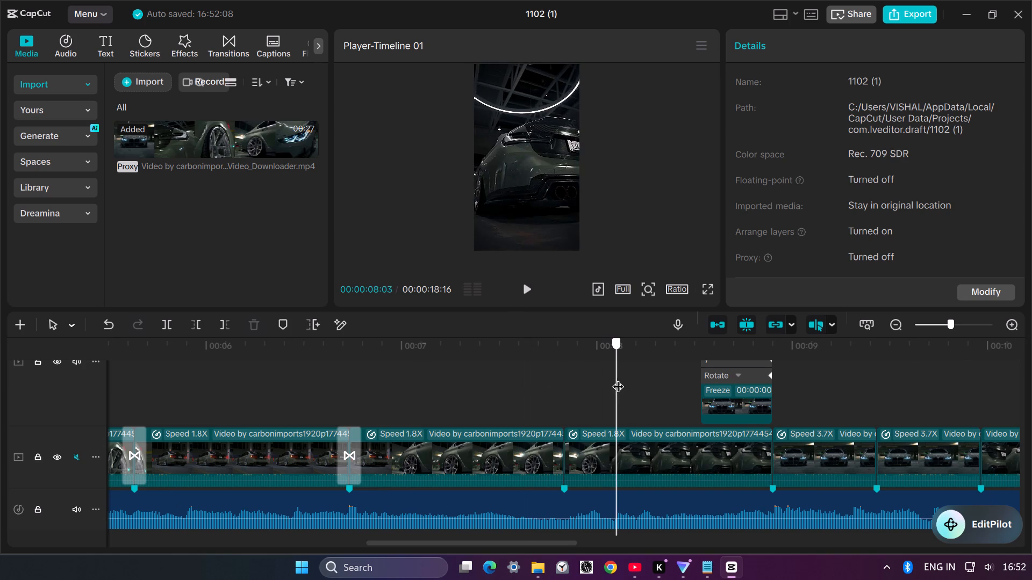
{"action": "left_click", "coordinate": [744, 394]}
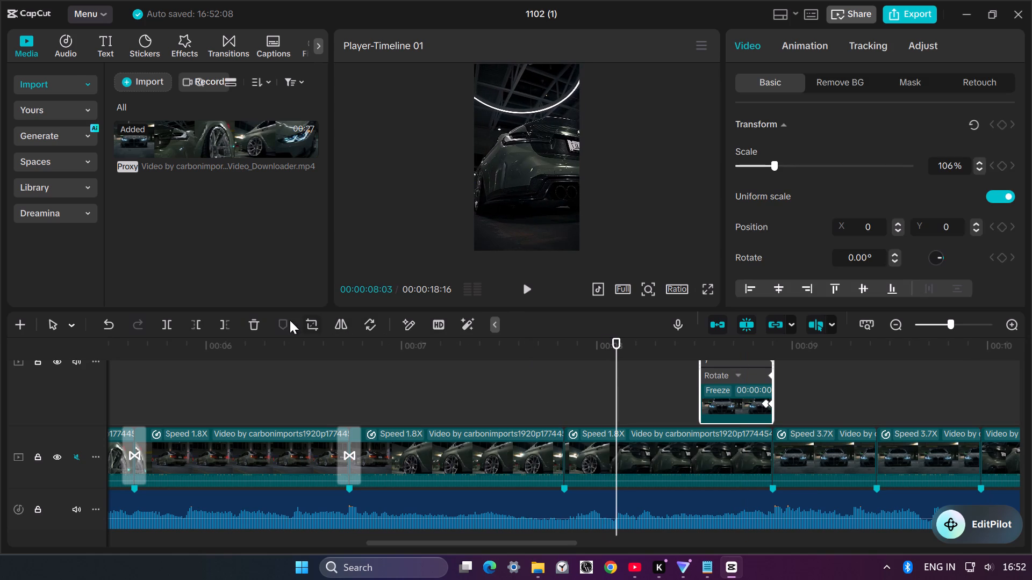
{"action": "left_click", "coordinate": [250, 323]}
Play the timeline from 00:00:05:29 through the 3.7X shots to review the edit without the freeze clip.
{"action": "left_click", "coordinate": [198, 372]}
{"action": "left_click", "coordinate": [528, 301]}
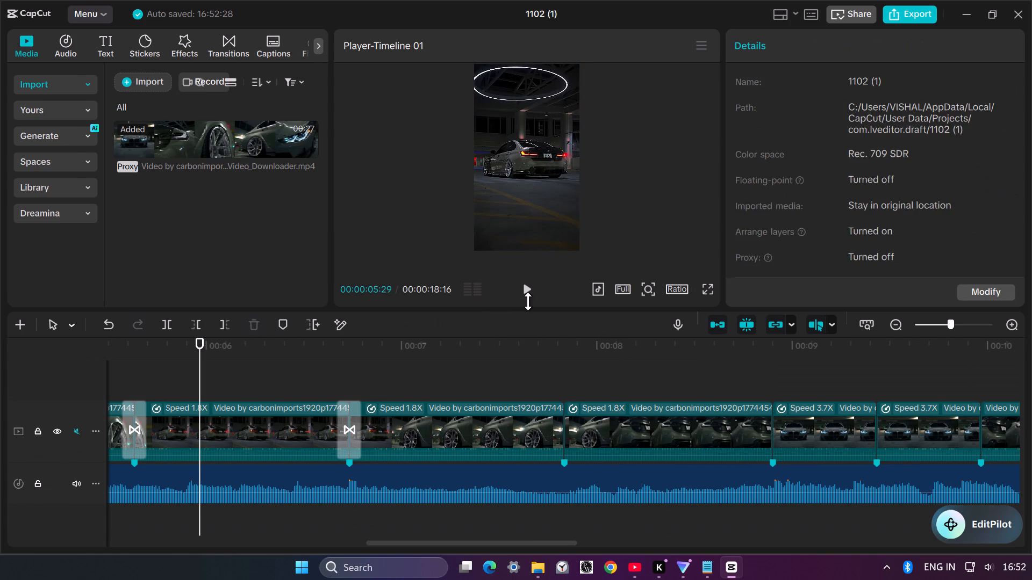
{"action": "left_click", "coordinate": [525, 295]}
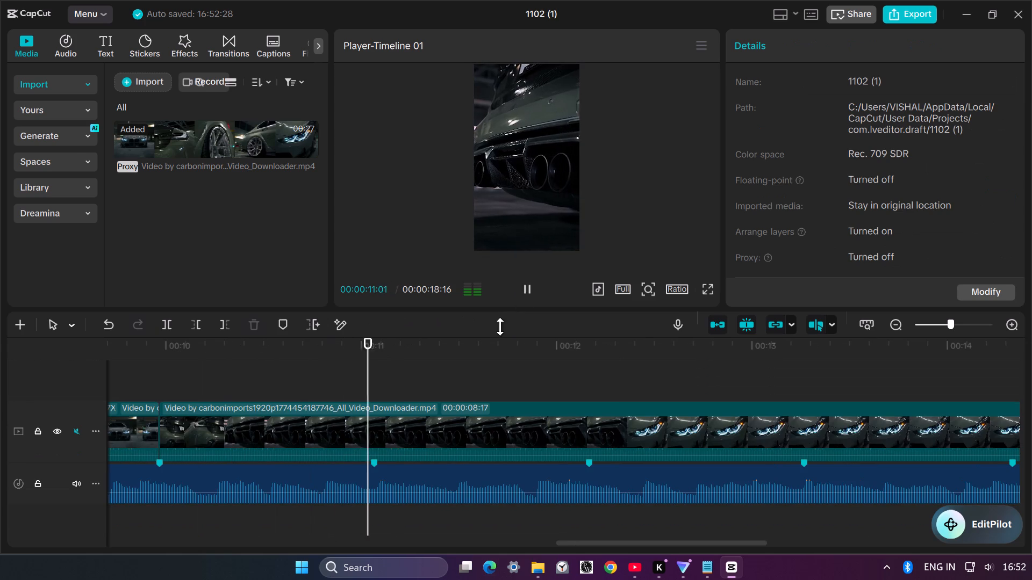
{"action": "left_click", "coordinate": [528, 286]}
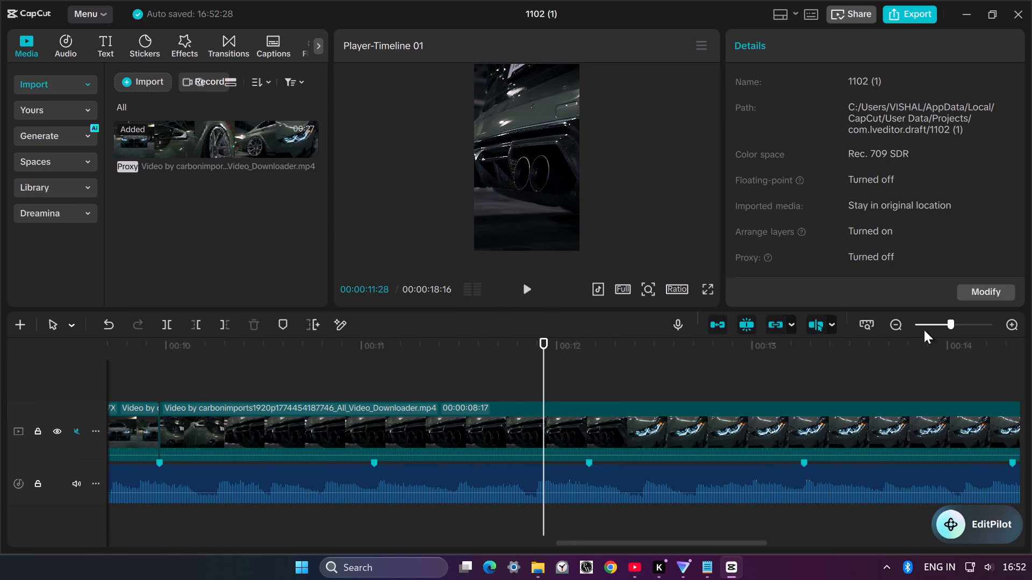
Play the edit from just before the five-second mark through the 3.7X shots to check the beat timing.
{"action": "left_click_drag", "start_coordinate": [949, 322], "coordinate": [934, 322]}
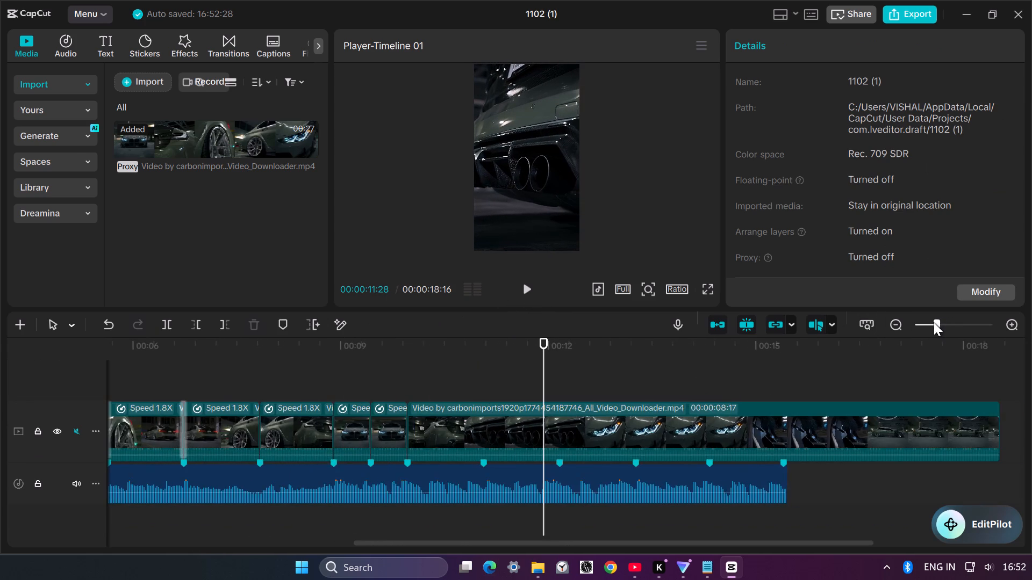
{"action": "left_click_drag", "start_coordinate": [934, 322], "coordinate": [929, 324]}
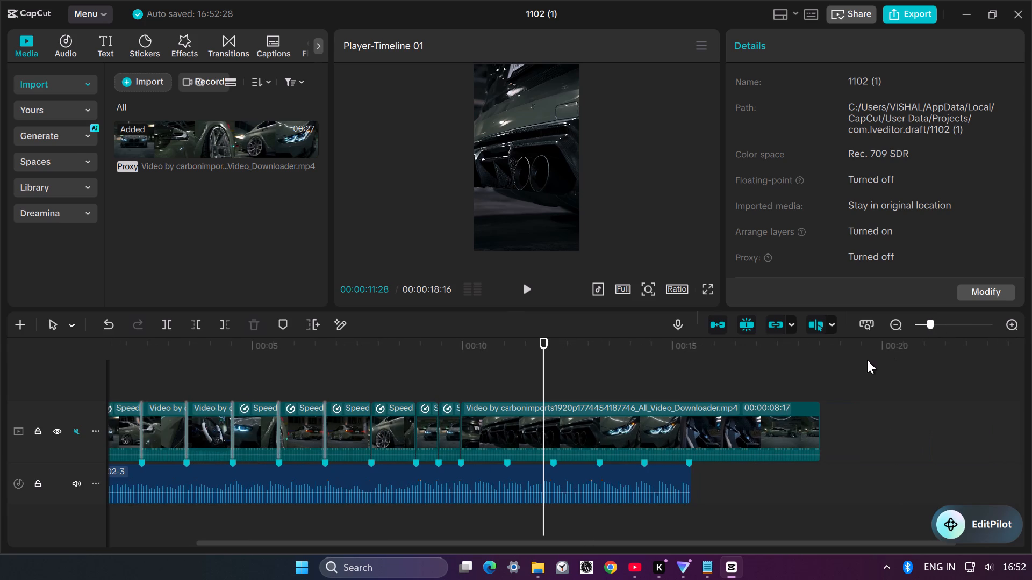
{"action": "left_click", "coordinate": [234, 381]}
{"action": "left_click", "coordinate": [528, 297]}
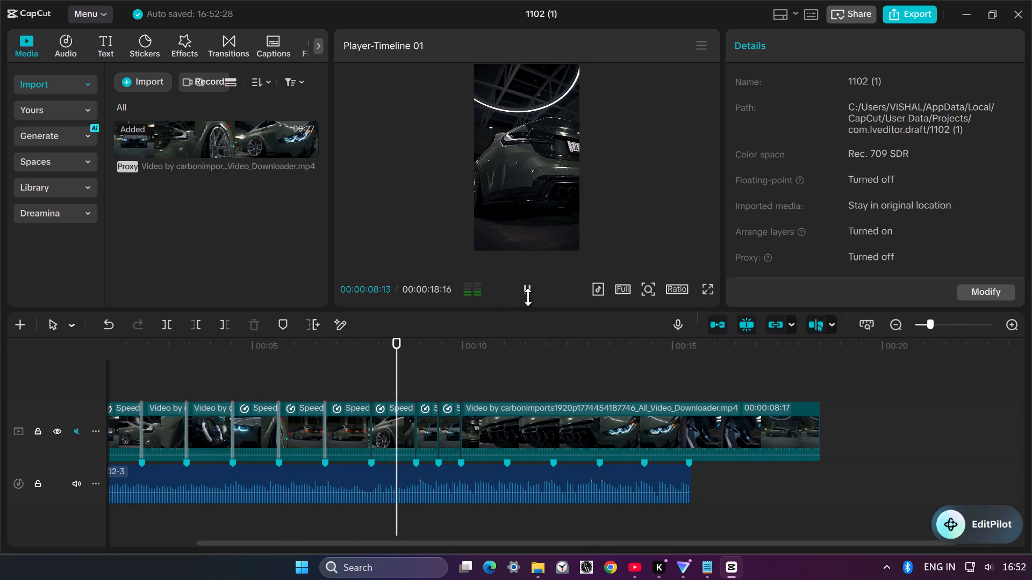
{"action": "left_click", "coordinate": [528, 297]}
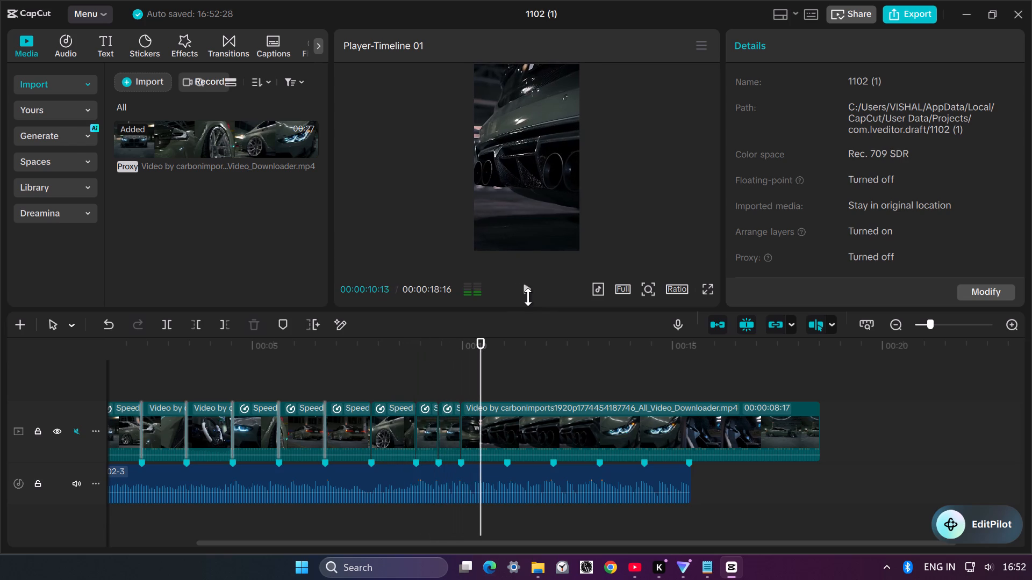
Reverse the short speed-adjusted clip directly before the long final clip on the main video track.
{"action": "left_click", "coordinate": [426, 432]}
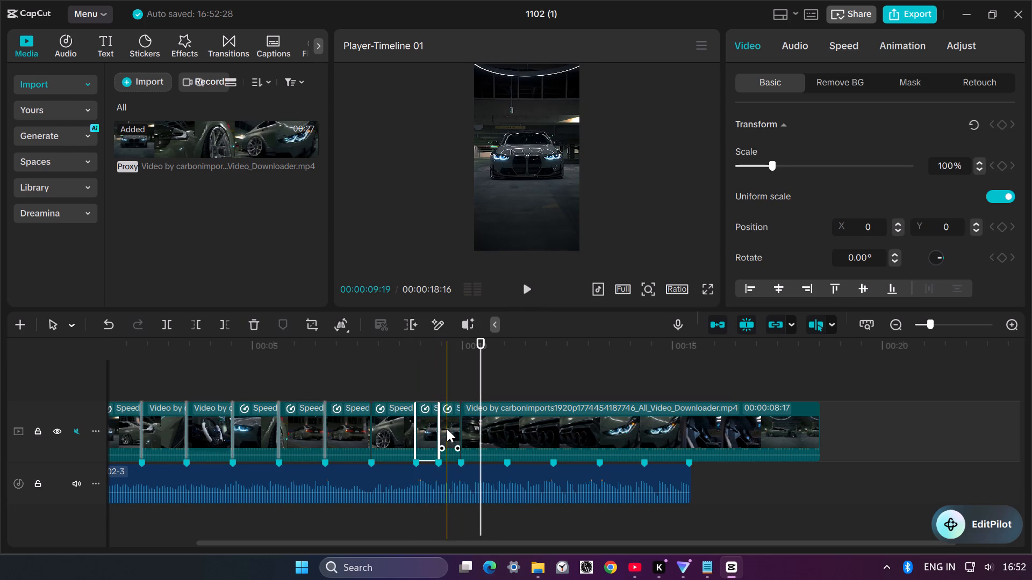
{"action": "left_click", "coordinate": [446, 430]}
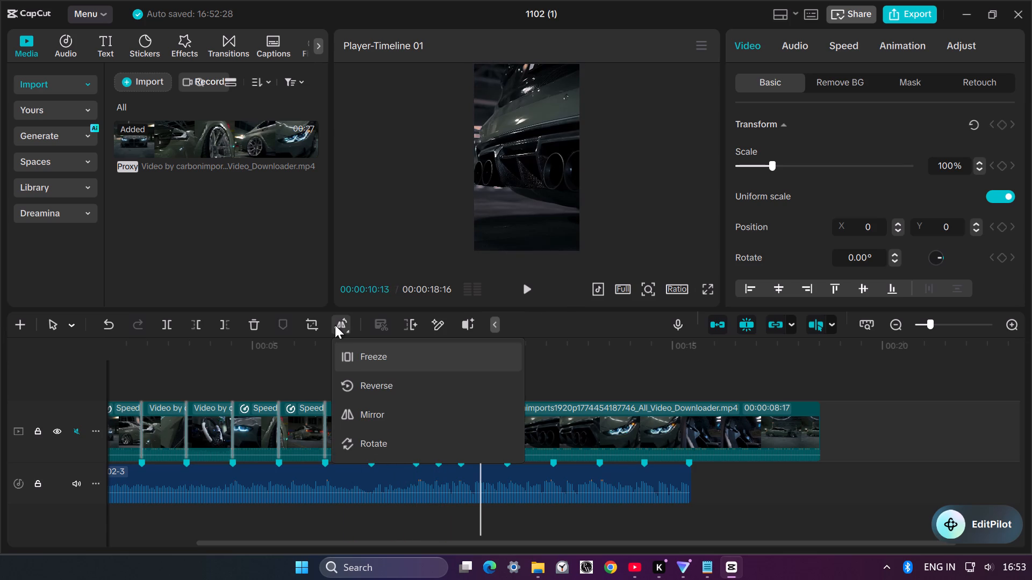
{"action": "left_click", "coordinate": [365, 380]}
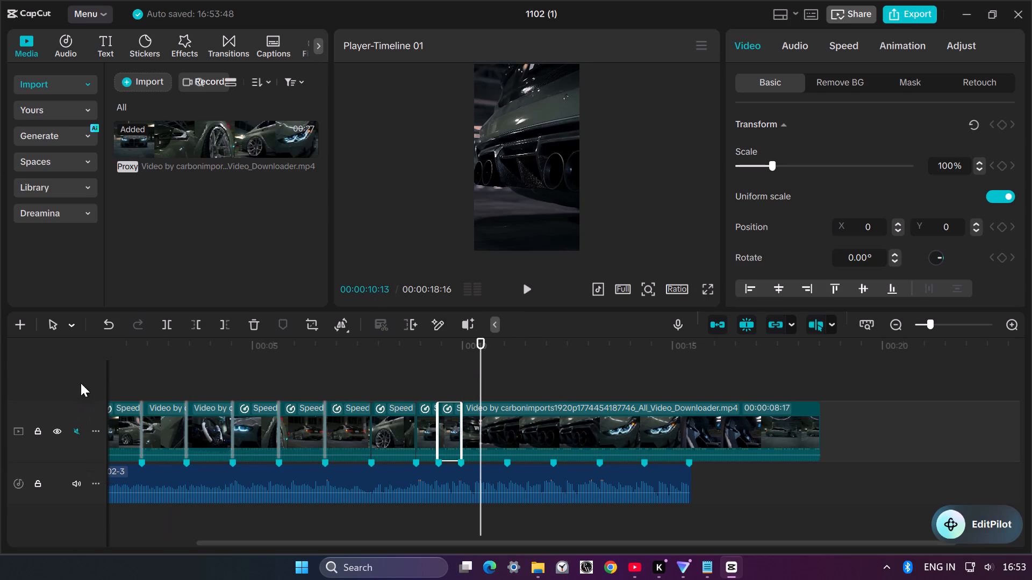
Play the edit from 00:00:01:22 past the reversed clip to review it, and return the playhead to 00:00:02:11.
{"action": "left_click", "coordinate": [115, 371]}
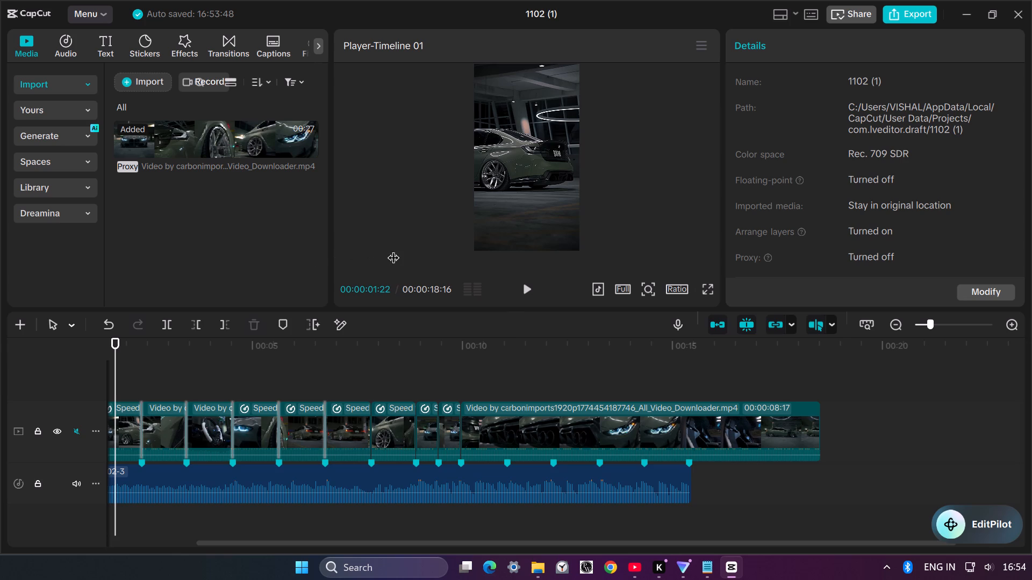
{"action": "left_click", "coordinate": [526, 294]}
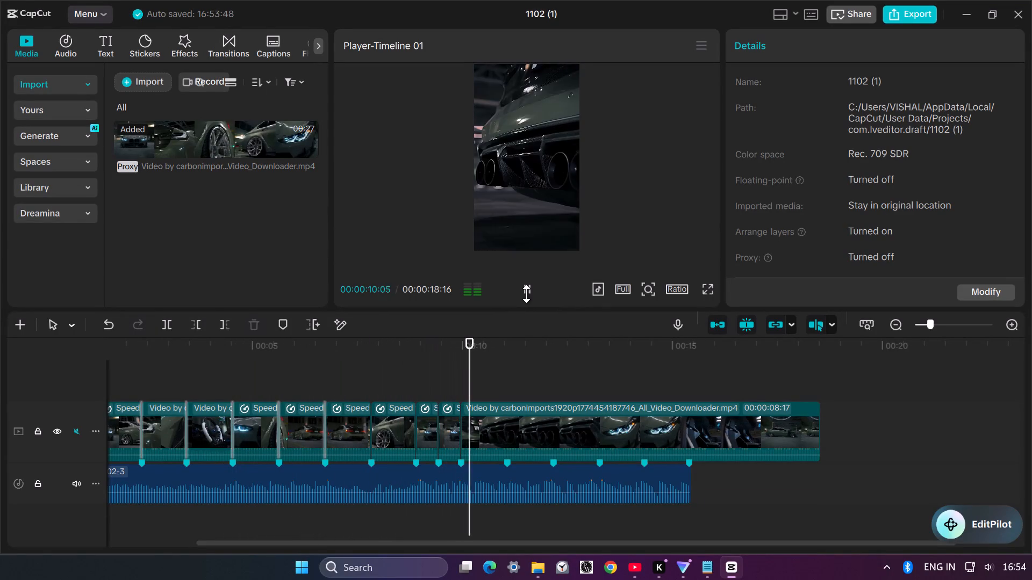
{"action": "left_click", "coordinate": [525, 292]}
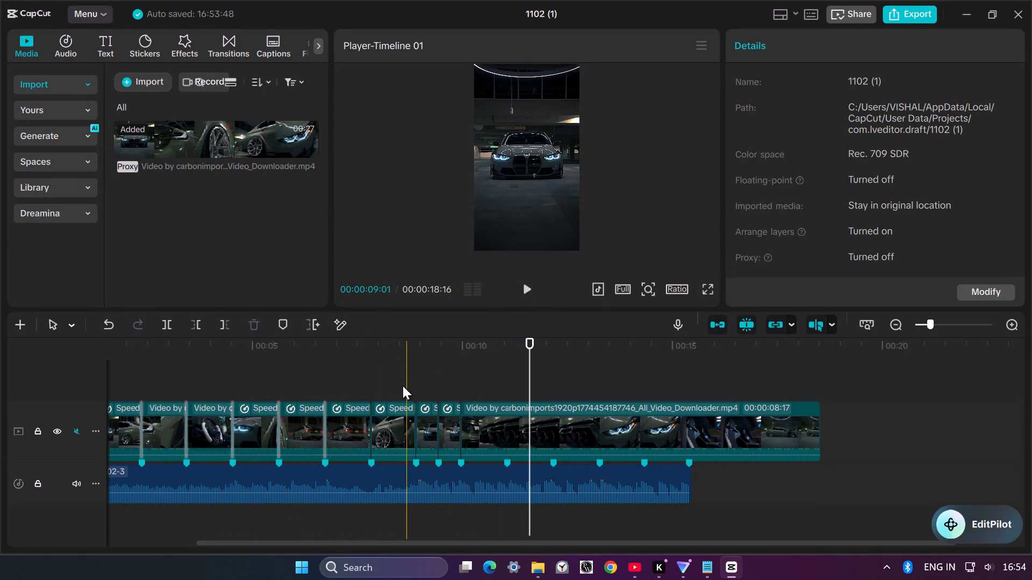
{"action": "left_click", "coordinate": [138, 387]}
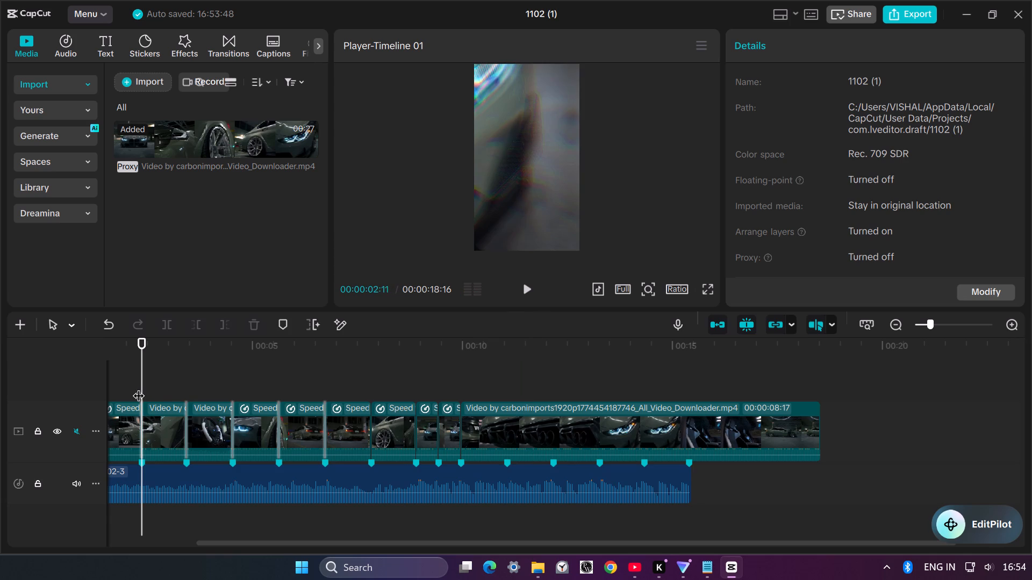
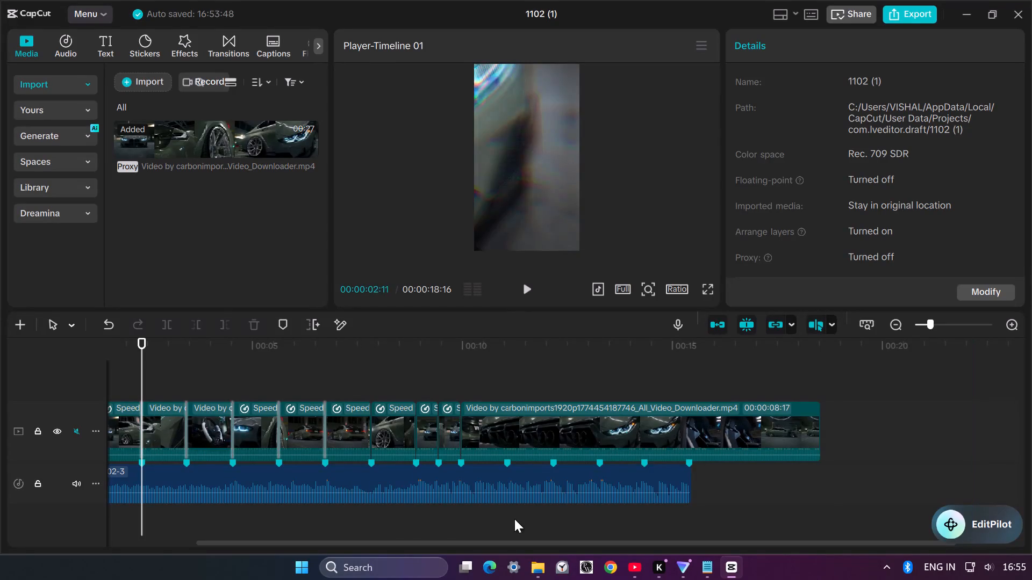
Play the edit from just after the five-second mark into the long final clip, stopping at 00:00:17:25, to review it.
{"action": "left_click", "coordinate": [269, 390]}
{"action": "left_click", "coordinate": [522, 289]}
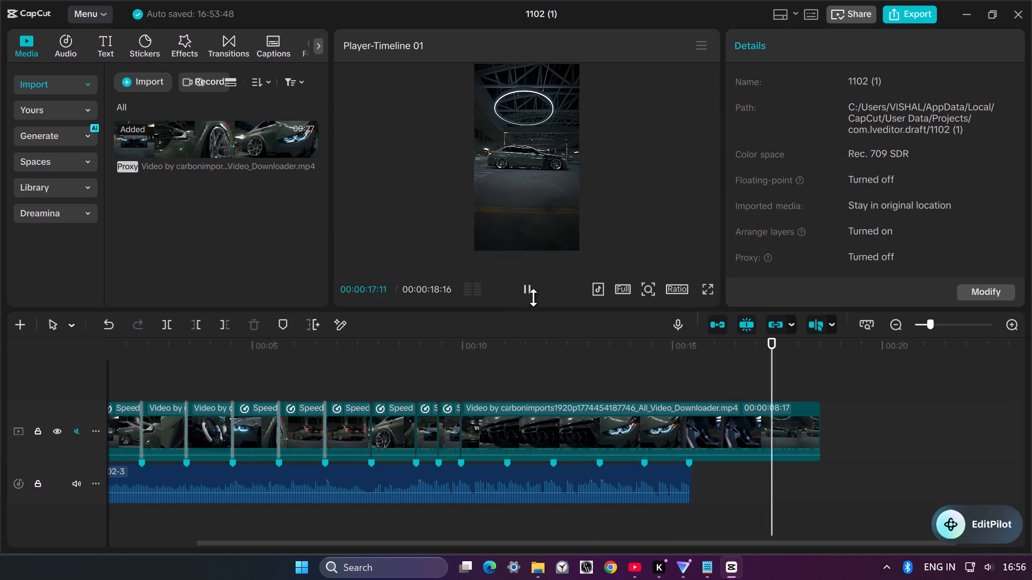
{"action": "left_click", "coordinate": [529, 293]}
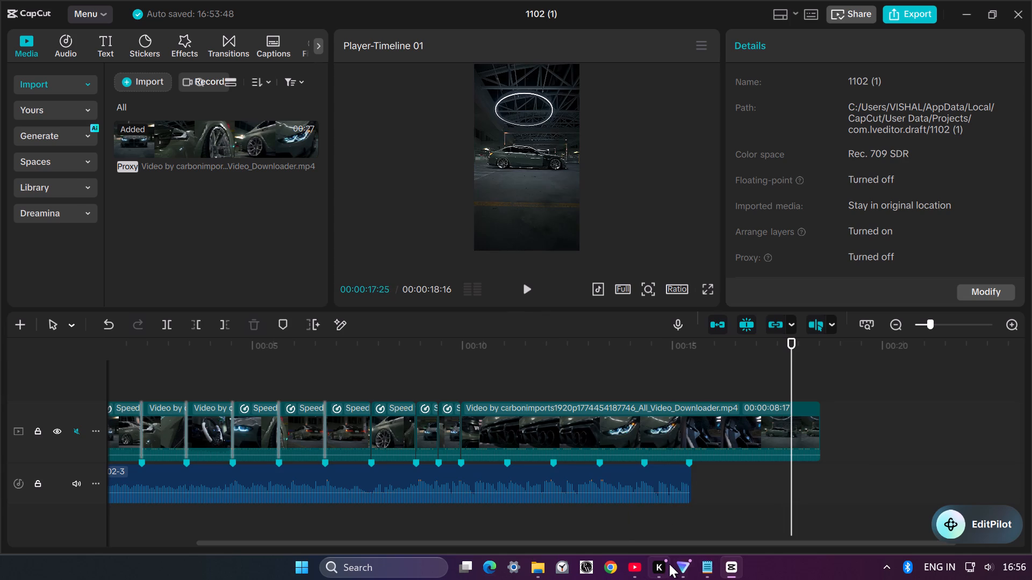
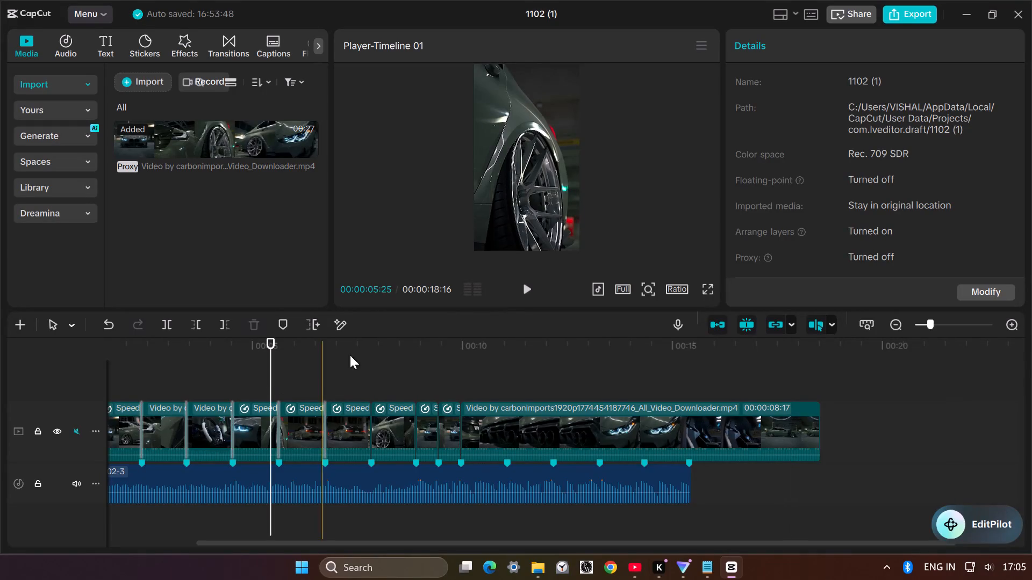
Play the edit from 00:00:05:13 and again from 00:00:03:15 into the long final clip to review it.
{"action": "left_click", "coordinate": [528, 297]}
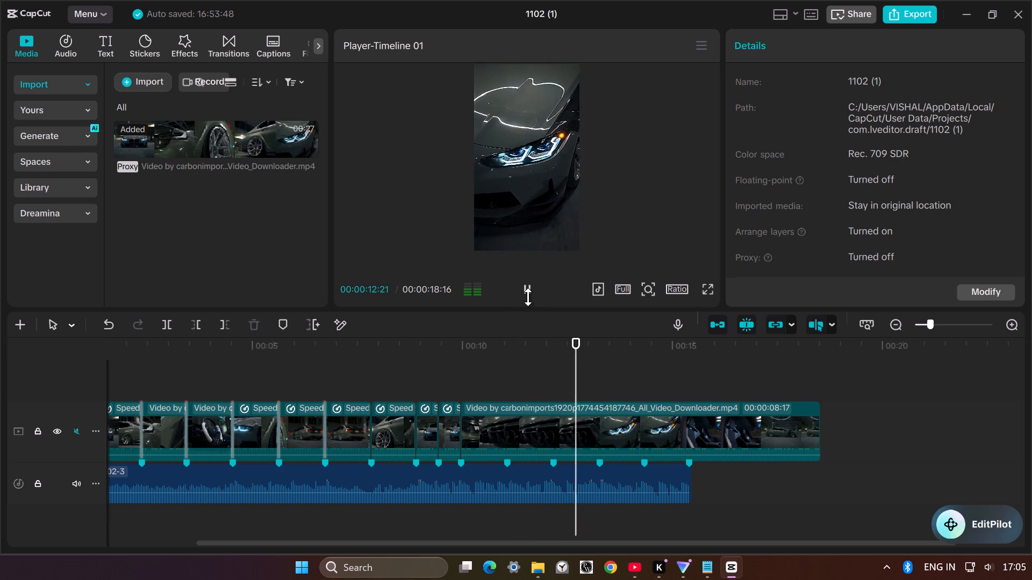
{"action": "left_click", "coordinate": [192, 351]}
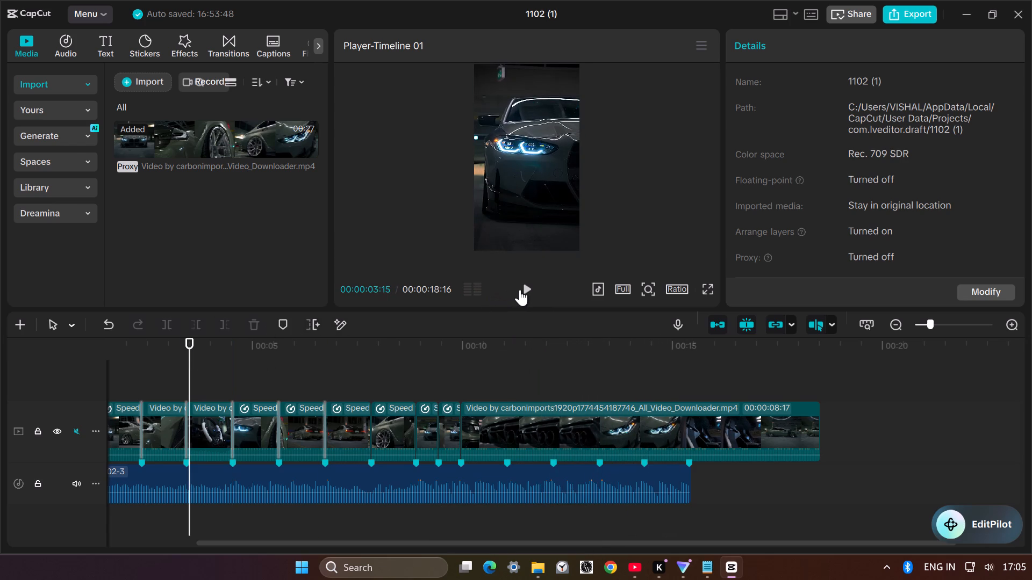
{"action": "left_click", "coordinate": [520, 289]}
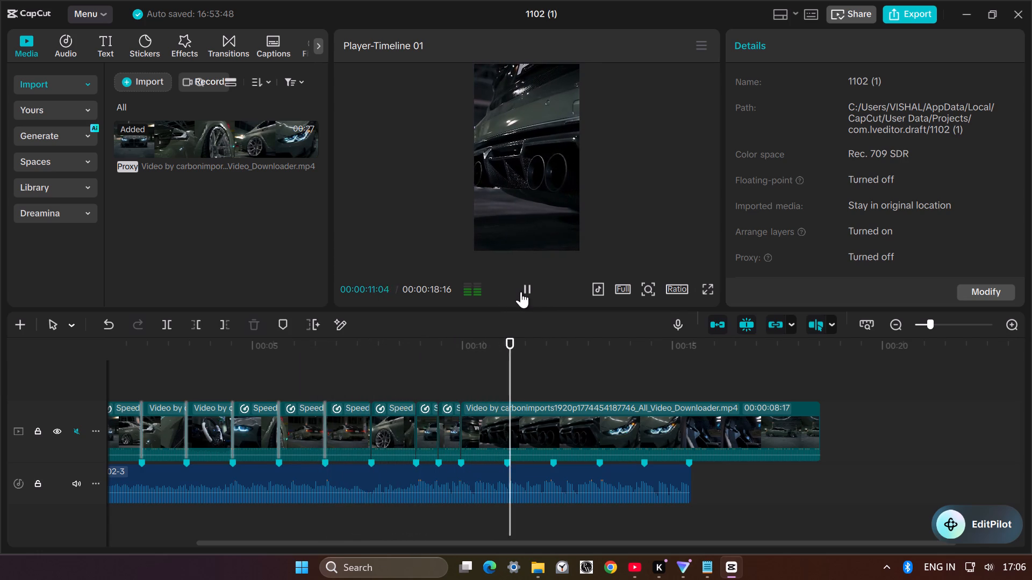
{"action": "left_click", "coordinate": [523, 288]}
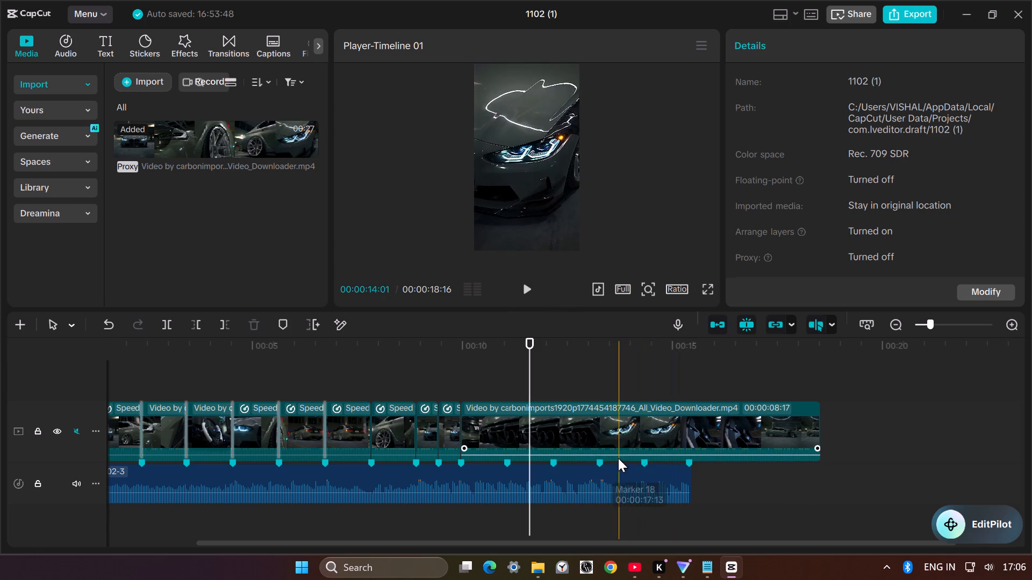
Split the long final clip at 00:00:12:09 and again at the beat marker at 00:00:14:10.
{"action": "left_click", "coordinate": [563, 432]}
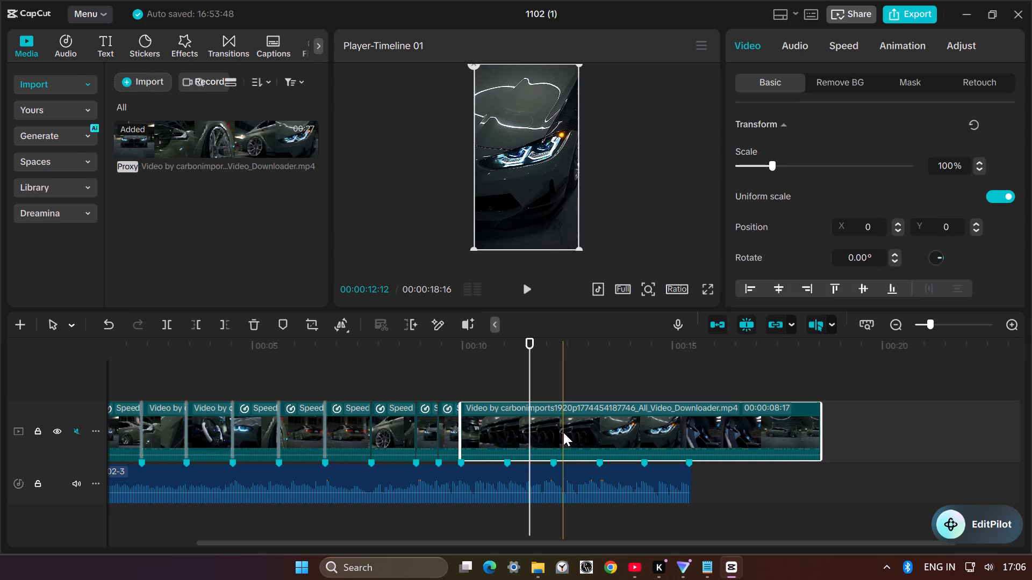
{"action": "left_click", "coordinate": [559, 389]}
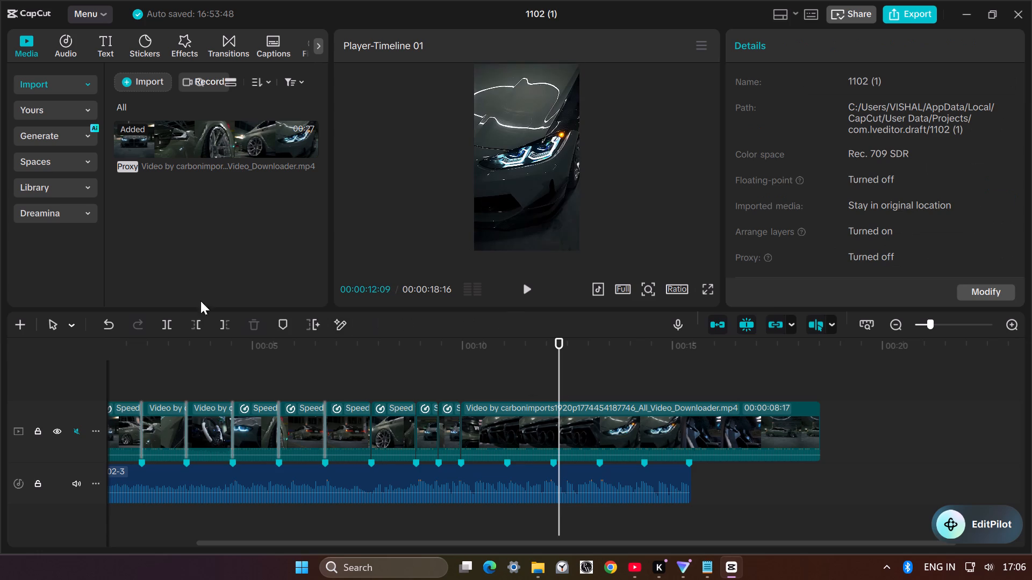
{"action": "left_click", "coordinate": [160, 322]}
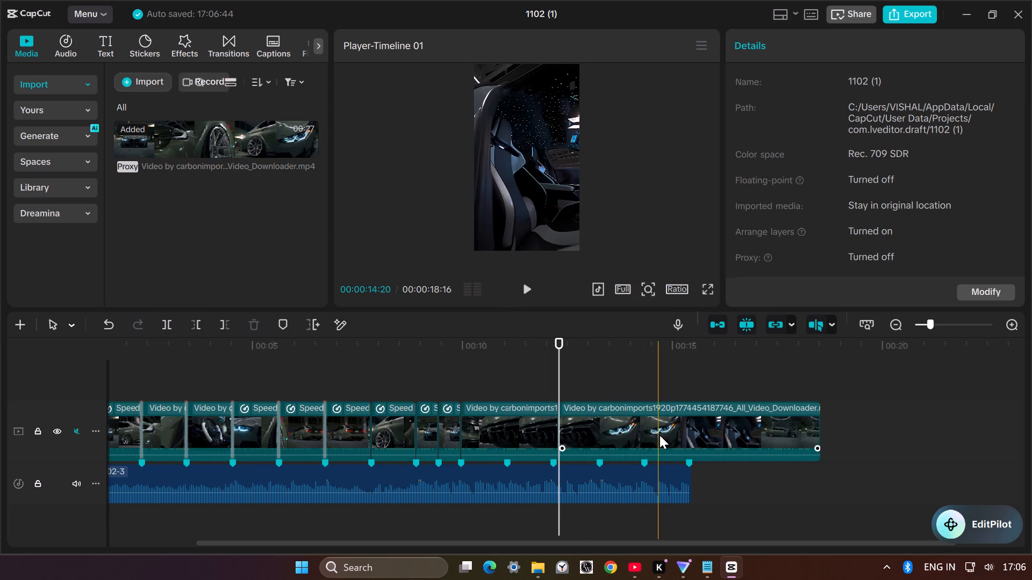
{"action": "left_click", "coordinate": [647, 390]}
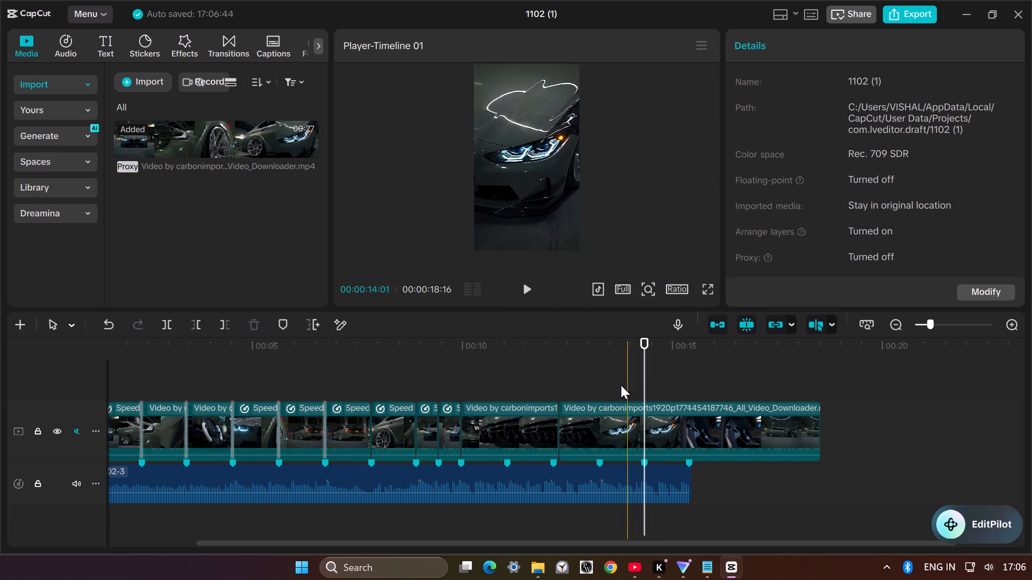
{"action": "left_click", "coordinate": [170, 322]}
Apply the Jump cut speed curve to the newly cut headlight clip between 00:00:12:09 and 00:00:14:10.
{"action": "left_click", "coordinate": [602, 437]}
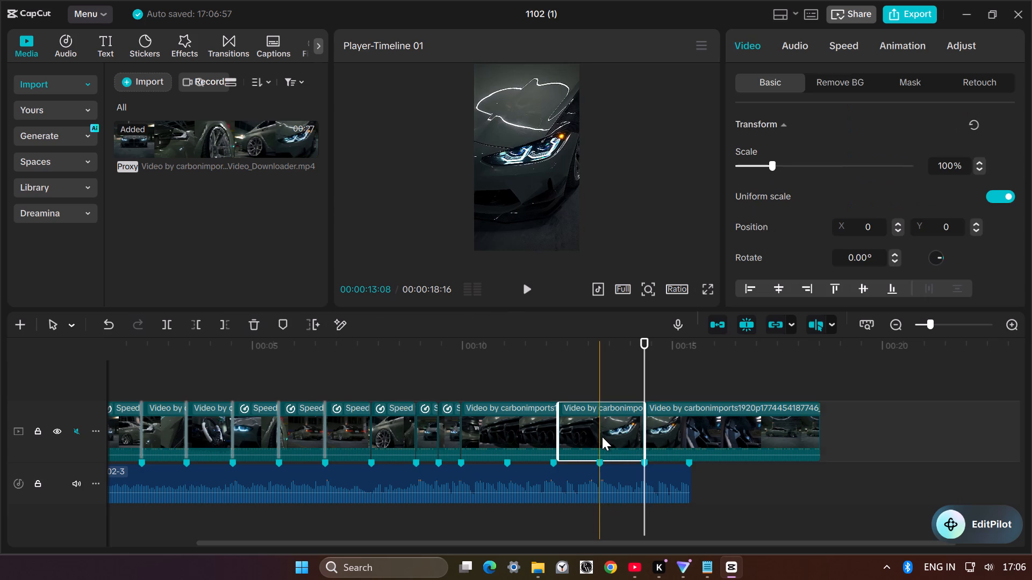
{"action": "left_click", "coordinate": [833, 45]}
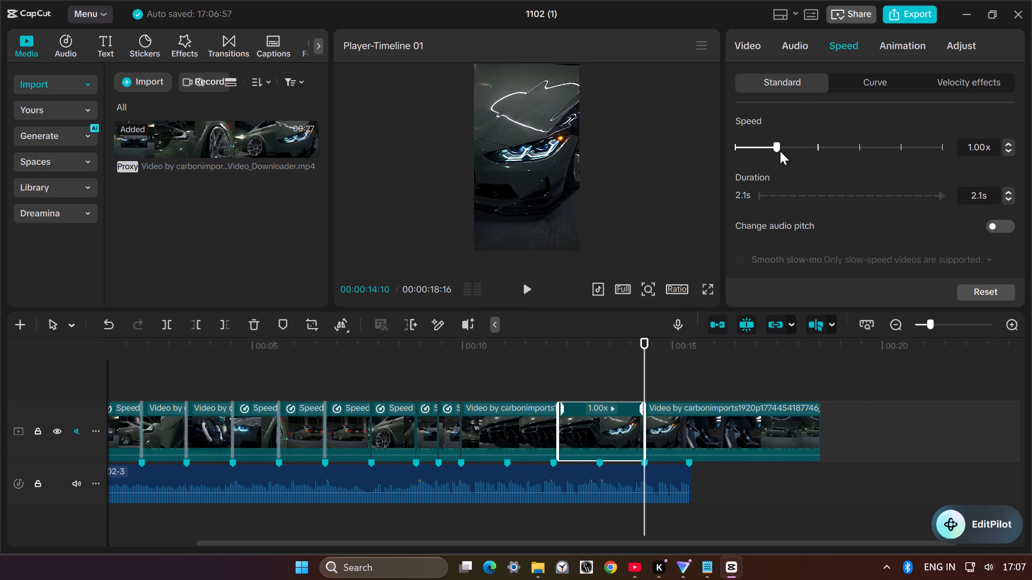
{"action": "left_click", "coordinate": [866, 78]}
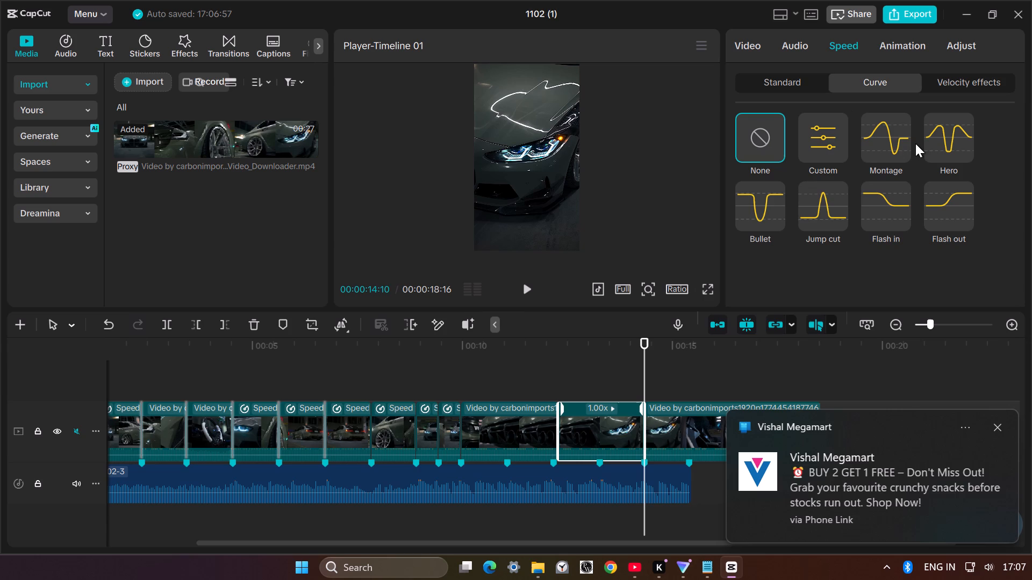
{"action": "left_click", "coordinate": [819, 146]}
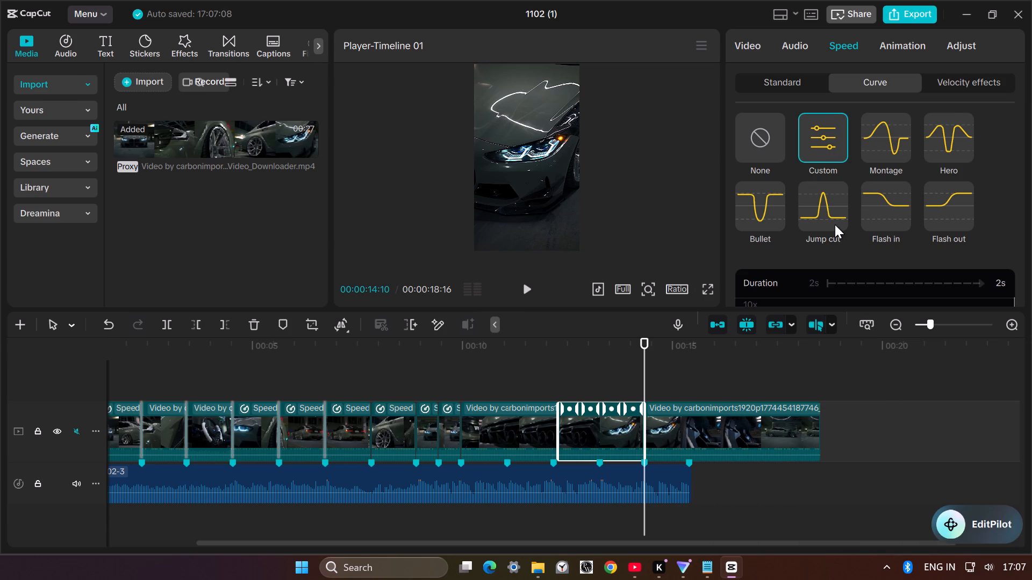
{"action": "scroll", "coordinate": [835, 225], "scroll_direction": "down", "scroll_amount": 1}
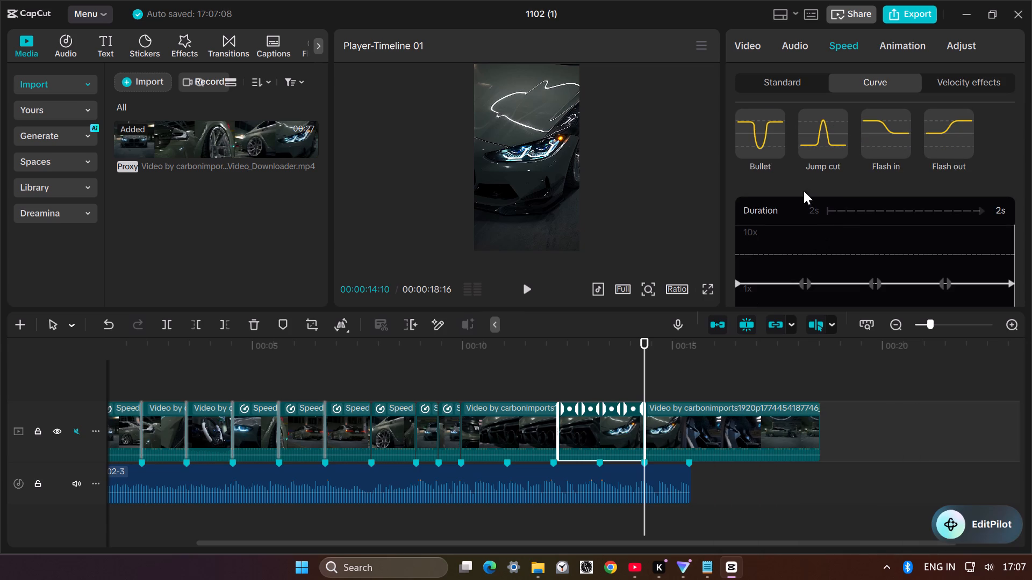
{"action": "scroll", "coordinate": [802, 223], "scroll_direction": "down", "scroll_amount": 1}
{"action": "scroll", "coordinate": [802, 223], "scroll_direction": "up", "scroll_amount": 1}
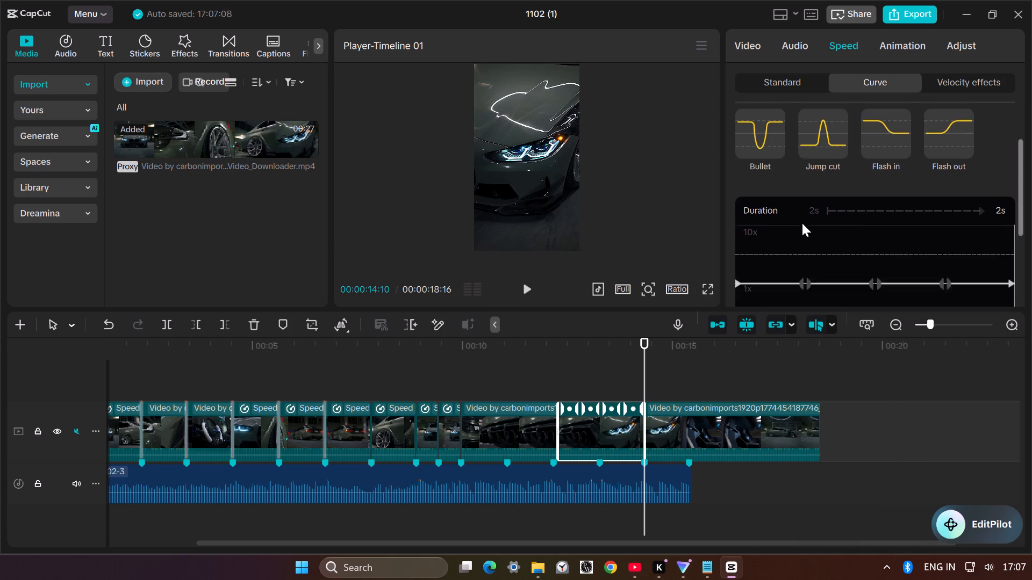
{"action": "scroll", "coordinate": [802, 223], "scroll_direction": "up", "scroll_amount": 1}
{"action": "scroll", "coordinate": [802, 223], "scroll_direction": "down", "scroll_amount": 1}
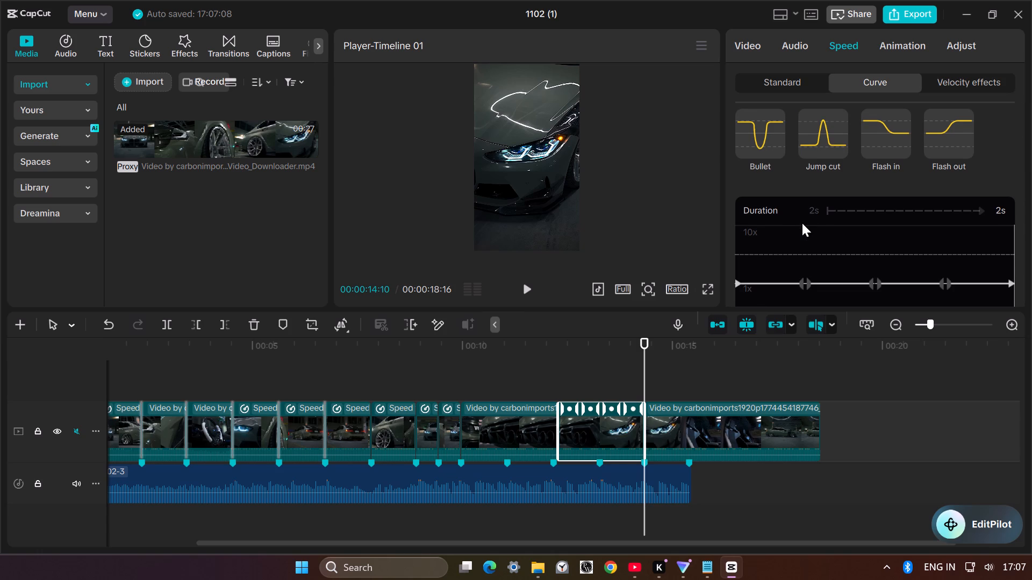
{"action": "left_click", "coordinate": [820, 132]}
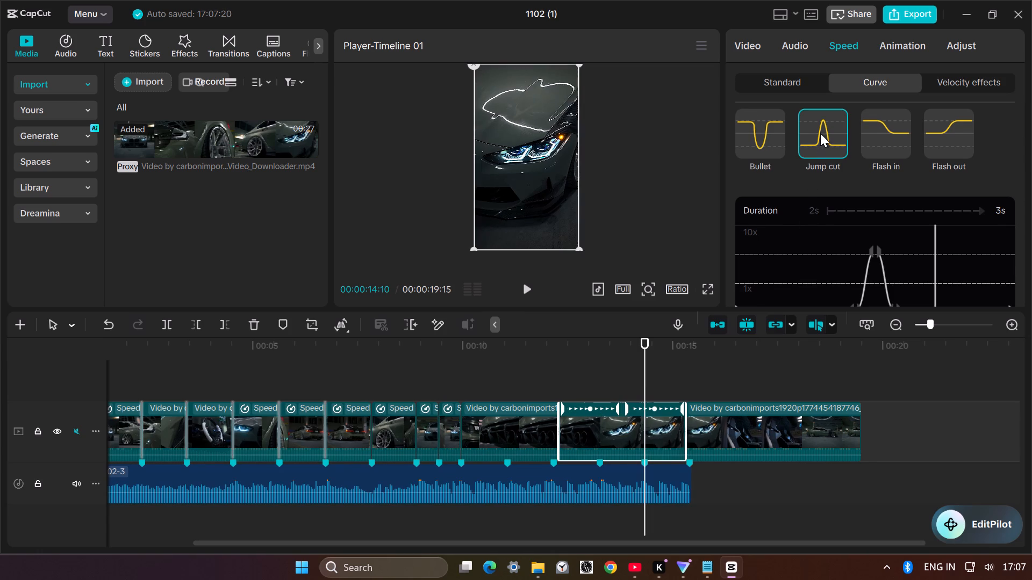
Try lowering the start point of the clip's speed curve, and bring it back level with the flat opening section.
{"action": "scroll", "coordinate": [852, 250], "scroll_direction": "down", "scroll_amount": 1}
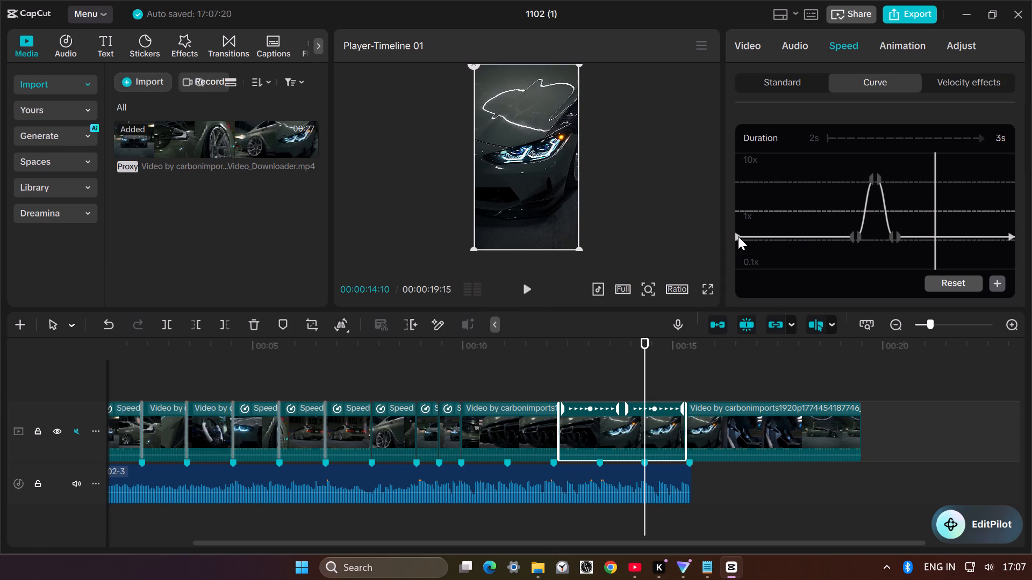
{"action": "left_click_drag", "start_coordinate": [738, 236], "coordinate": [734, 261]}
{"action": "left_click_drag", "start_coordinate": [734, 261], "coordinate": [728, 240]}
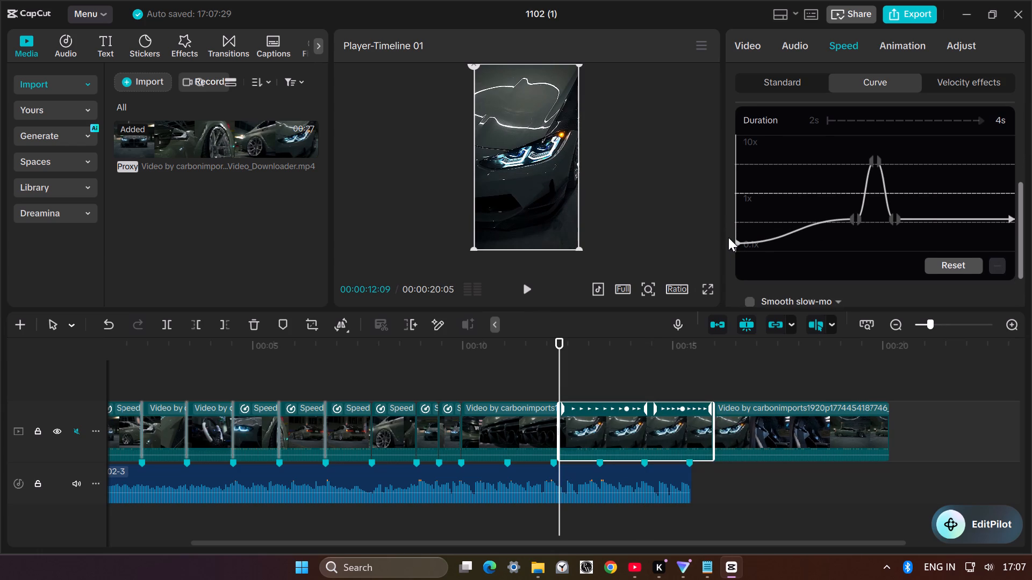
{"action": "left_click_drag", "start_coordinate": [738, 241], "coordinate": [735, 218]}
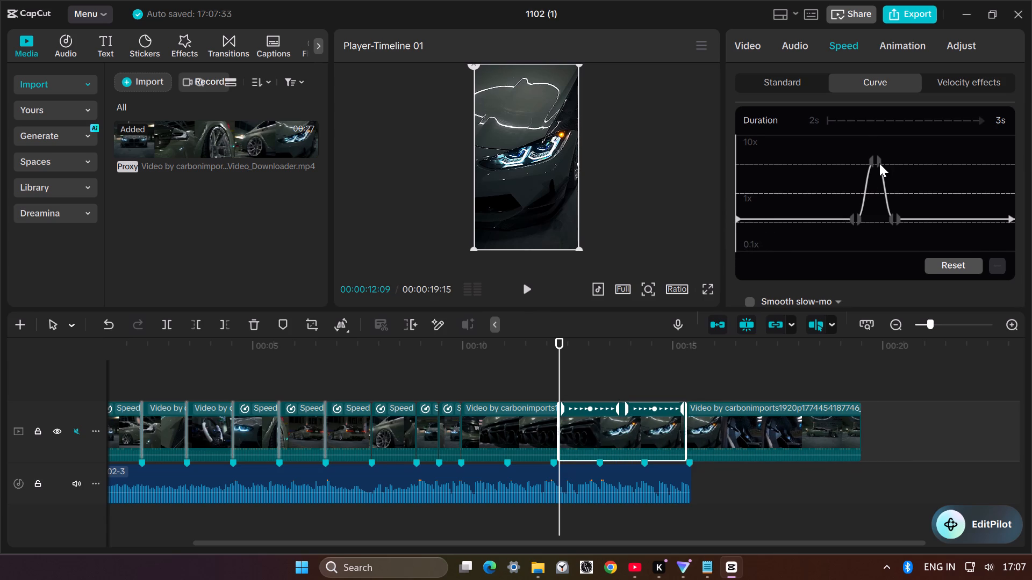
Raise both halves of the speed curve's peak point to about 9.33x.
{"action": "left_click_drag", "start_coordinate": [879, 163], "coordinate": [871, 140]}
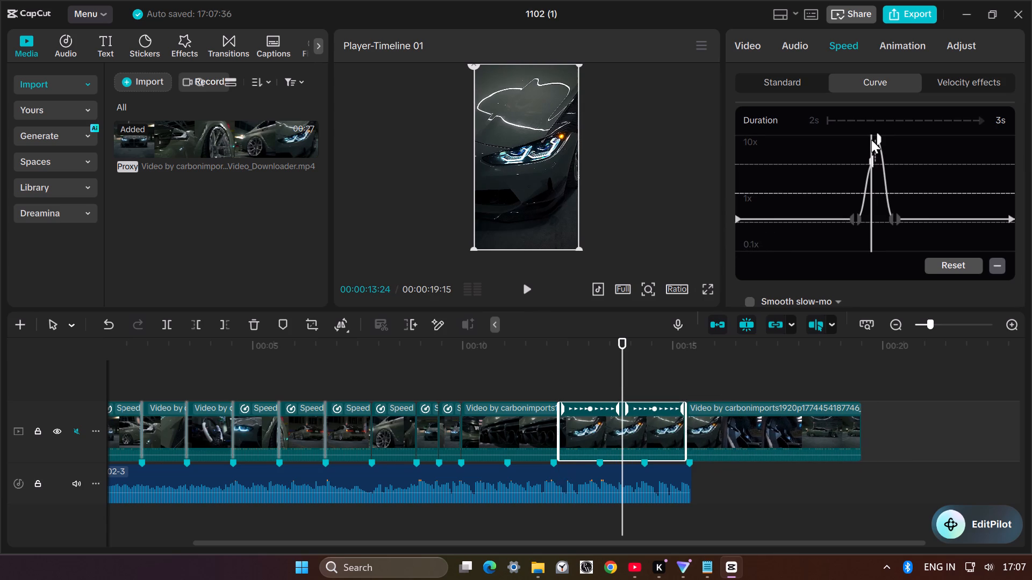
{"action": "left_click", "coordinate": [871, 140]}
{"action": "left_click_drag", "start_coordinate": [872, 137], "coordinate": [870, 123]}
{"action": "left_click_drag", "start_coordinate": [854, 219], "coordinate": [849, 212]}
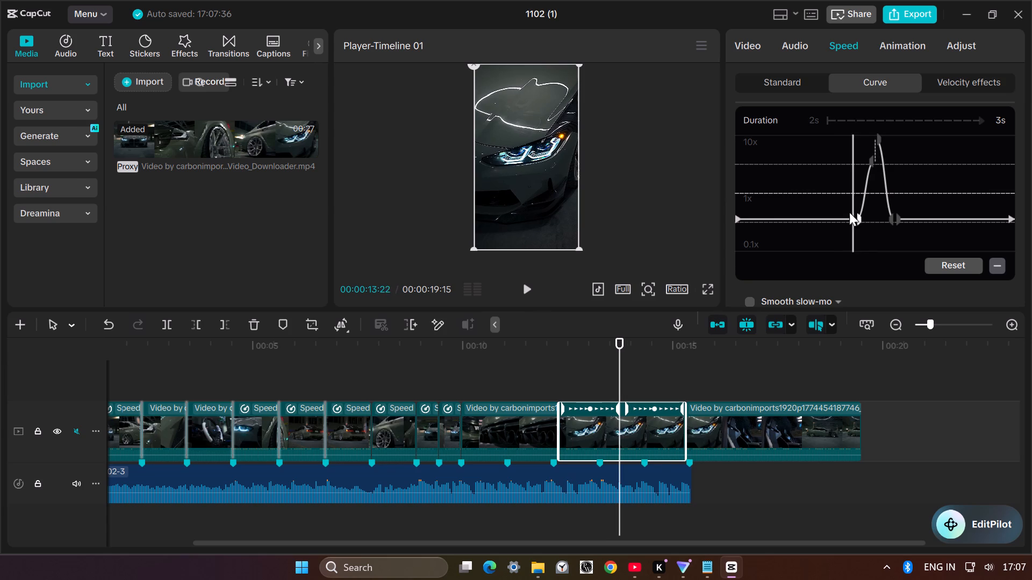
{"action": "left_click_drag", "start_coordinate": [849, 212], "coordinate": [837, 199]}
{"action": "double_click", "coordinate": [858, 220]}
{"action": "left_click_drag", "start_coordinate": [838, 197], "coordinate": [833, 189]}
{"action": "left_click_drag", "start_coordinate": [871, 163], "coordinate": [865, 148]}
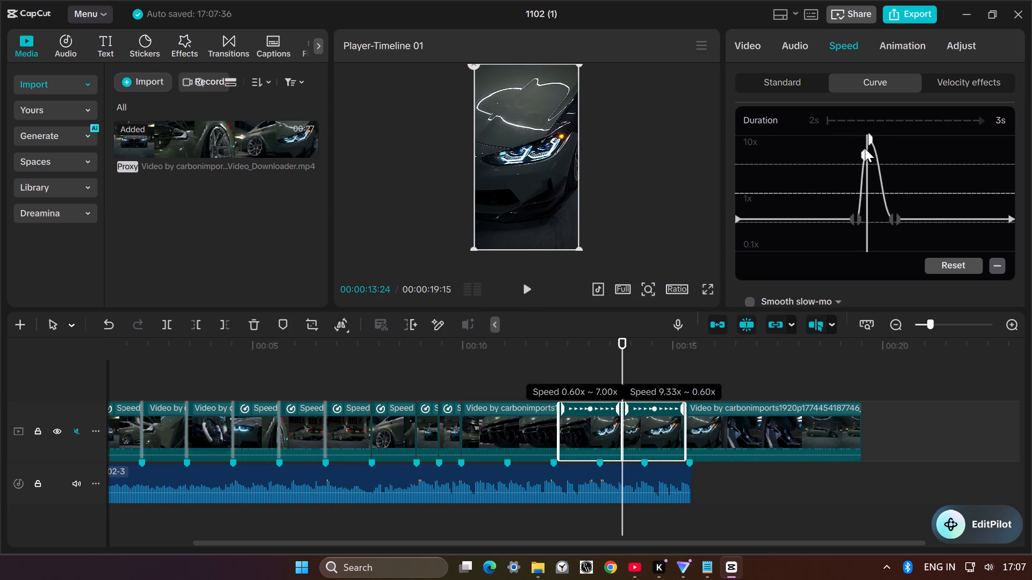
{"action": "left_click_drag", "start_coordinate": [865, 148], "coordinate": [865, 148]}
{"action": "left_click_drag", "start_coordinate": [865, 148], "coordinate": [870, 135]}
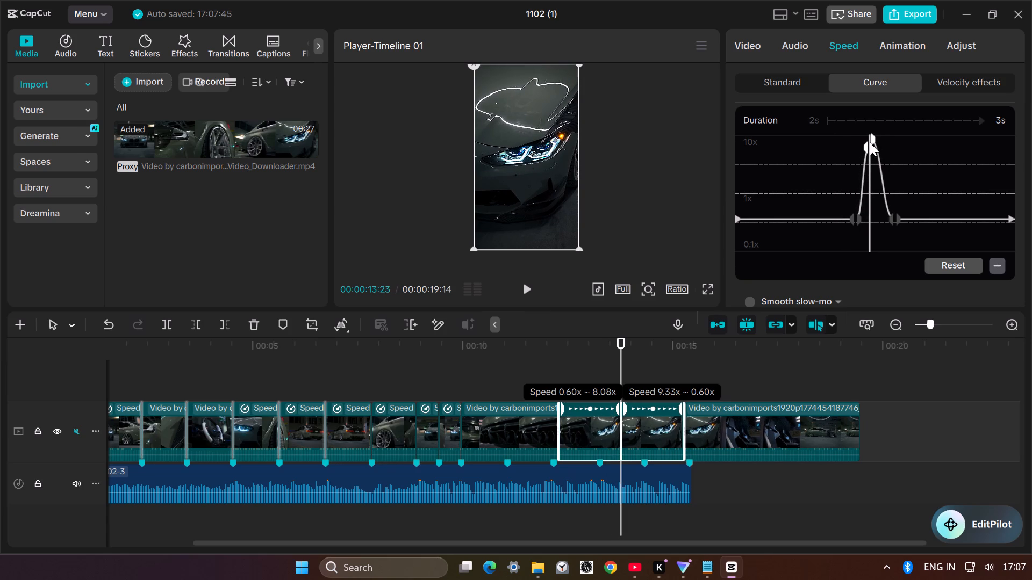
{"action": "left_click_drag", "start_coordinate": [866, 152], "coordinate": [865, 132]}
{"action": "left_click_drag", "start_coordinate": [865, 132], "coordinate": [865, 138]}
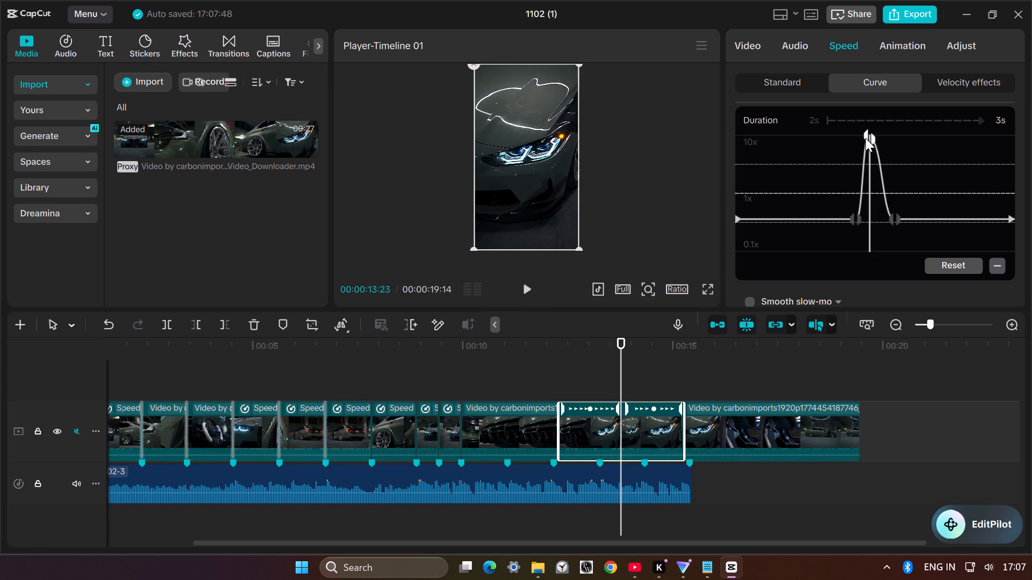
{"action": "left_click_drag", "start_coordinate": [865, 138], "coordinate": [866, 141]}
Move the curve point after the peak further along the clip and raise both its halves to about 1x.
{"action": "left_click_drag", "start_coordinate": [899, 219], "coordinate": [899, 198]}
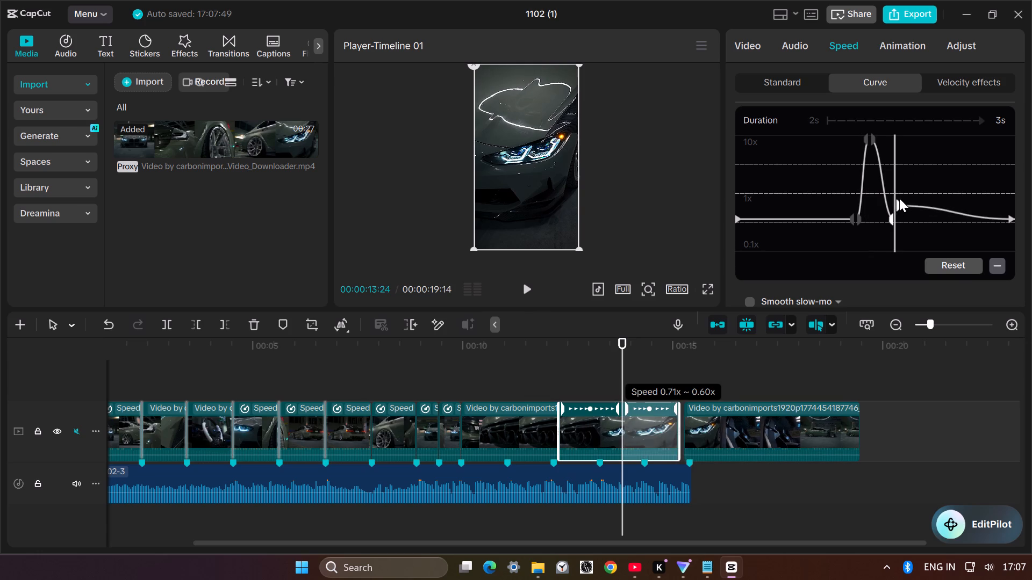
{"action": "left_click_drag", "start_coordinate": [899, 198], "coordinate": [929, 177]}
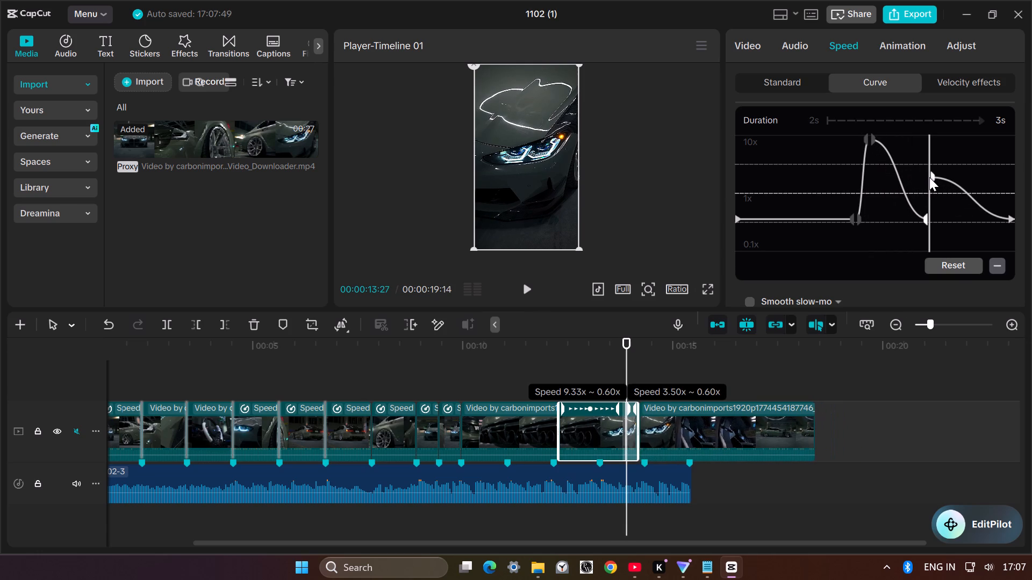
{"action": "left_click_drag", "start_coordinate": [929, 177], "coordinate": [919, 190]}
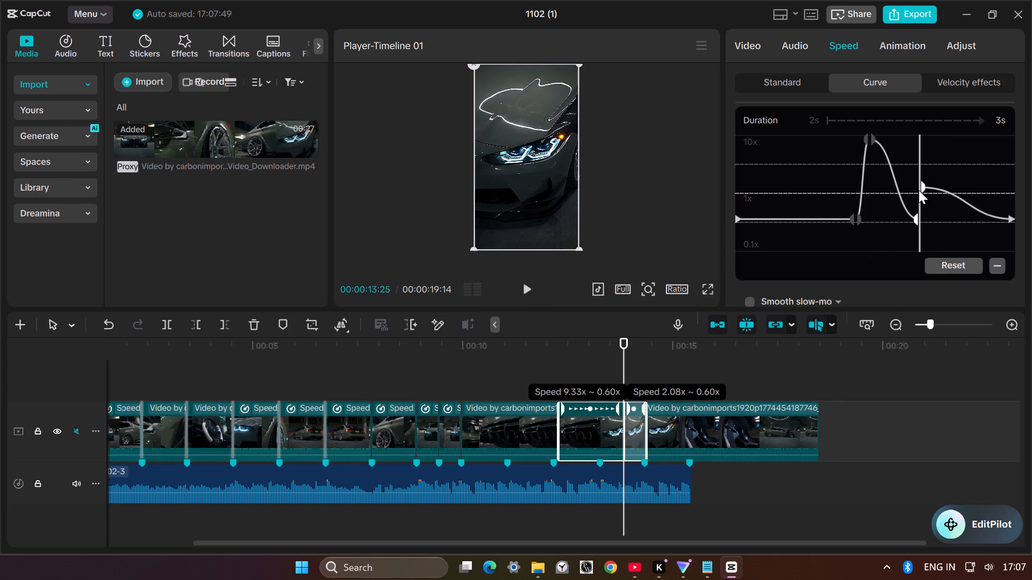
{"action": "left_click_drag", "start_coordinate": [919, 190], "coordinate": [918, 194]}
{"action": "left_click_drag", "start_coordinate": [913, 215], "coordinate": [912, 201]}
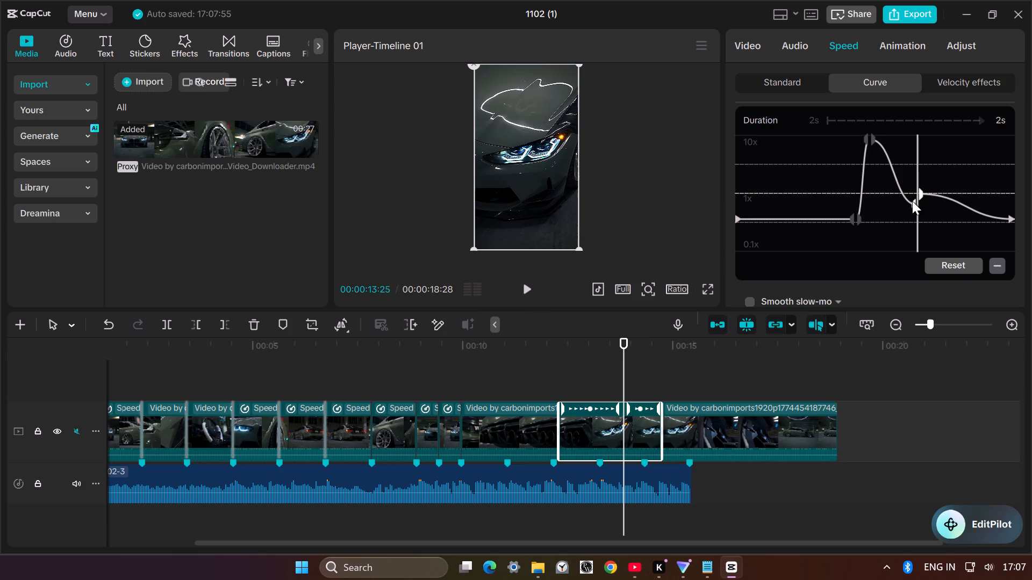
{"action": "left_click_drag", "start_coordinate": [912, 201], "coordinate": [911, 195]}
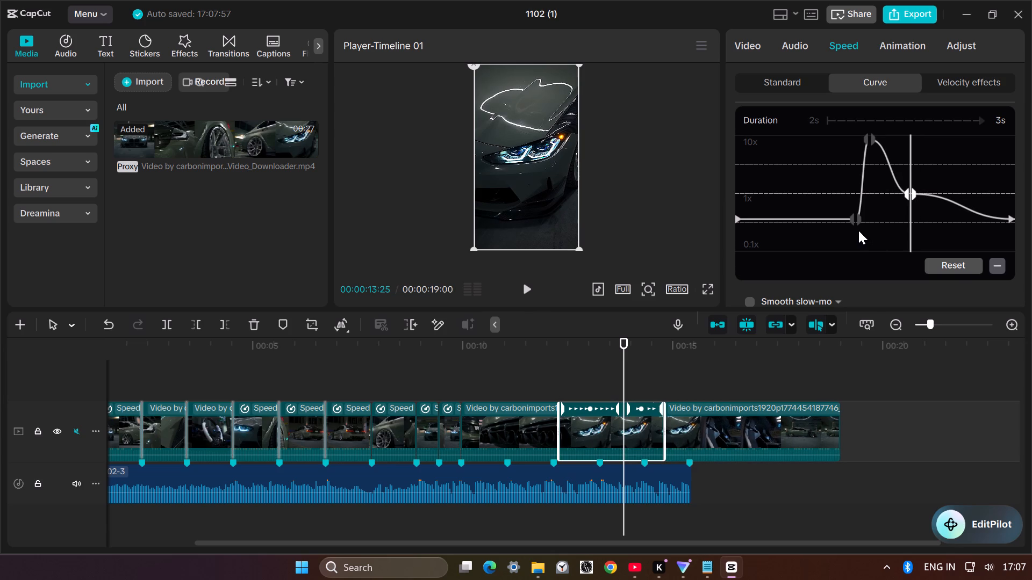
Shift the curve point before the peak slightly earlier and raise both its halves to about 0.97x.
{"action": "left_click_drag", "start_coordinate": [852, 222], "coordinate": [844, 200]}
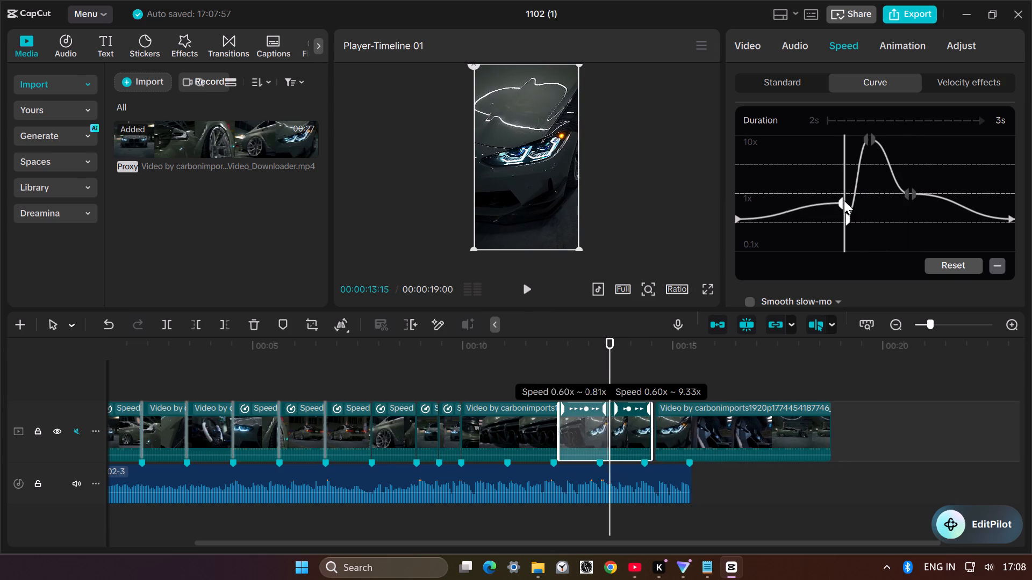
{"action": "left_click_drag", "start_coordinate": [844, 200], "coordinate": [841, 195]}
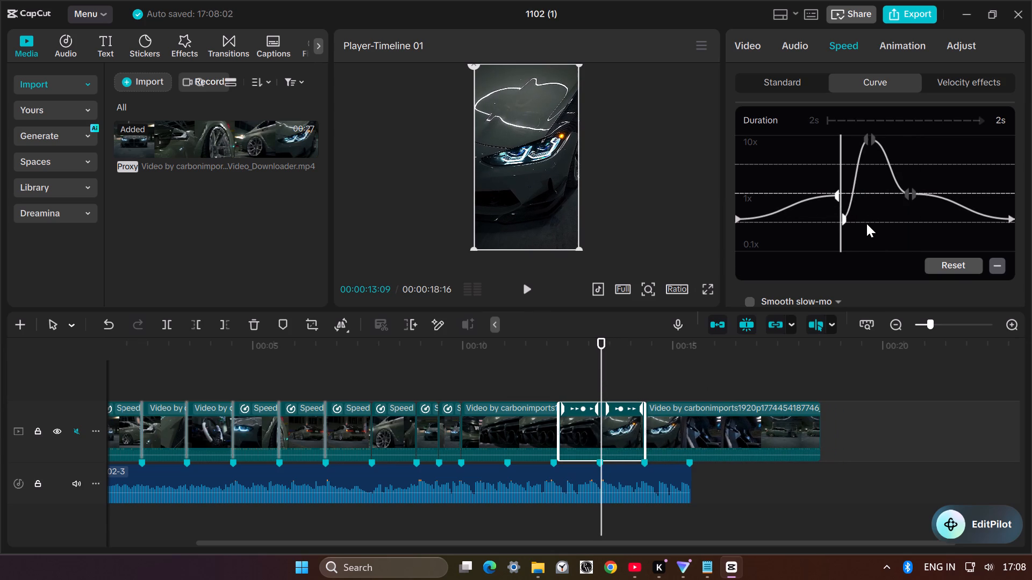
{"action": "left_click_drag", "start_coordinate": [844, 221], "coordinate": [844, 200]}
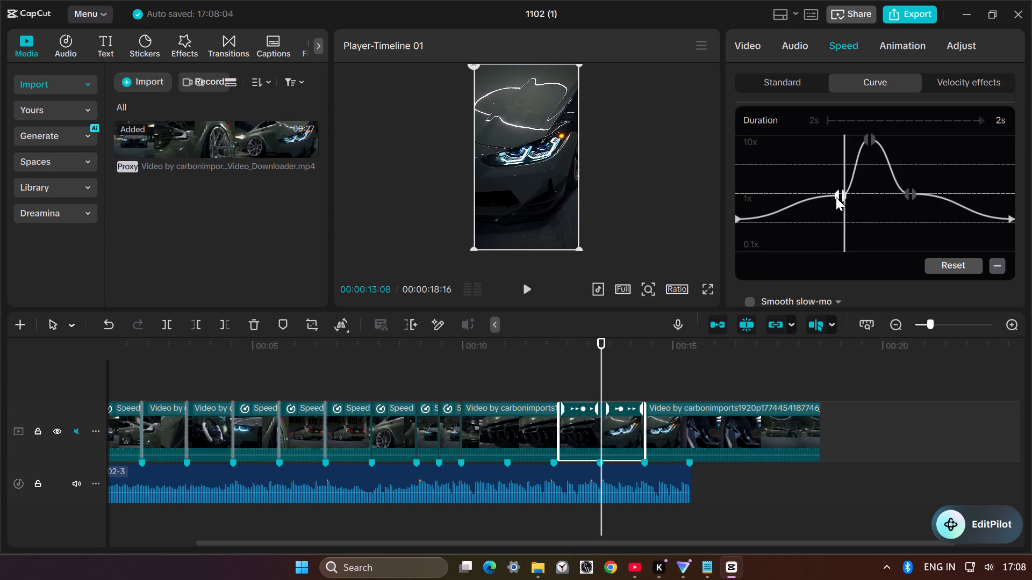
Raise the speed curve's peak to 10x and move it earlier, close to the point before it.
{"action": "left_click_drag", "start_coordinate": [865, 138], "coordinate": [865, 128]}
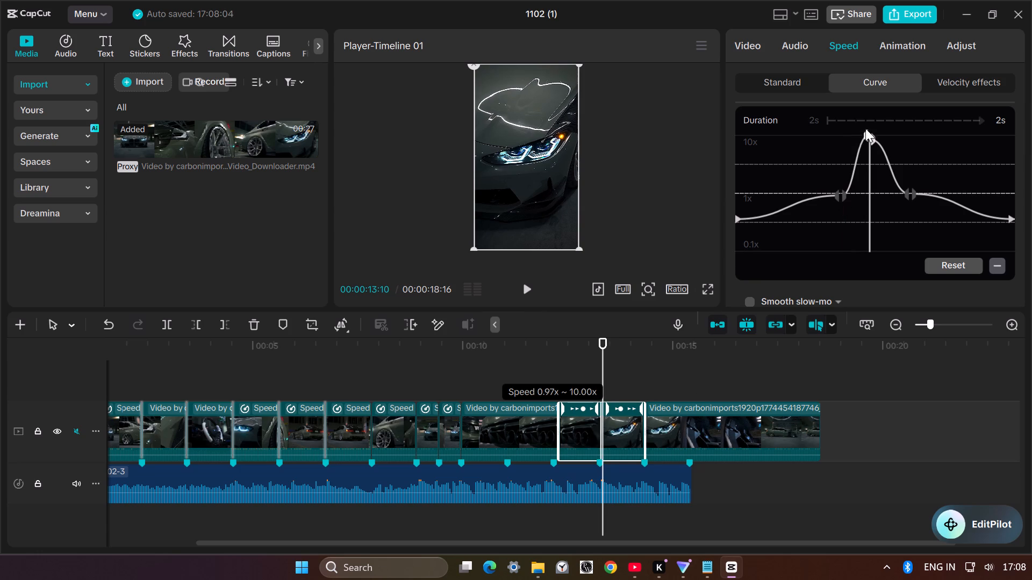
{"action": "left_click_drag", "start_coordinate": [865, 128], "coordinate": [863, 122]}
{"action": "left_click_drag", "start_coordinate": [871, 137], "coordinate": [860, 106]}
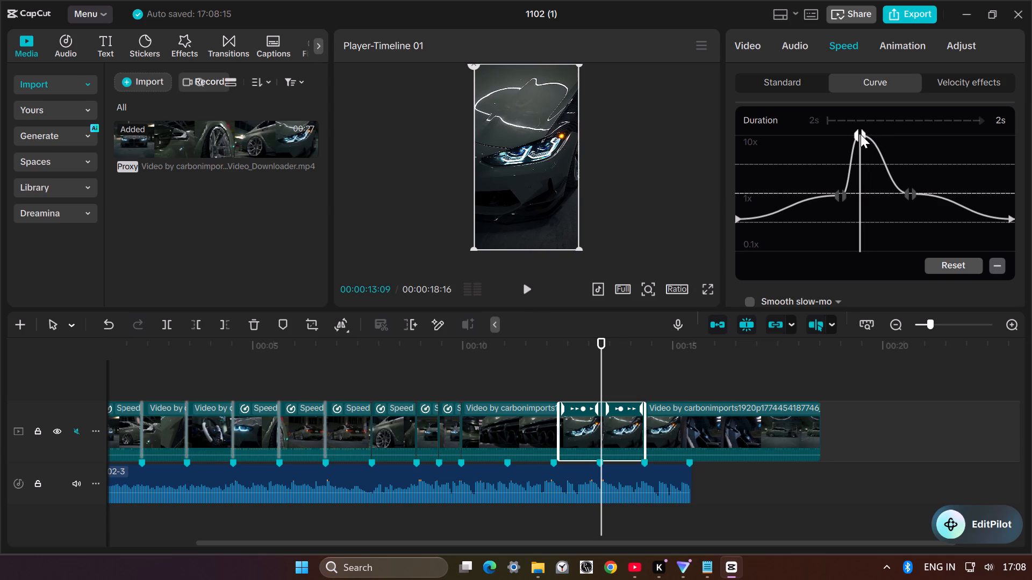
{"action": "left_click", "coordinate": [834, 198]}
{"action": "left_click_drag", "start_coordinate": [834, 198], "coordinate": [834, 212]}
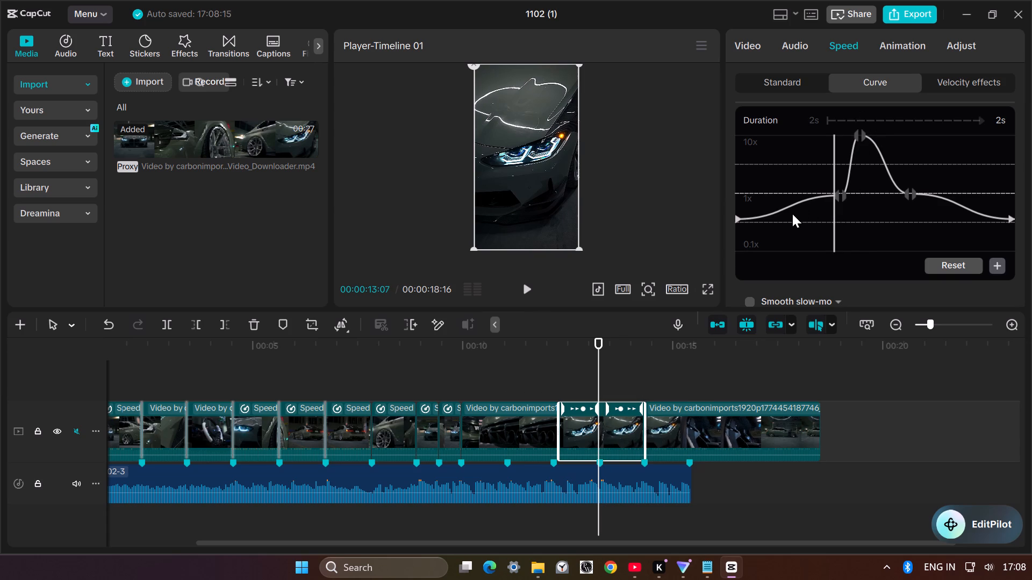
Raise the speed curve's start point to about 0.97x and its end point to about 0.99x.
{"action": "left_click_drag", "start_coordinate": [737, 217], "coordinate": [735, 199]}
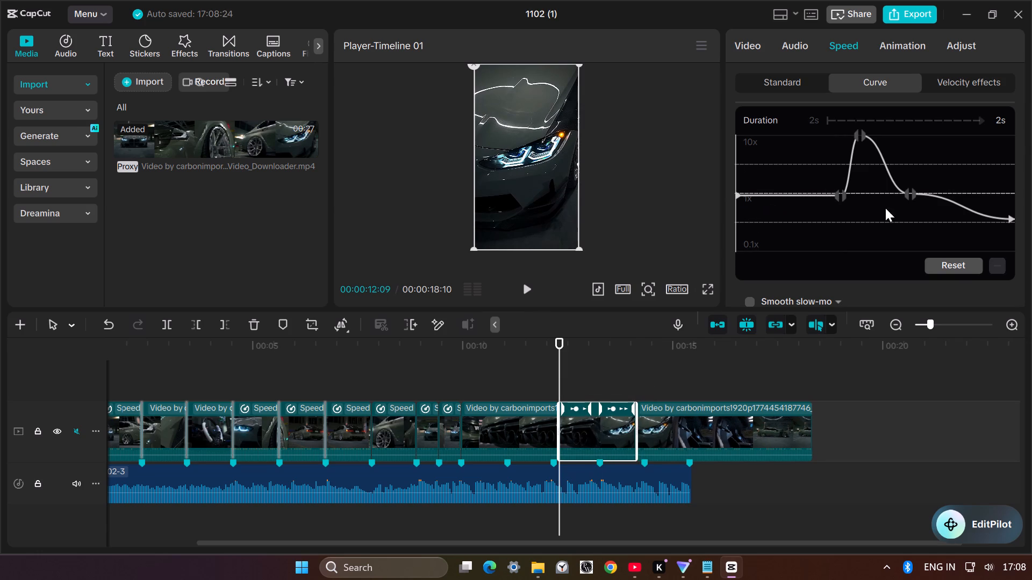
{"action": "left_click_drag", "start_coordinate": [1010, 220], "coordinate": [1001, 200]}
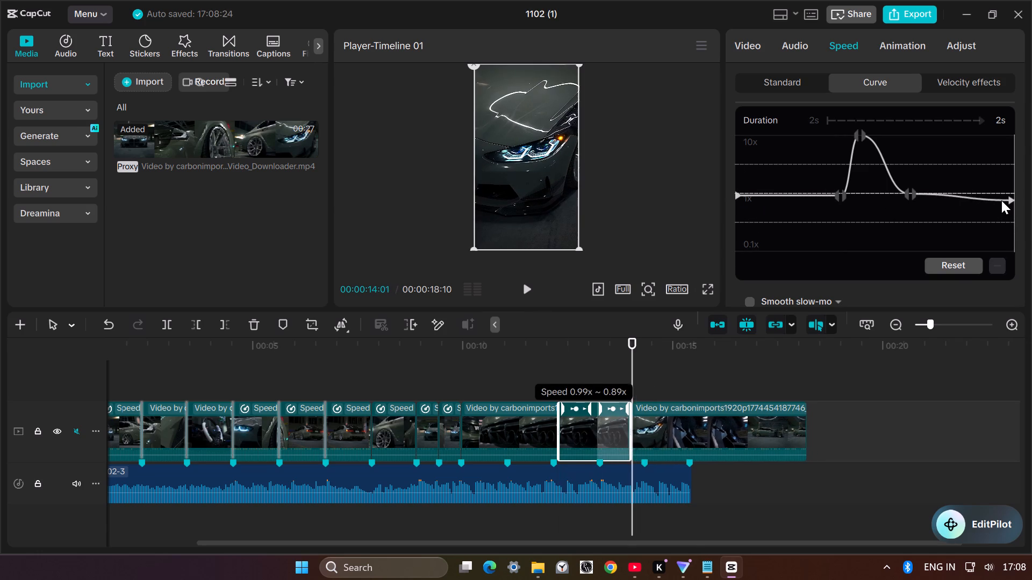
{"action": "left_click_drag", "start_coordinate": [1001, 200], "coordinate": [1001, 191]}
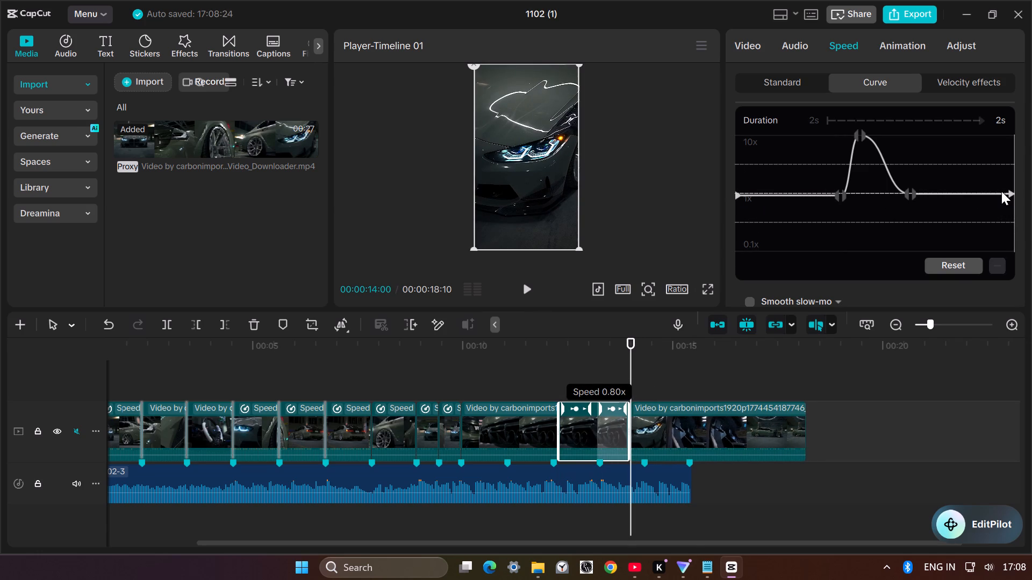
{"action": "left_click_drag", "start_coordinate": [1001, 191], "coordinate": [1001, 190]}
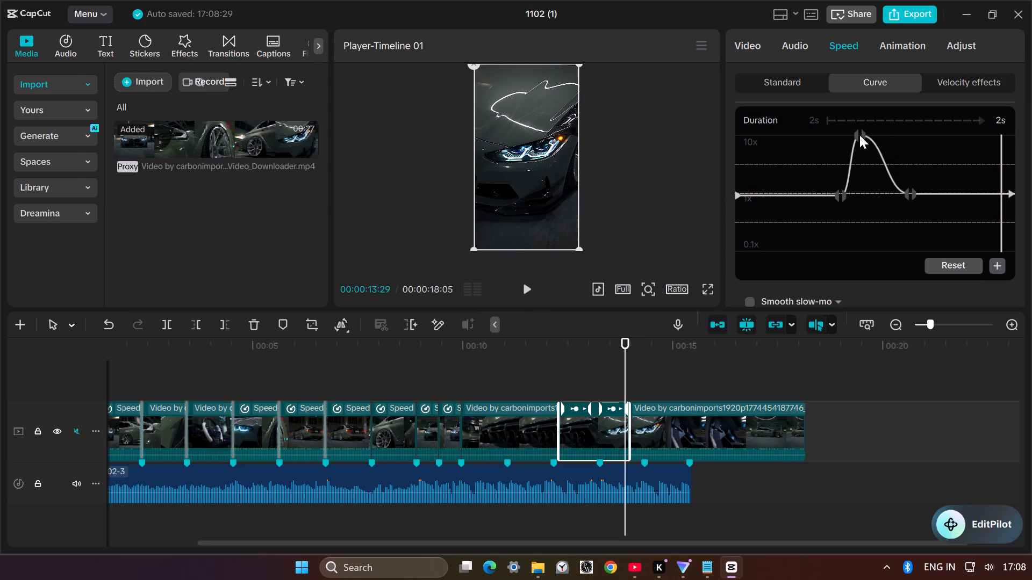
Move the speed curve's 10x peak later, about midway between its two neighbouring points.
{"action": "left_click_drag", "start_coordinate": [859, 135], "coordinate": [873, 135]}
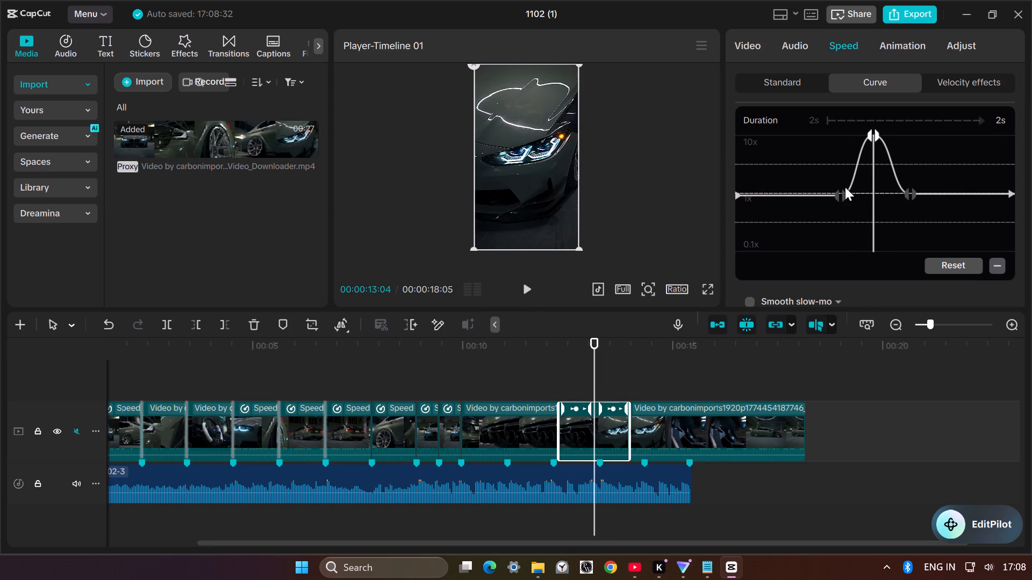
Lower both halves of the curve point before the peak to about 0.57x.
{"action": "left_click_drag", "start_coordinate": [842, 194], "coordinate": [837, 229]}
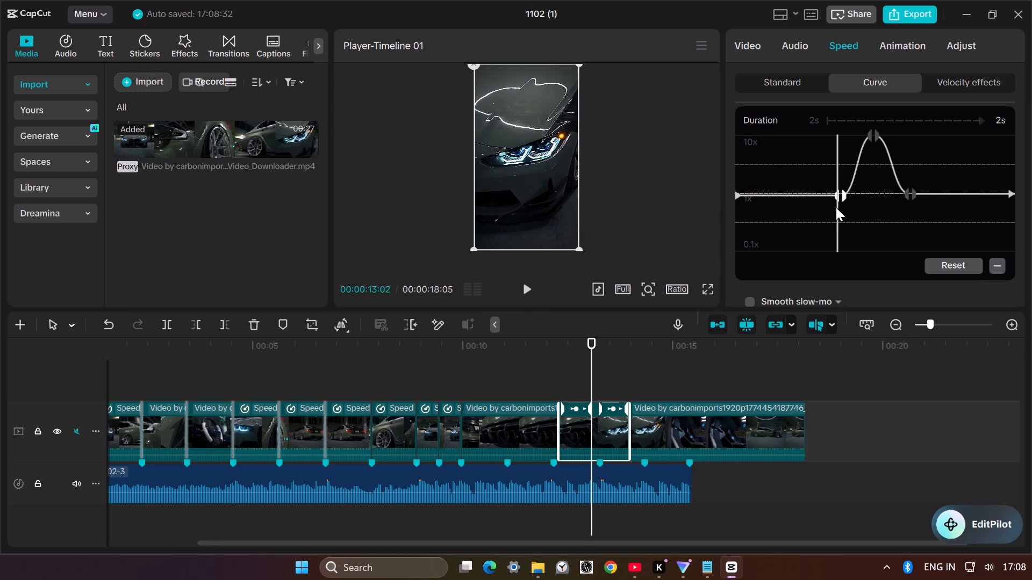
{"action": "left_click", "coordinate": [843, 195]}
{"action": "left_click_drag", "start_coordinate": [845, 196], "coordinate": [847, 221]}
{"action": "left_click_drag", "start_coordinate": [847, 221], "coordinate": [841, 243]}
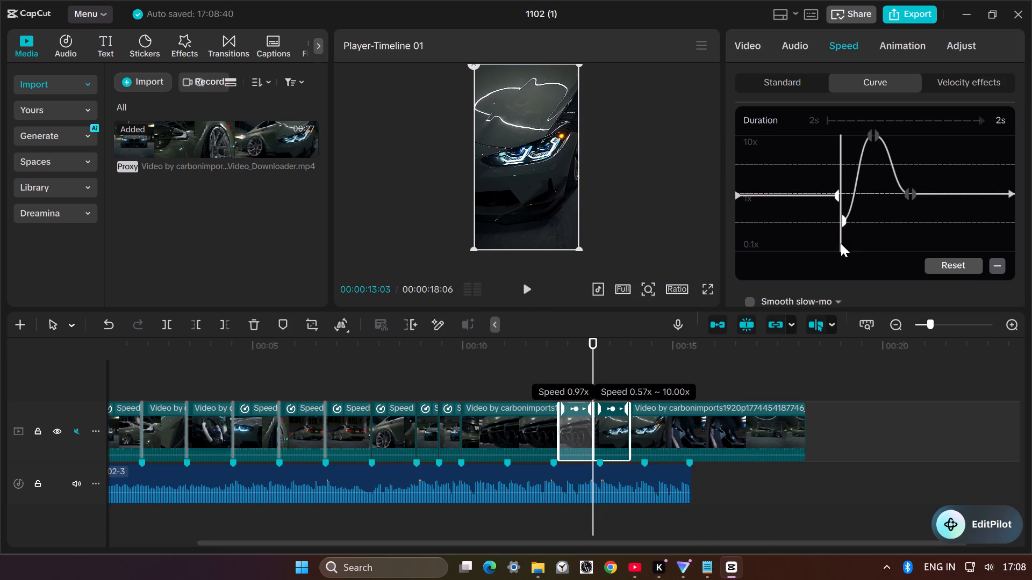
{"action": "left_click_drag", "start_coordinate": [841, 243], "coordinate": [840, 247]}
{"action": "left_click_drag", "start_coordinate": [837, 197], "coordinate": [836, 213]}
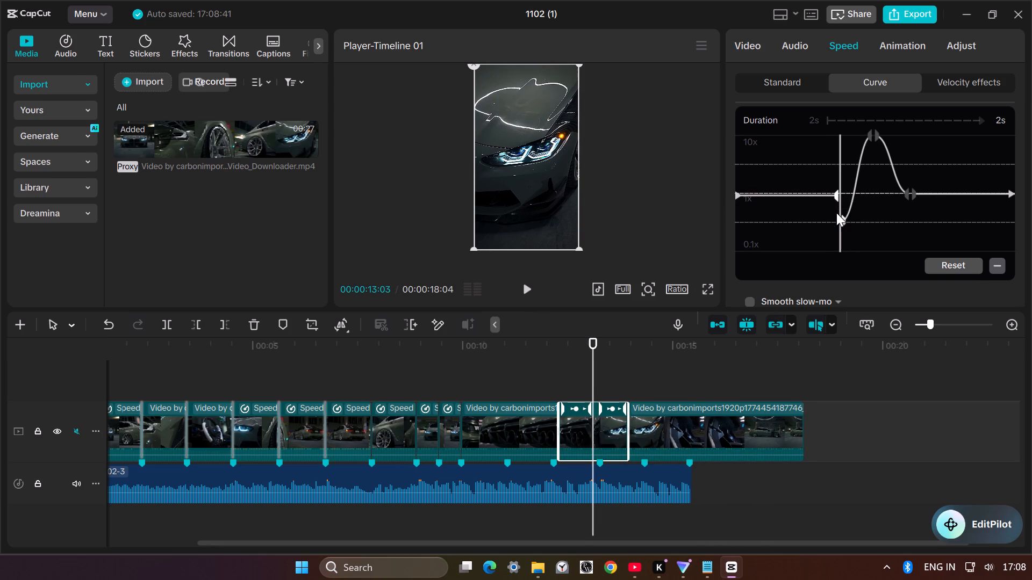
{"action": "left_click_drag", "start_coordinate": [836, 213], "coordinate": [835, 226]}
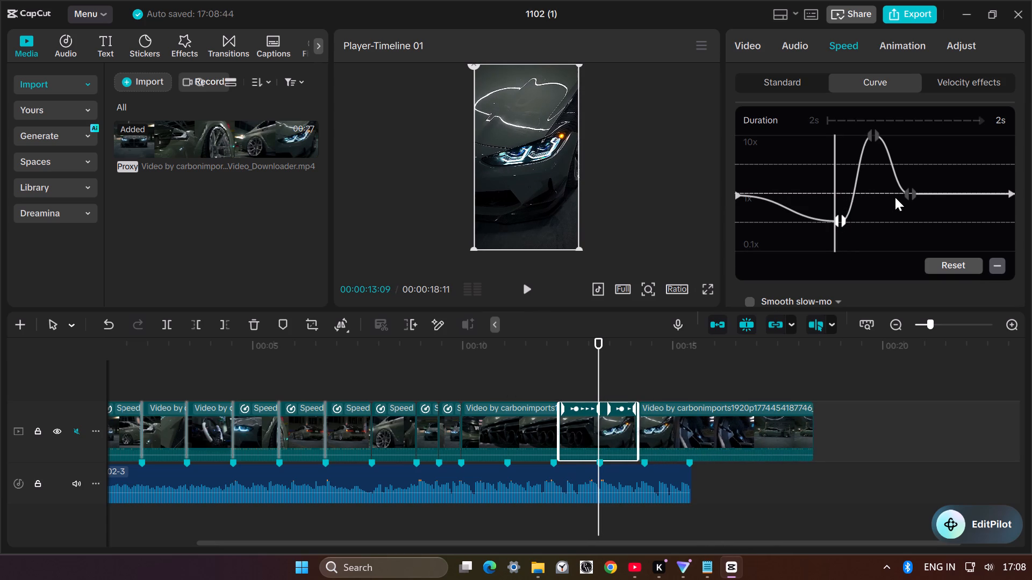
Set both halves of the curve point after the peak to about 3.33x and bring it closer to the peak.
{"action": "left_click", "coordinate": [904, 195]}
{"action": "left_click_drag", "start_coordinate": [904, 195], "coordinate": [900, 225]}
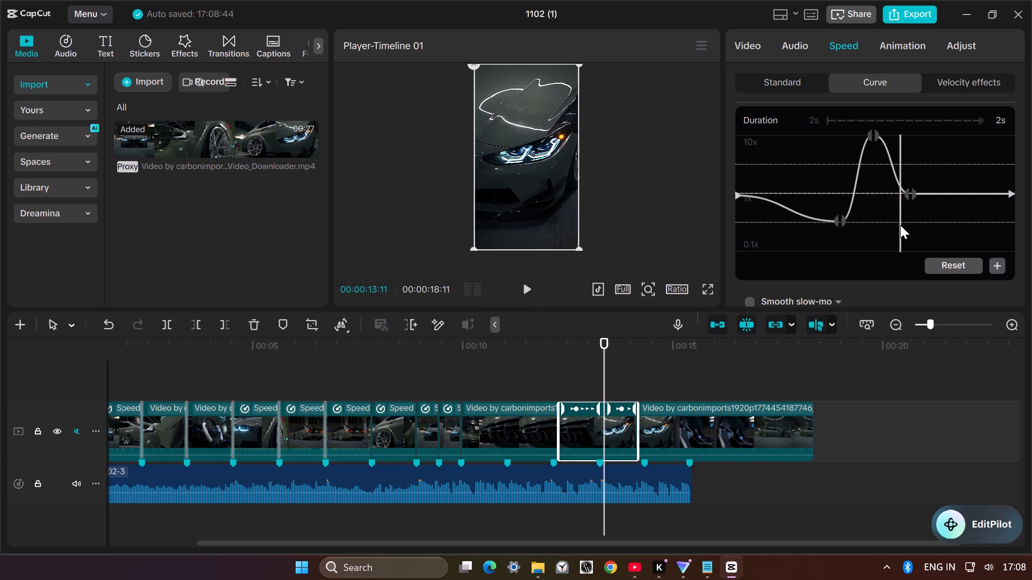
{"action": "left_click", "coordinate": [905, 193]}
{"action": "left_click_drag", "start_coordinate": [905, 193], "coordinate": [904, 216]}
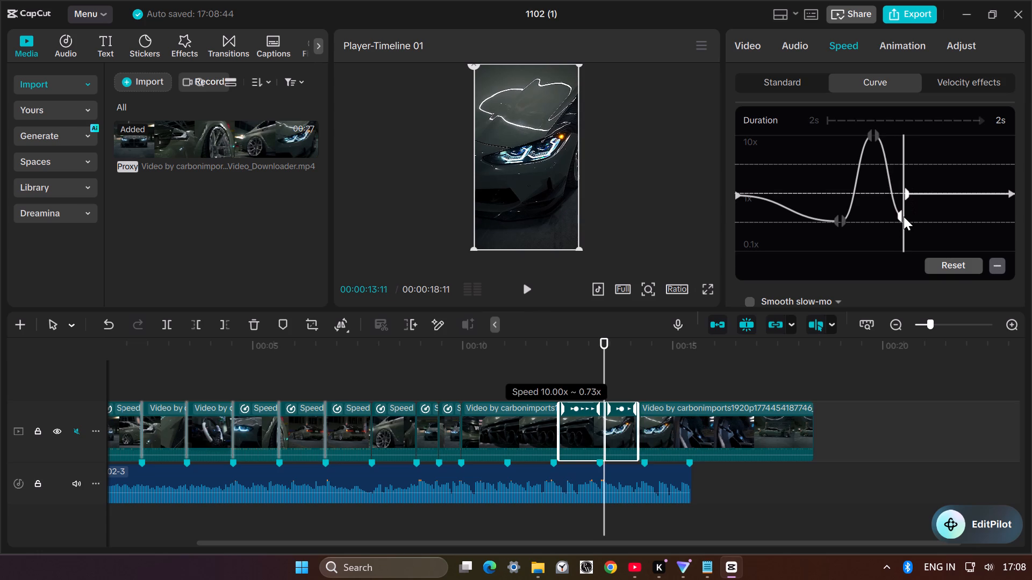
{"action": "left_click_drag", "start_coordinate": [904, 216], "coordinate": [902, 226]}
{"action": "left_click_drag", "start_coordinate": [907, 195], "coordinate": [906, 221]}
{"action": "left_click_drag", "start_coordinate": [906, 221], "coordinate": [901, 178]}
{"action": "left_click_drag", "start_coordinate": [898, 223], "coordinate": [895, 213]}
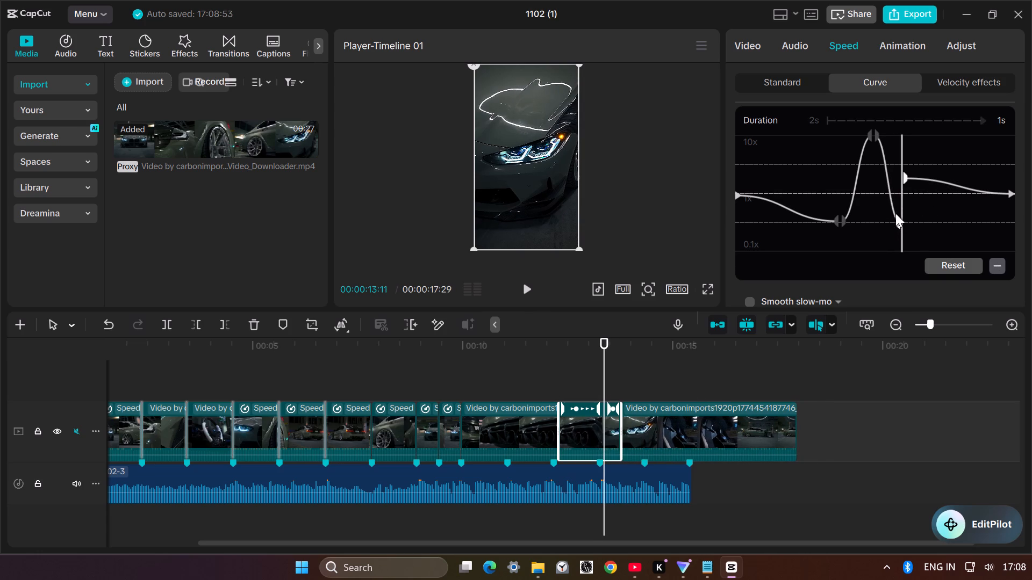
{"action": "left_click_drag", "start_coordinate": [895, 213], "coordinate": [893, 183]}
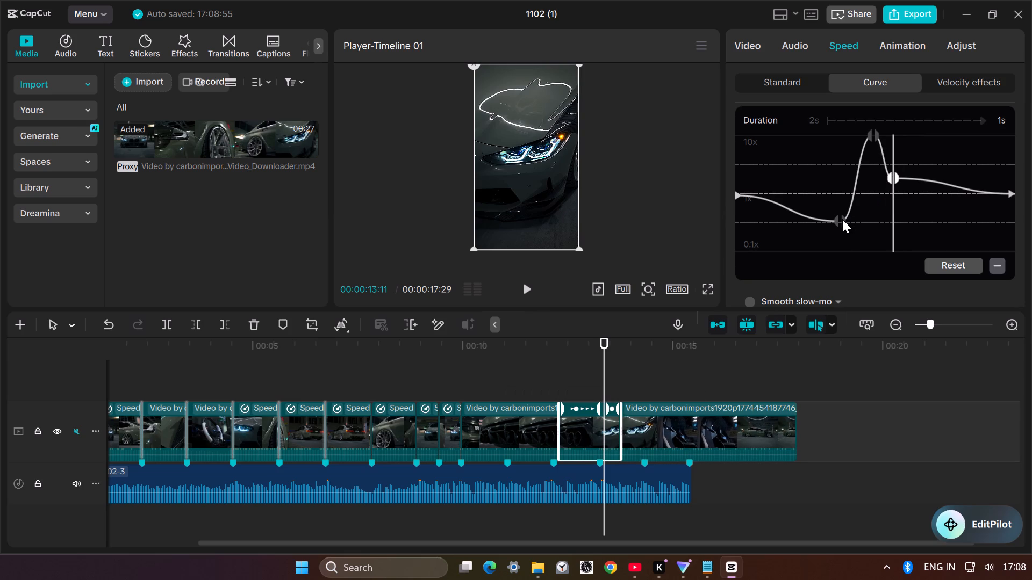
Raise both halves of the curve point before the peak to about 5.42x.
{"action": "left_click_drag", "start_coordinate": [842, 219], "coordinate": [841, 190]}
{"action": "left_click", "coordinate": [841, 190]}
{"action": "left_click_drag", "start_coordinate": [834, 221], "coordinate": [835, 213]}
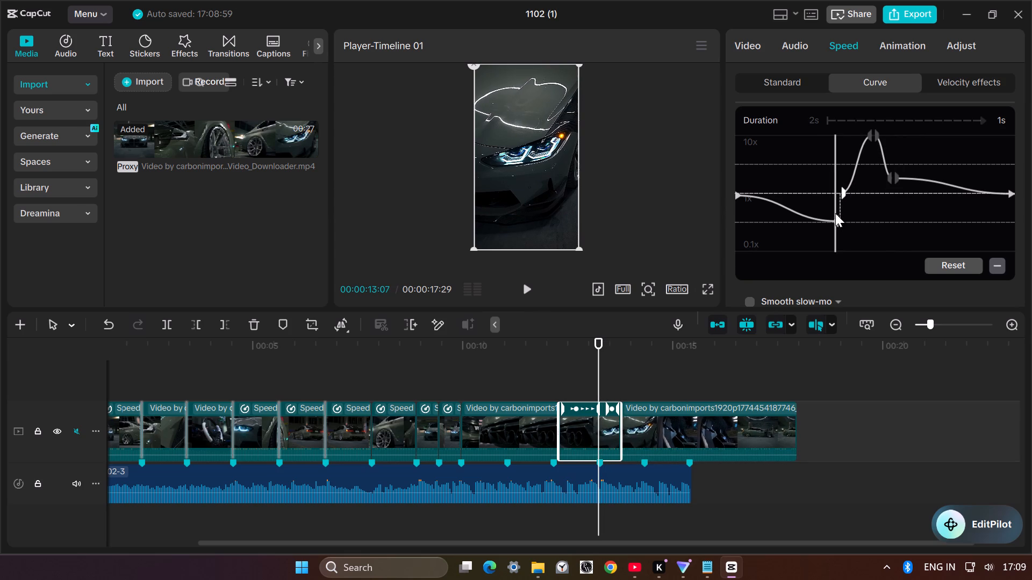
{"action": "left_click_drag", "start_coordinate": [835, 213], "coordinate": [832, 191]}
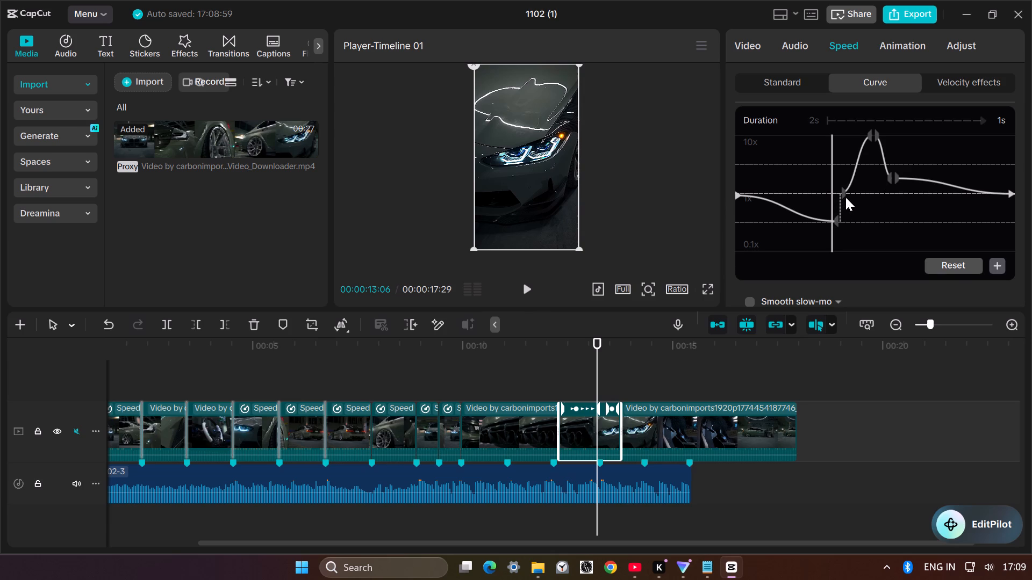
{"action": "left_click", "coordinate": [845, 193]}
{"action": "left_click_drag", "start_coordinate": [845, 193], "coordinate": [843, 167]}
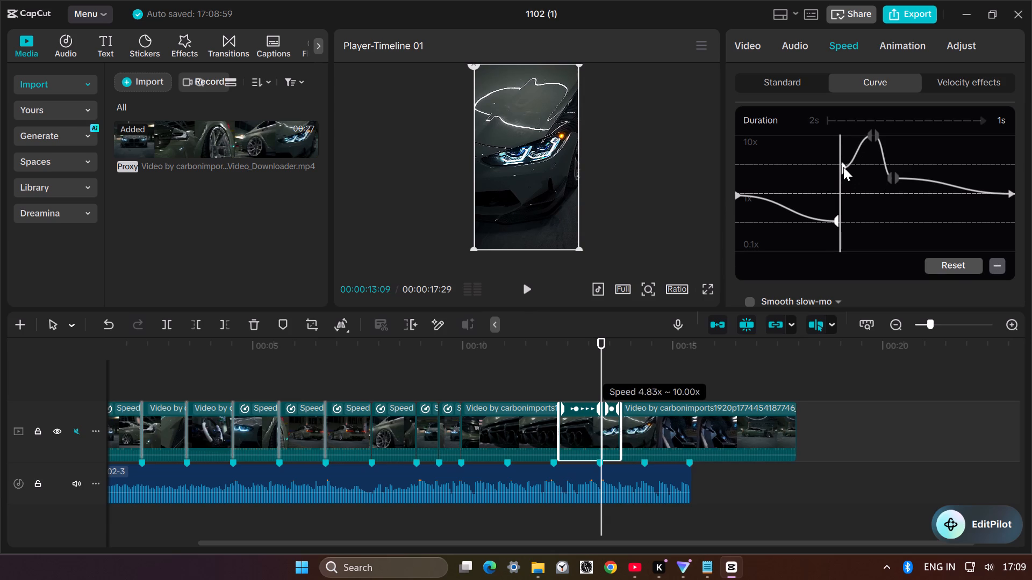
{"action": "left_click_drag", "start_coordinate": [843, 167], "coordinate": [849, 165]}
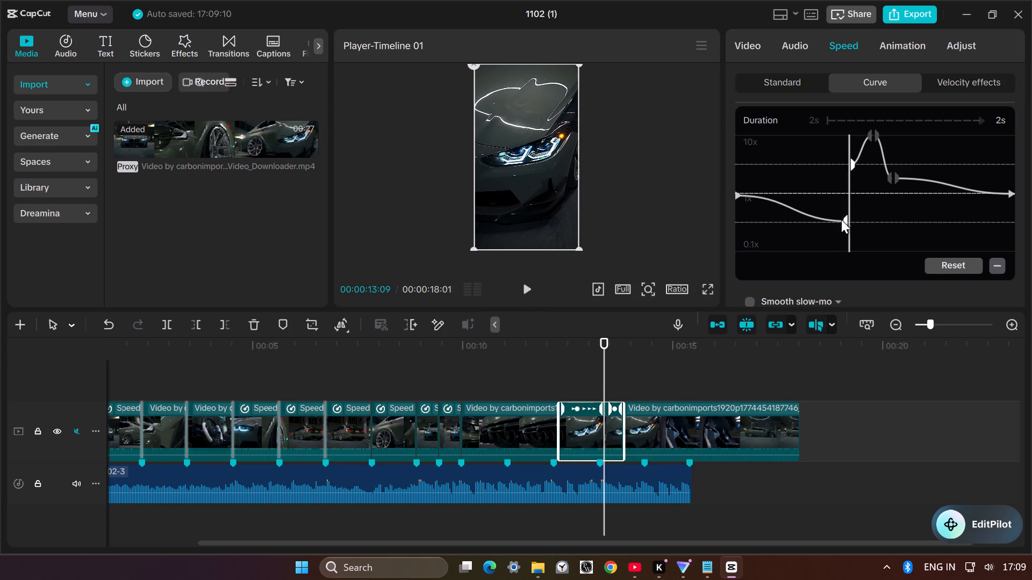
{"action": "left_click_drag", "start_coordinate": [844, 219], "coordinate": [842, 179]}
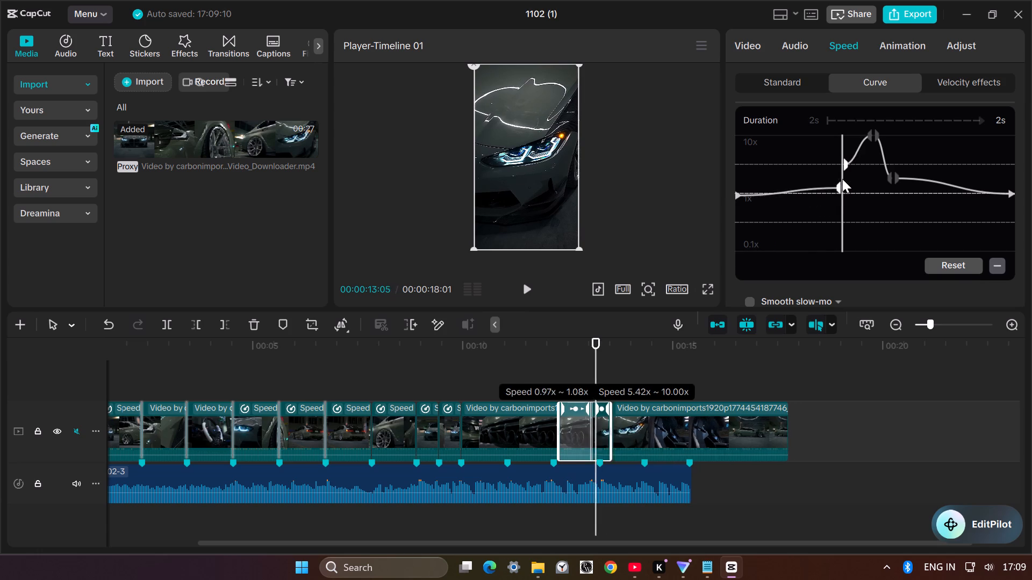
{"action": "left_click_drag", "start_coordinate": [842, 179], "coordinate": [845, 166]}
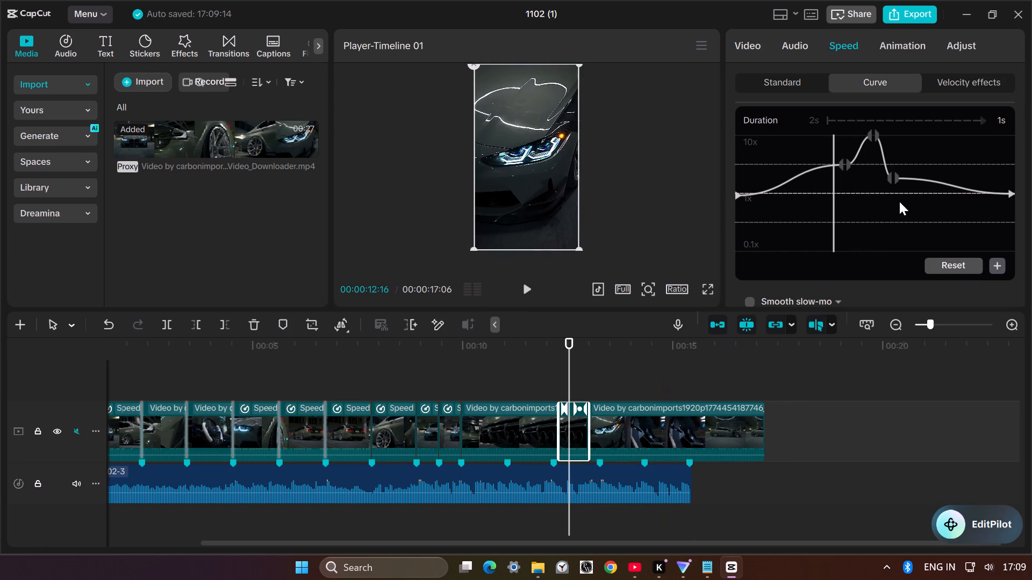
Move the curve point after the peak later and raise both halves nearly level with the point before the peak.
{"action": "left_click_drag", "start_coordinate": [890, 177], "coordinate": [884, 157]}
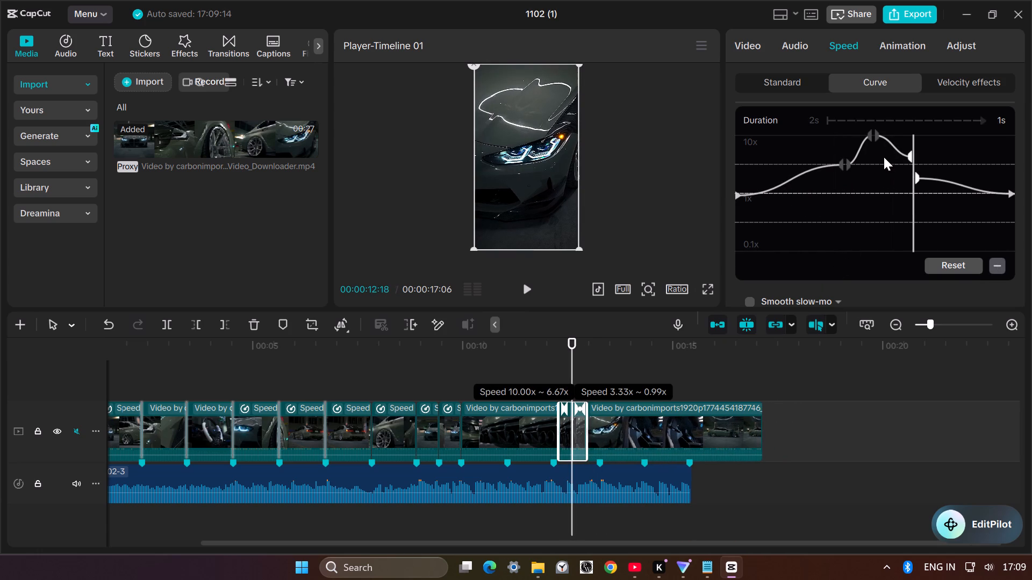
{"action": "left_click_drag", "start_coordinate": [884, 157], "coordinate": [879, 167]}
{"action": "left_click", "coordinate": [879, 167]}
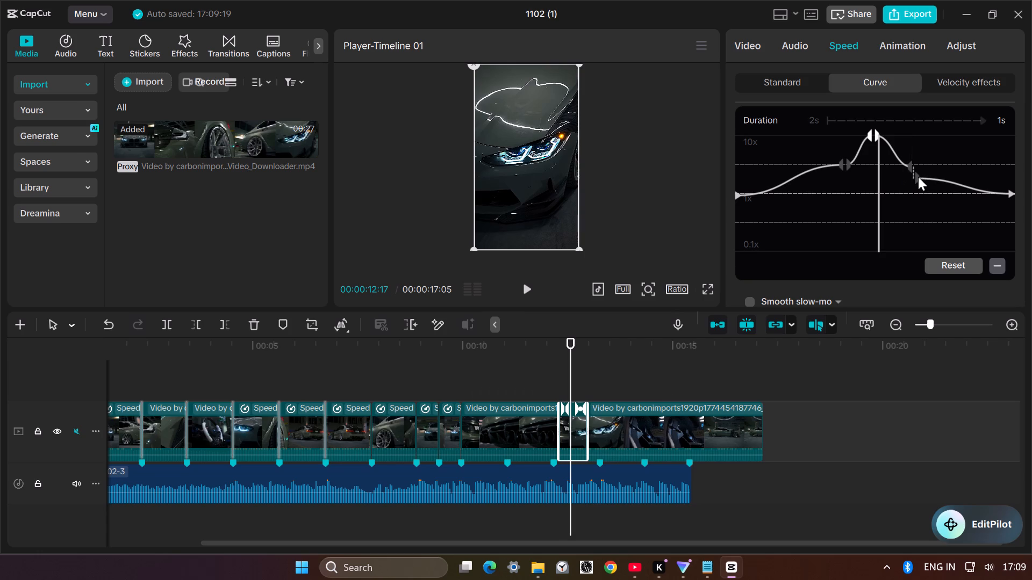
{"action": "left_click_drag", "start_coordinate": [918, 177], "coordinate": [914, 165]}
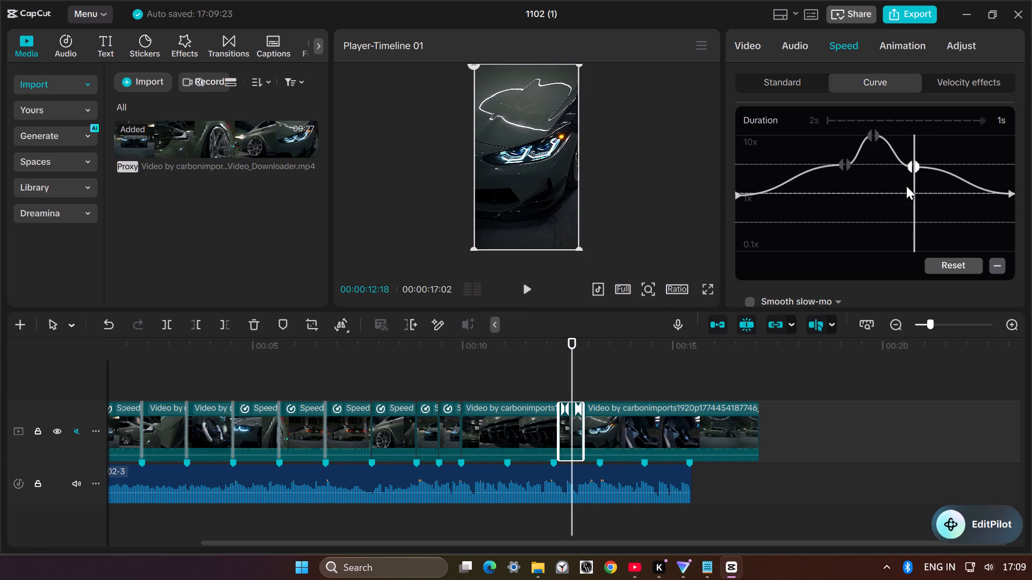
{"action": "left_click", "coordinate": [640, 194]}
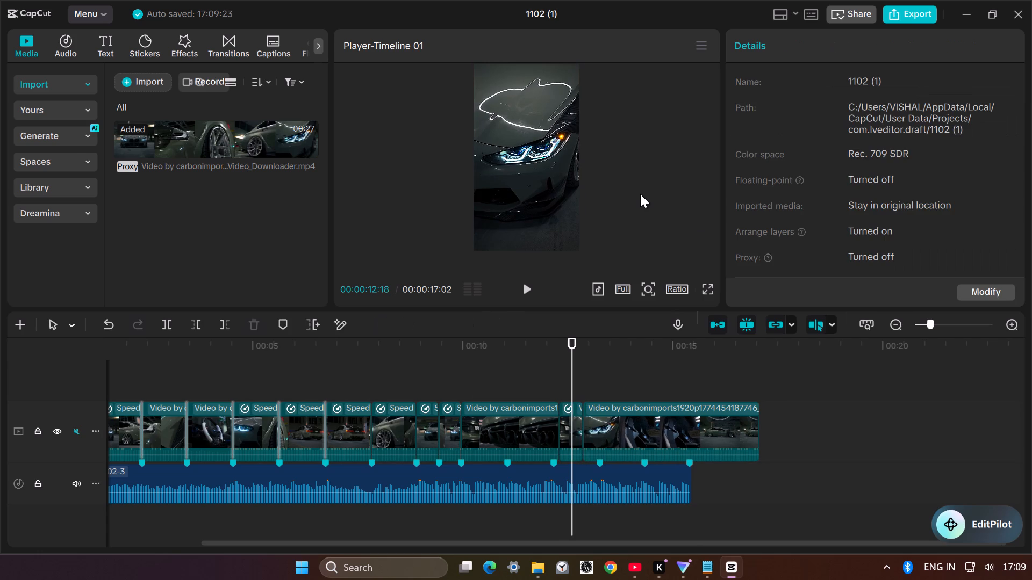
Move the speed-curved headlight clip earlier in the timeline, ahead of the two short speed-adjusted clips near 9 seconds.
{"action": "left_click_drag", "start_coordinate": [569, 422], "coordinate": [419, 425]}
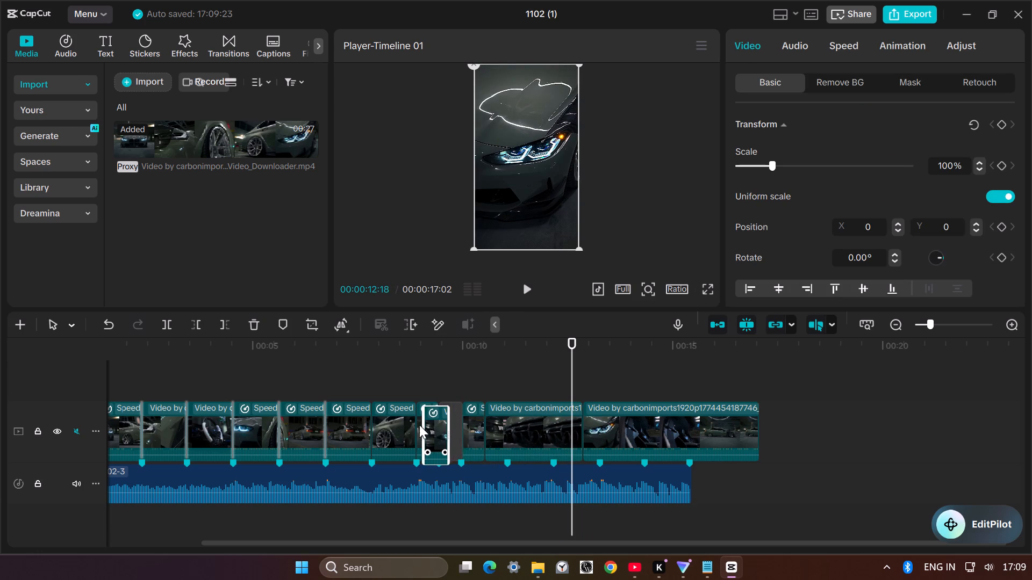
{"action": "left_click_drag", "start_coordinate": [419, 425], "coordinate": [425, 425]}
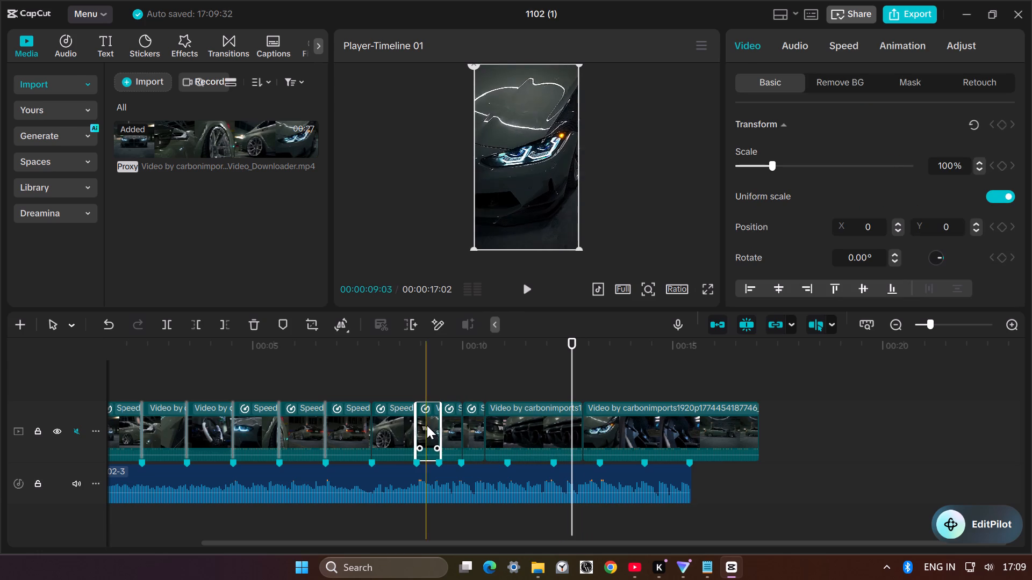
Delete the two short speed-adjusted clips that directly follow the moved headlight clip.
{"action": "left_click", "coordinate": [461, 438]}
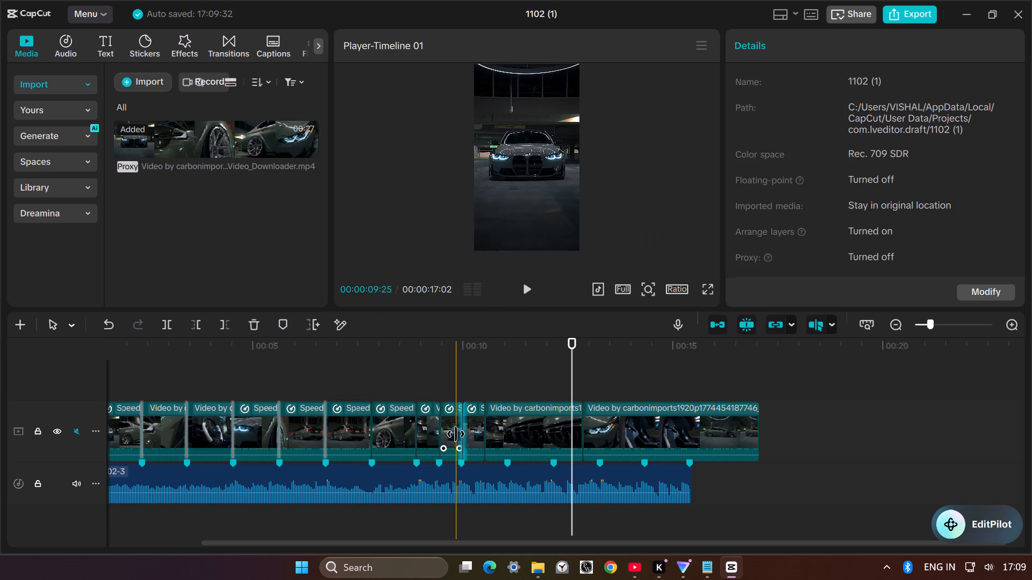
{"action": "left_click", "coordinate": [456, 434]}
{"action": "left_click", "coordinate": [253, 327]}
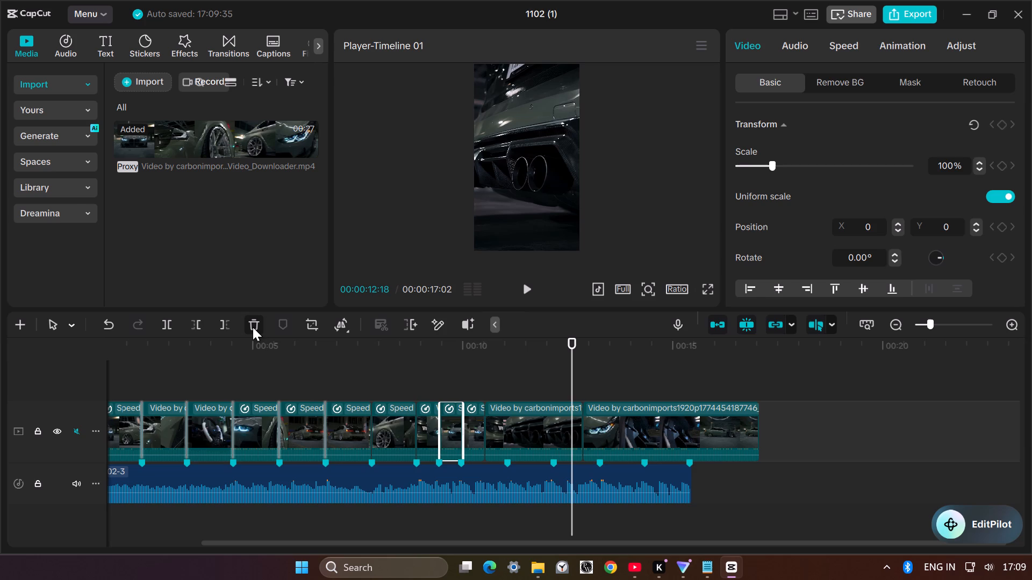
{"action": "left_click", "coordinate": [459, 441]}
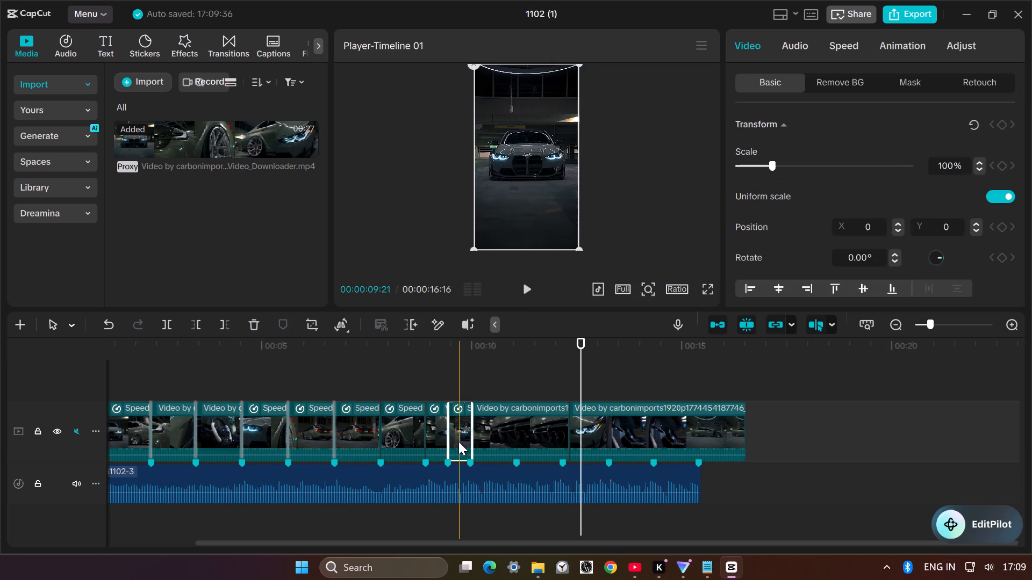
{"action": "left_click", "coordinate": [256, 327]}
Play back the timeline around the moved headlight clip to check the cut against the music.
{"action": "left_click", "coordinate": [386, 383]}
{"action": "left_click", "coordinate": [528, 292]}
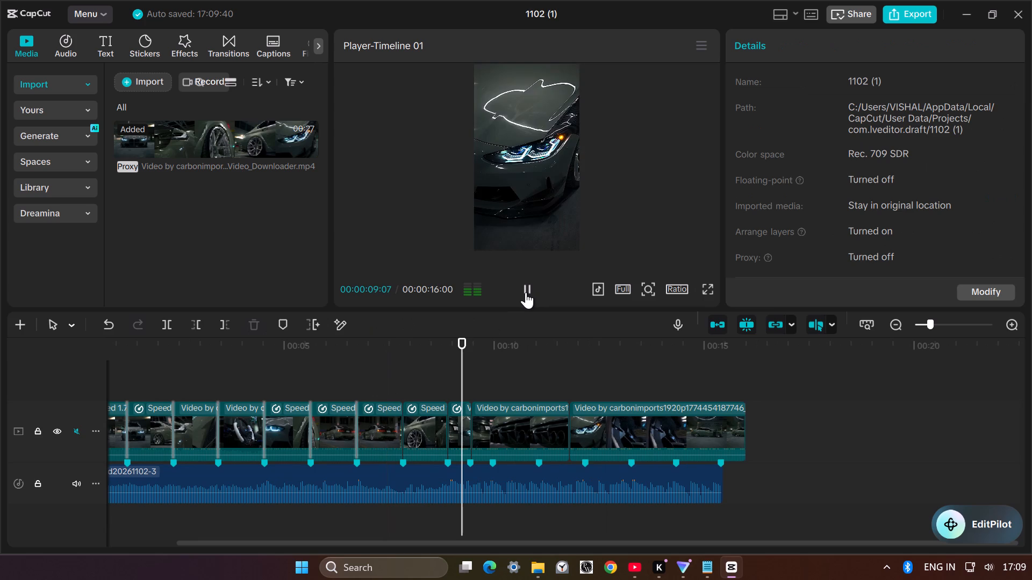
{"action": "left_click", "coordinate": [526, 292]}
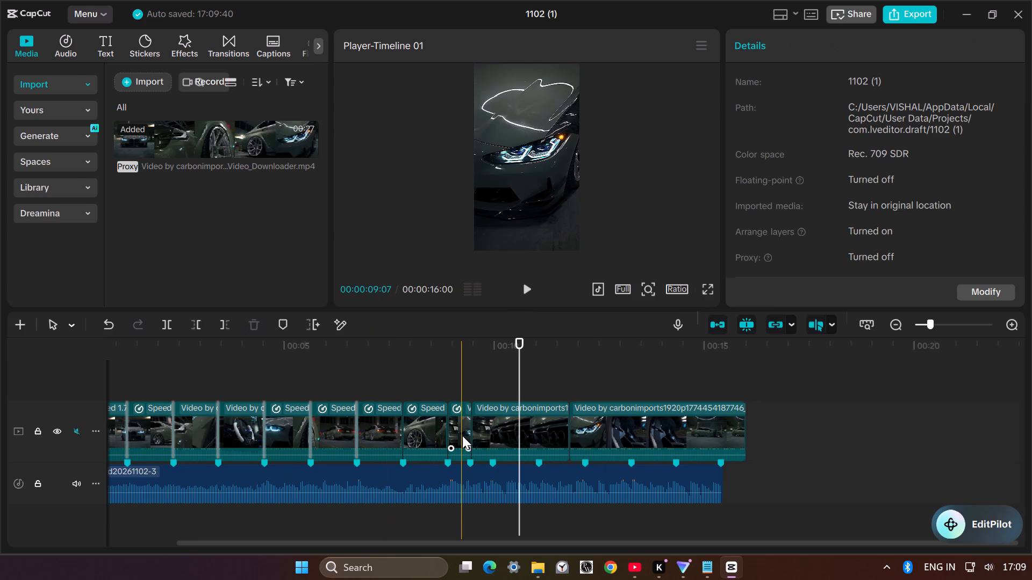
Place a duplicate of the short headlight clip directly after the original in the timeline.
{"action": "left_click", "coordinate": [461, 436]}
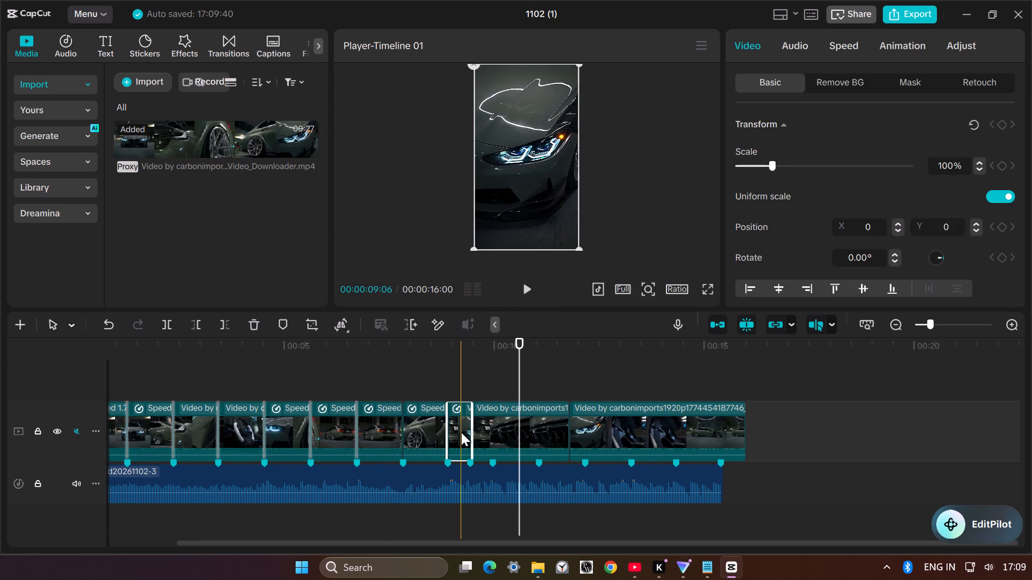
{"action": "left_click_drag", "start_coordinate": [461, 432], "coordinate": [485, 431], "text": "alt"}
Reverse the duplicated headlight clip.
{"action": "left_click", "coordinate": [481, 433]}
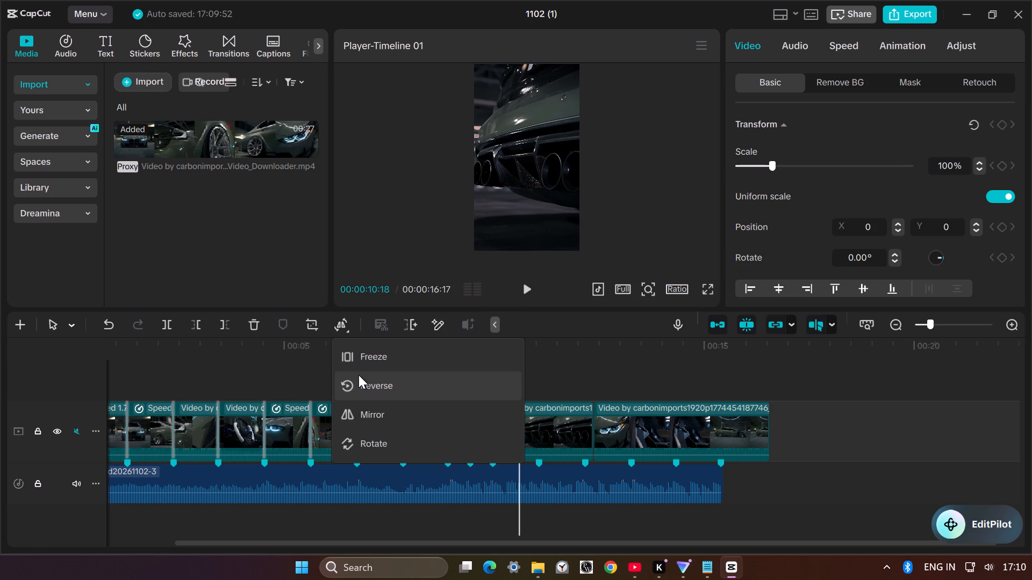
{"action": "left_click", "coordinate": [359, 375]}
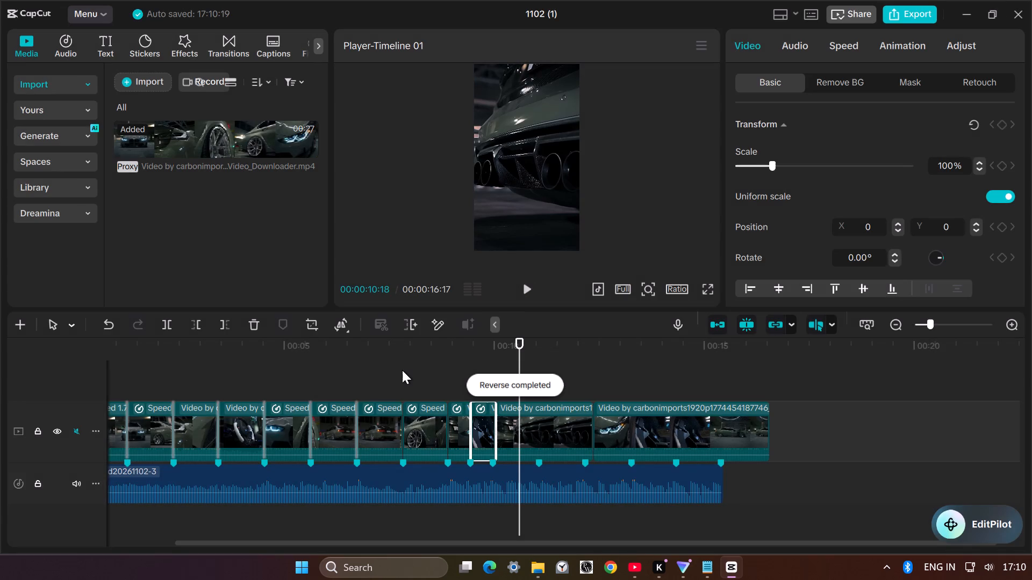
Play back the timeline around the reversed headlight clip and the exhaust clip after it to check them against the music.
{"action": "left_click", "coordinate": [405, 358]}
{"action": "left_click", "coordinate": [521, 299]}
{"action": "left_click", "coordinate": [467, 382]}
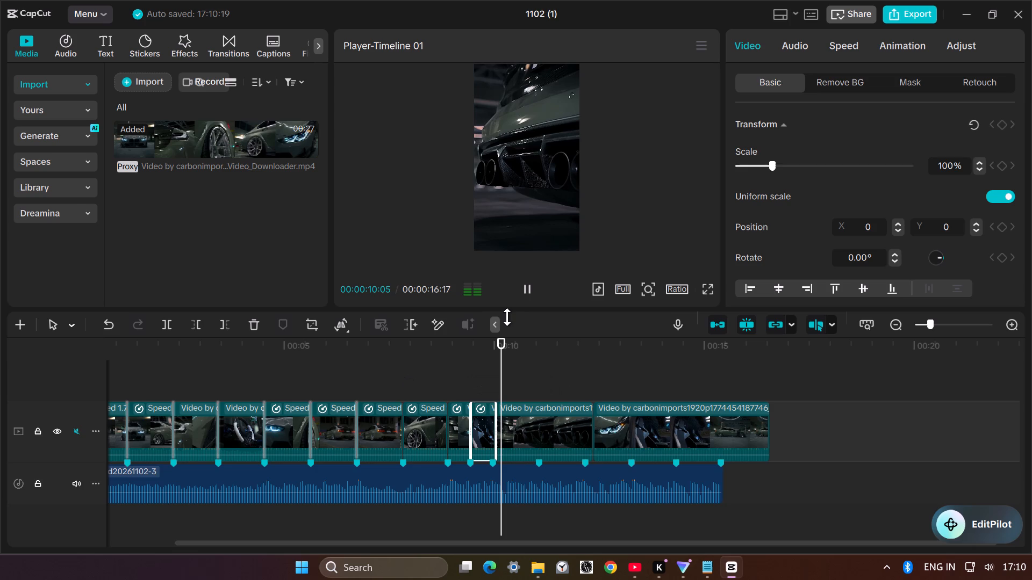
{"action": "left_click", "coordinate": [383, 365]}
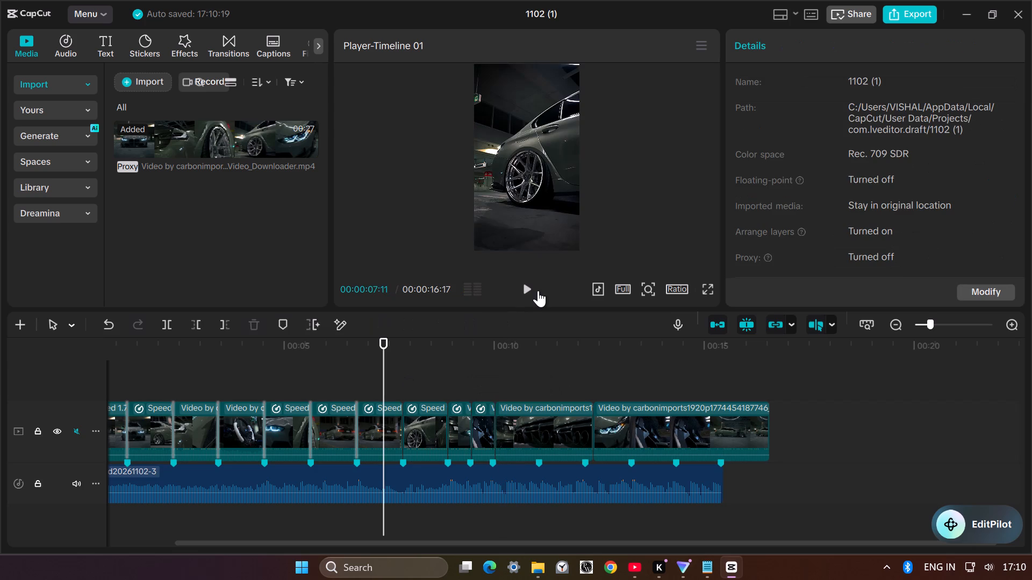
{"action": "left_click", "coordinate": [527, 288]}
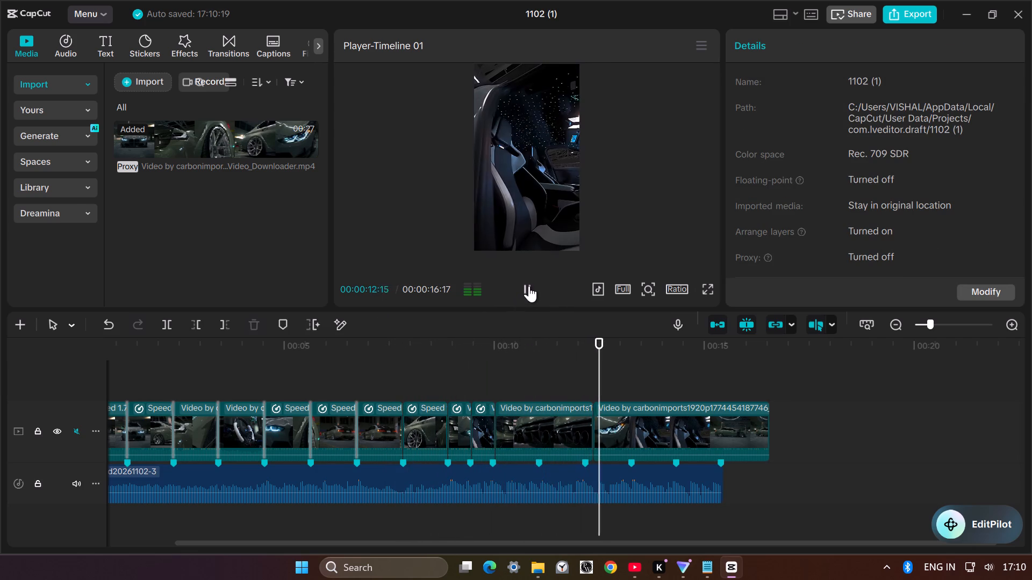
{"action": "left_click", "coordinate": [529, 285]}
{"action": "left_click", "coordinate": [495, 361]}
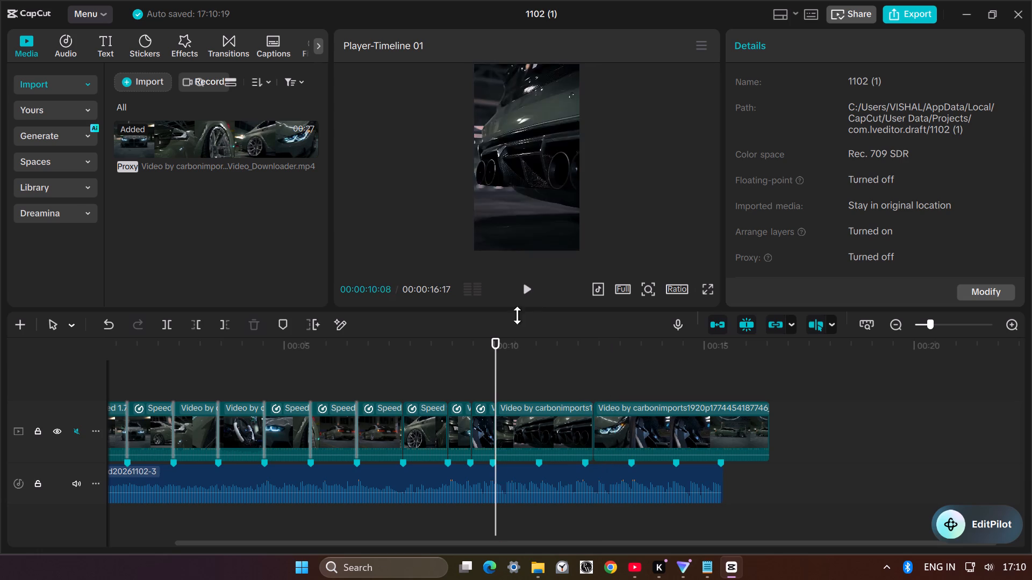
{"action": "left_click", "coordinate": [526, 299]}
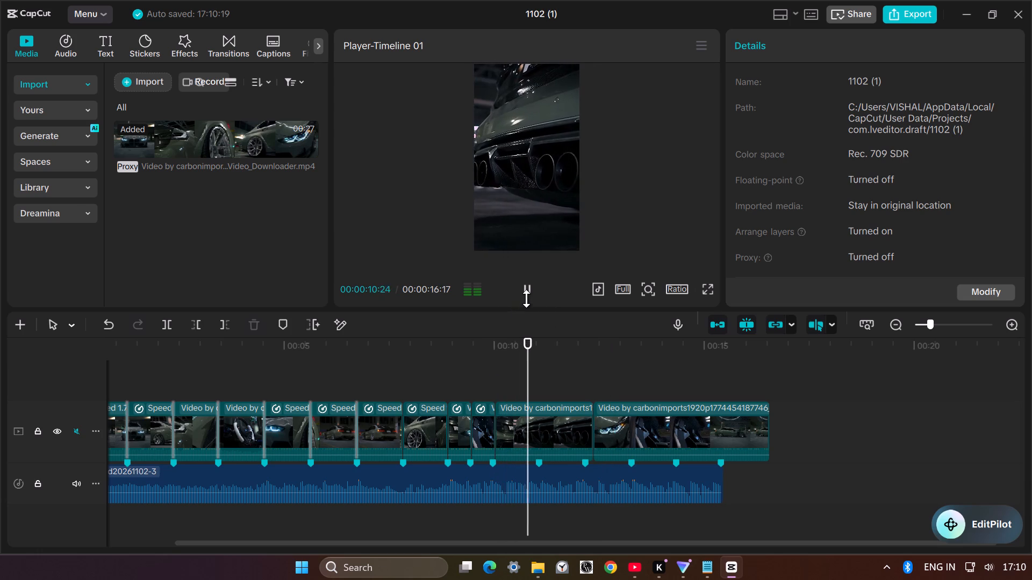
{"action": "left_click", "coordinate": [526, 296]}
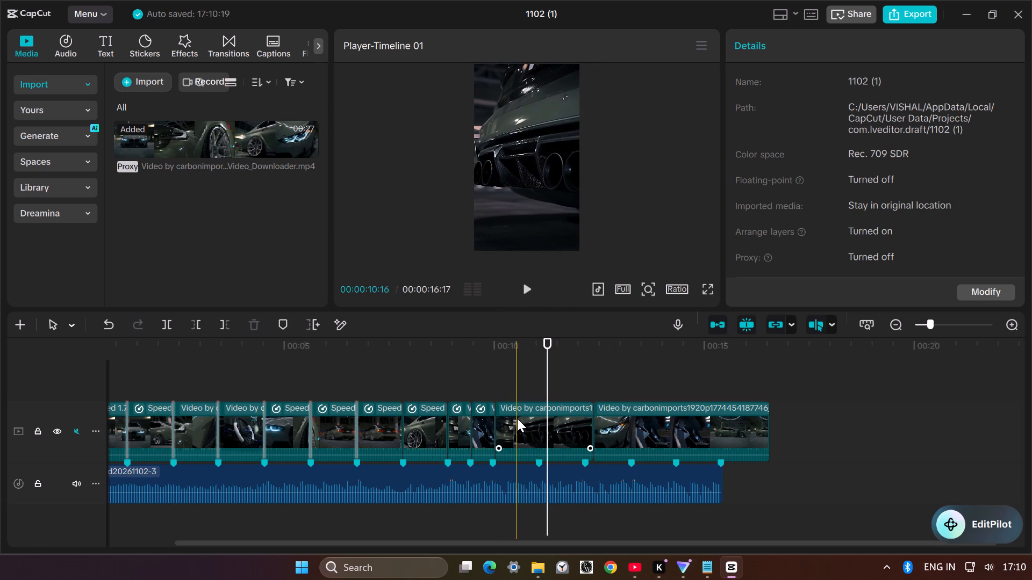
Add the full imported car video to the end of the main video track, directly after the last clip.
{"action": "left_click", "coordinate": [556, 419]}
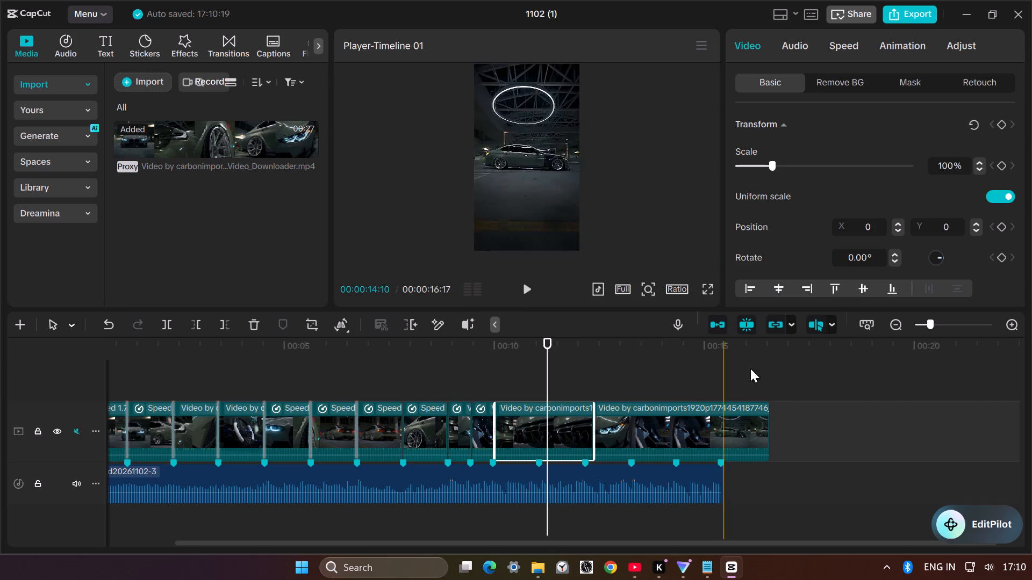
{"action": "left_click", "coordinate": [794, 417]}
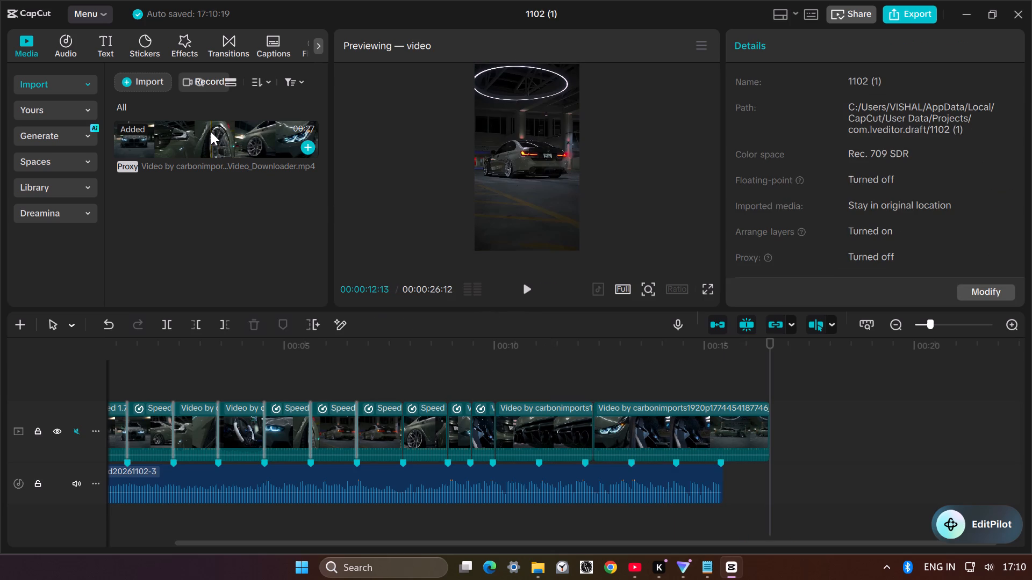
{"action": "left_click", "coordinate": [211, 132]}
{"action": "left_click_drag", "start_coordinate": [211, 132], "coordinate": [536, 468]}
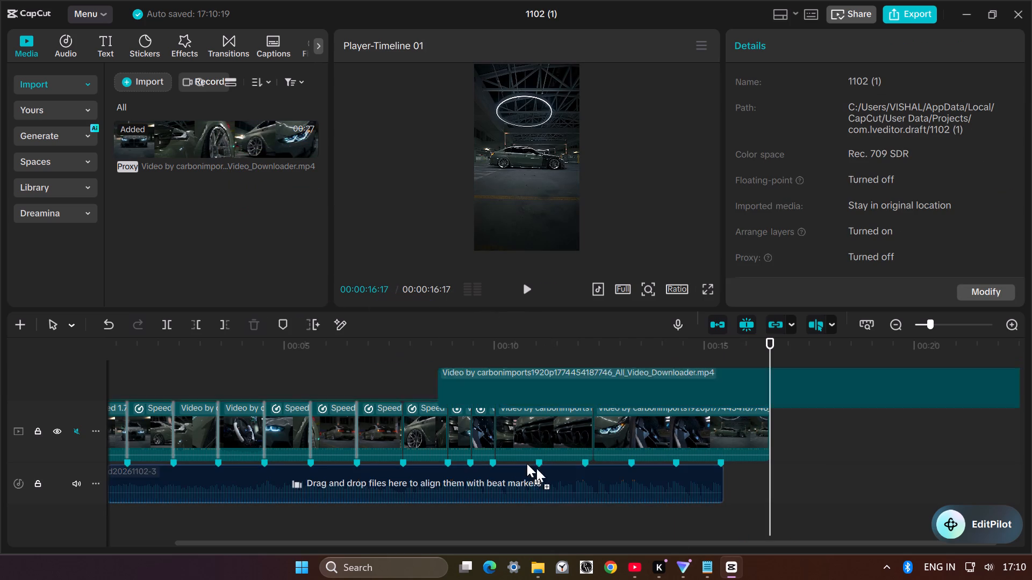
{"action": "left_click_drag", "start_coordinate": [536, 468], "coordinate": [785, 441]}
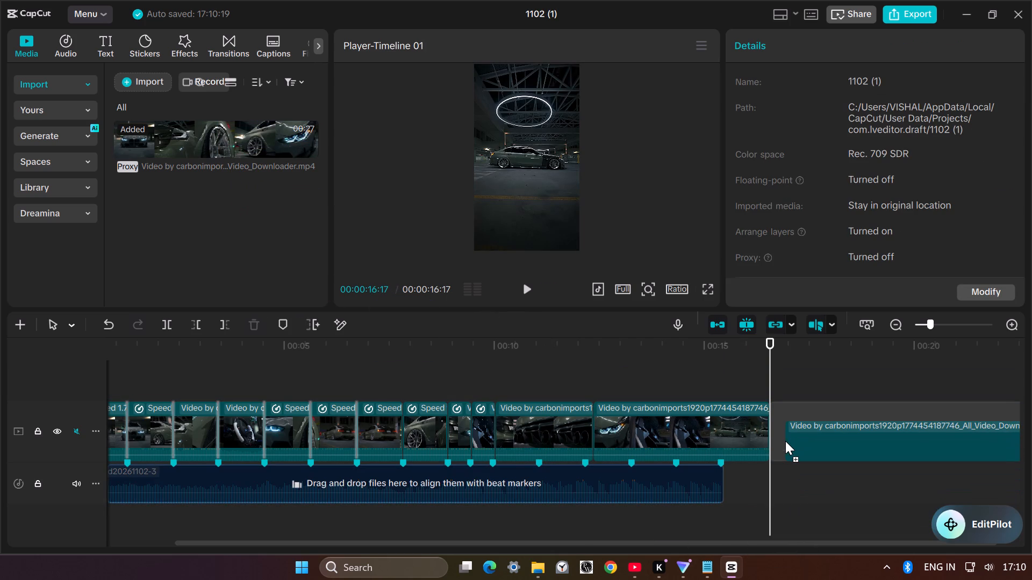
{"action": "left_click", "coordinate": [806, 425]}
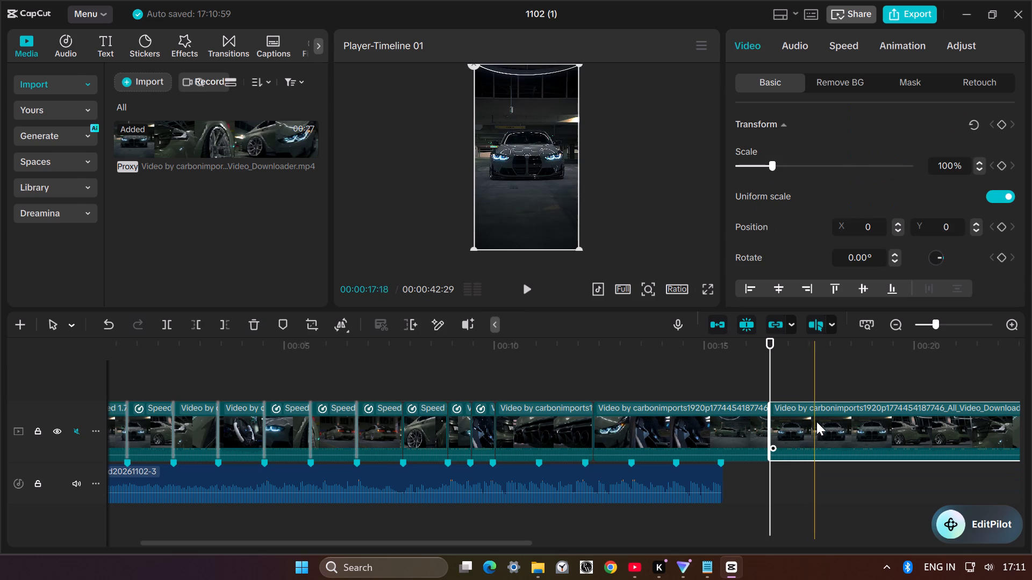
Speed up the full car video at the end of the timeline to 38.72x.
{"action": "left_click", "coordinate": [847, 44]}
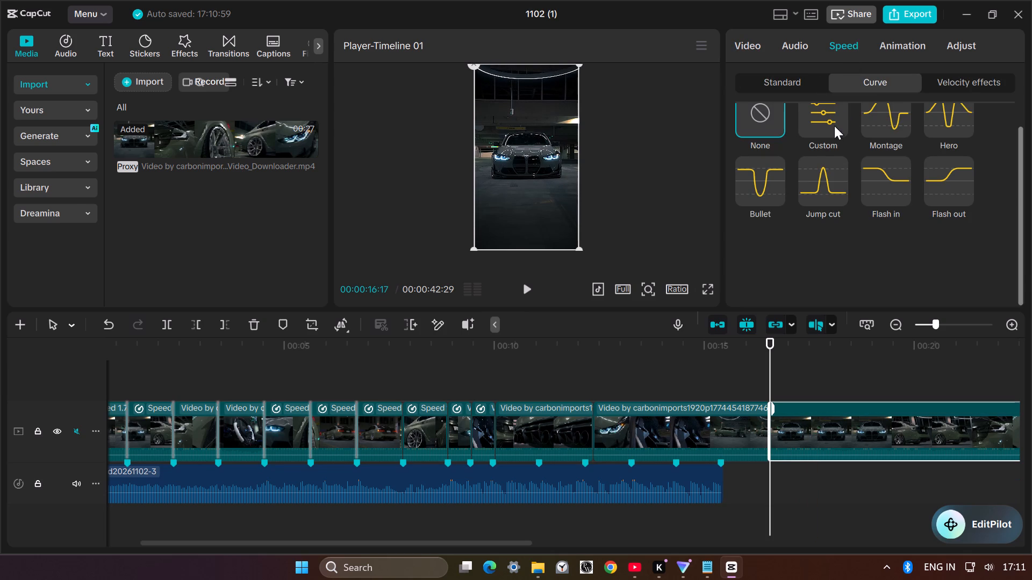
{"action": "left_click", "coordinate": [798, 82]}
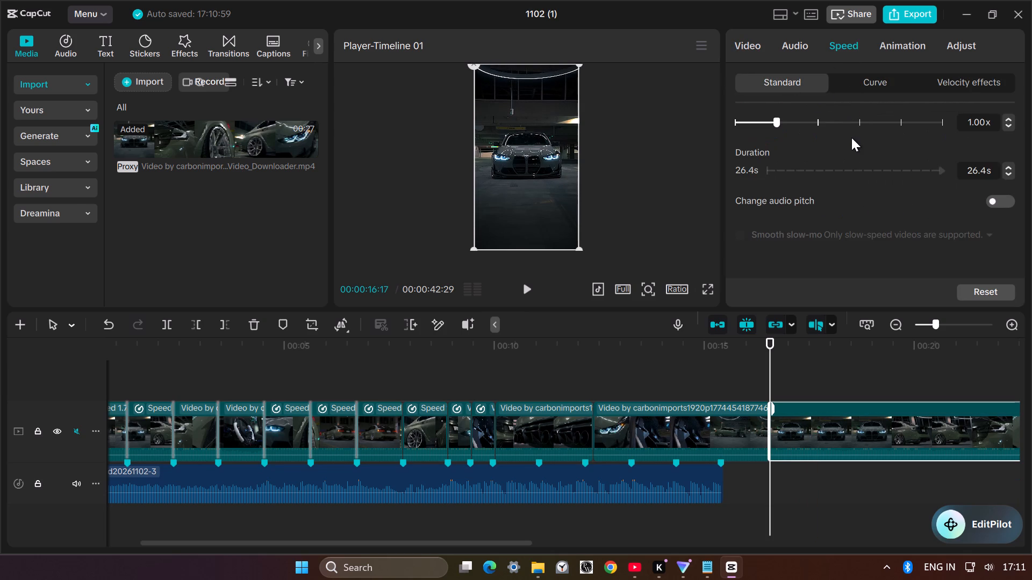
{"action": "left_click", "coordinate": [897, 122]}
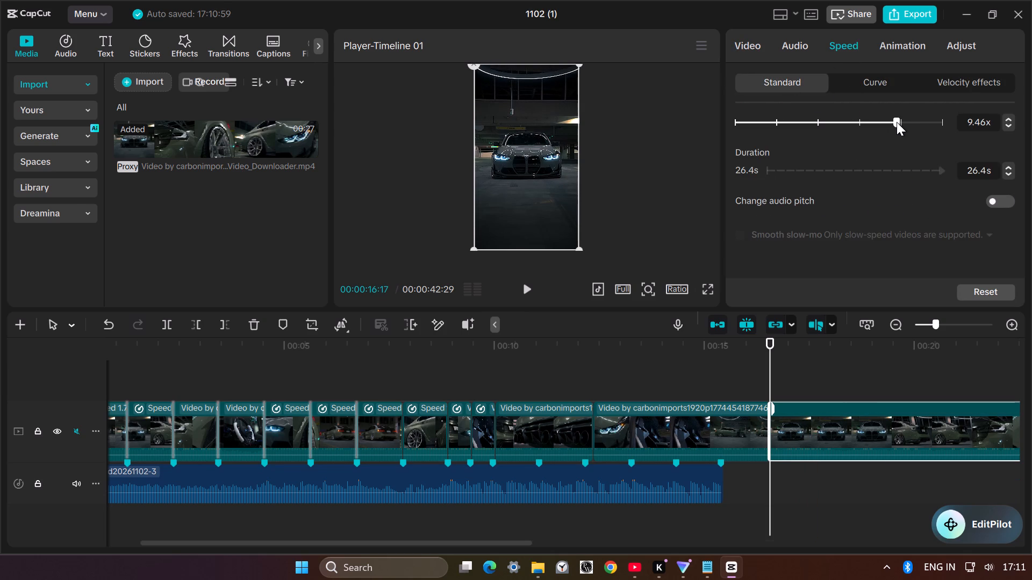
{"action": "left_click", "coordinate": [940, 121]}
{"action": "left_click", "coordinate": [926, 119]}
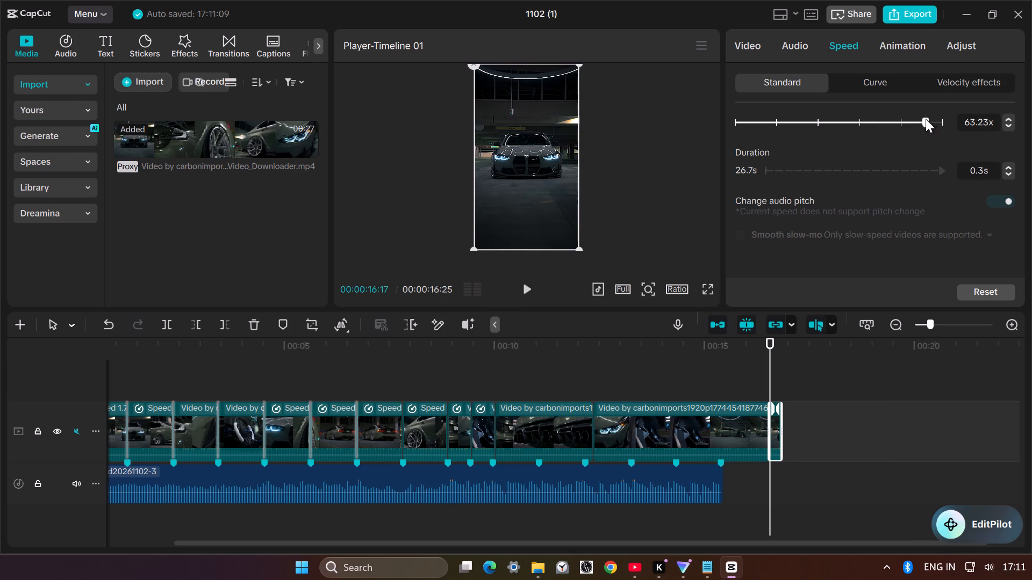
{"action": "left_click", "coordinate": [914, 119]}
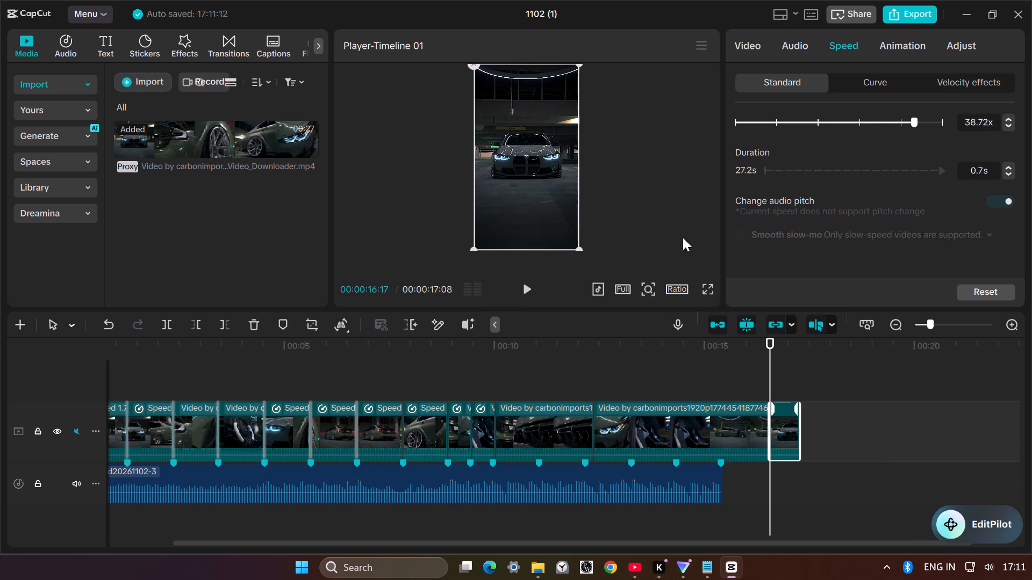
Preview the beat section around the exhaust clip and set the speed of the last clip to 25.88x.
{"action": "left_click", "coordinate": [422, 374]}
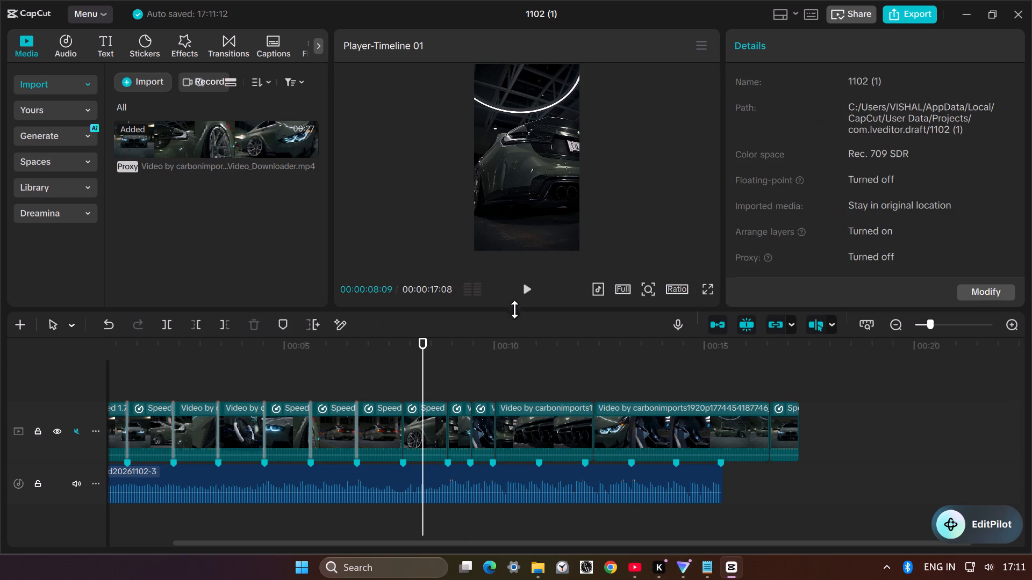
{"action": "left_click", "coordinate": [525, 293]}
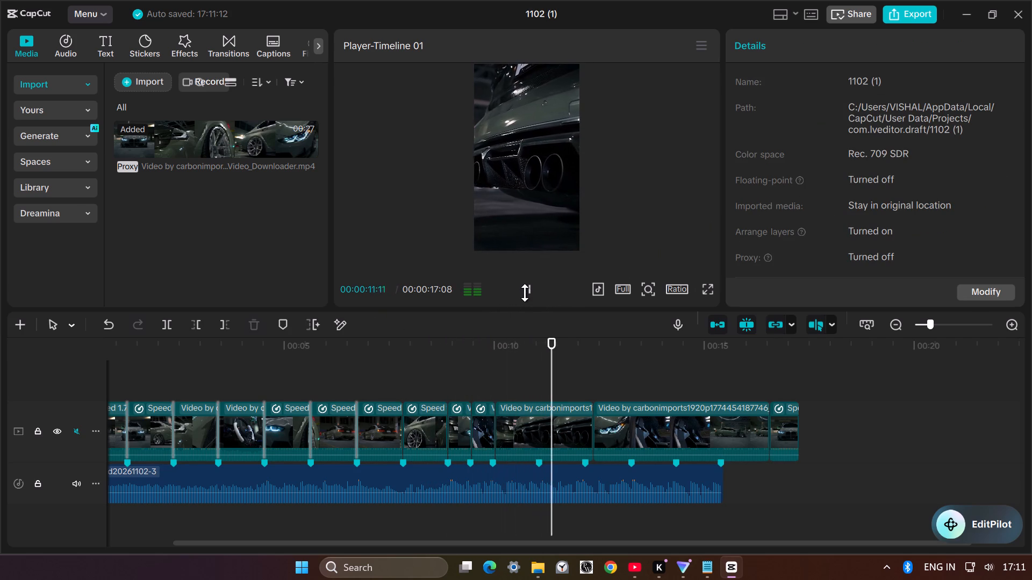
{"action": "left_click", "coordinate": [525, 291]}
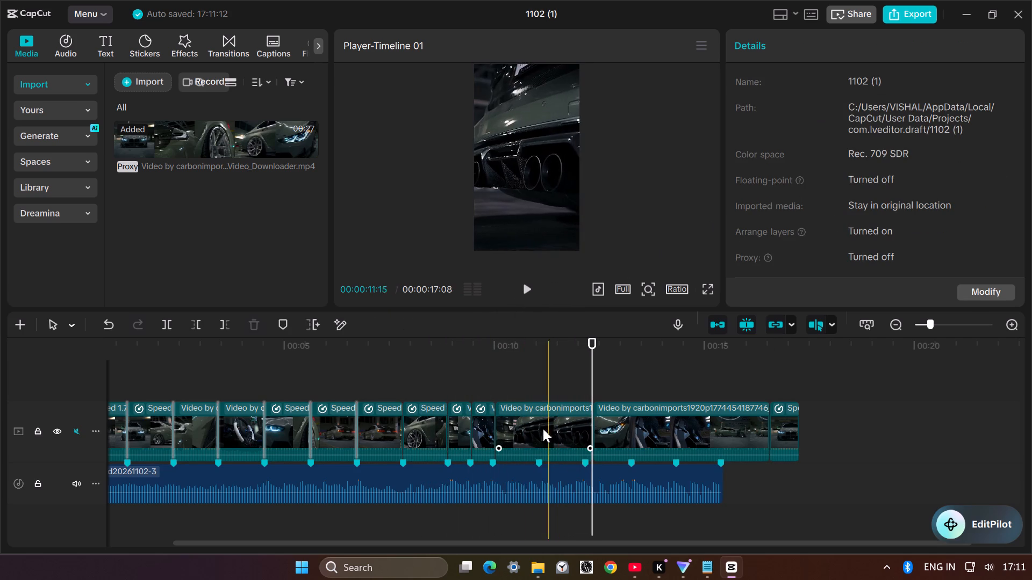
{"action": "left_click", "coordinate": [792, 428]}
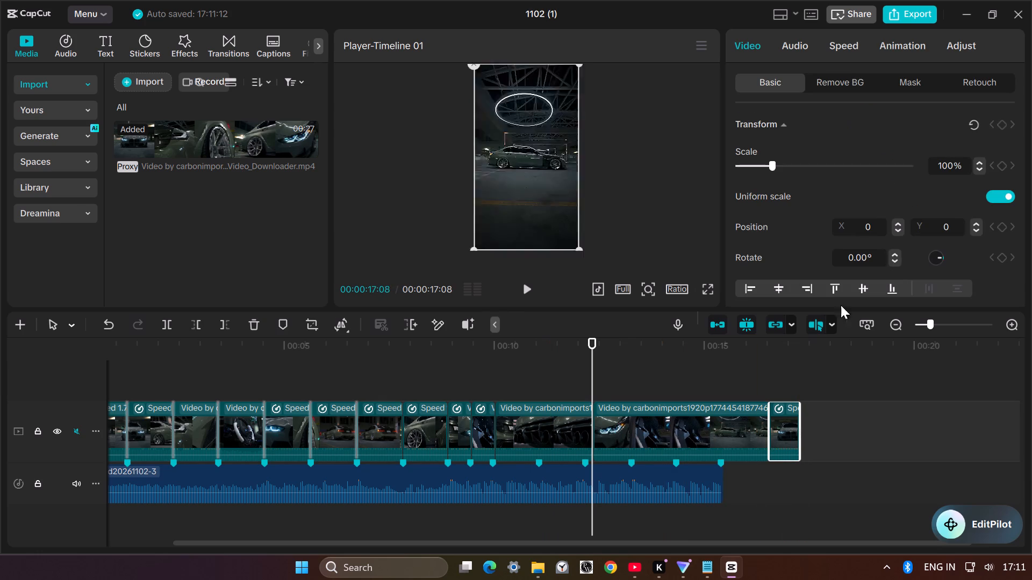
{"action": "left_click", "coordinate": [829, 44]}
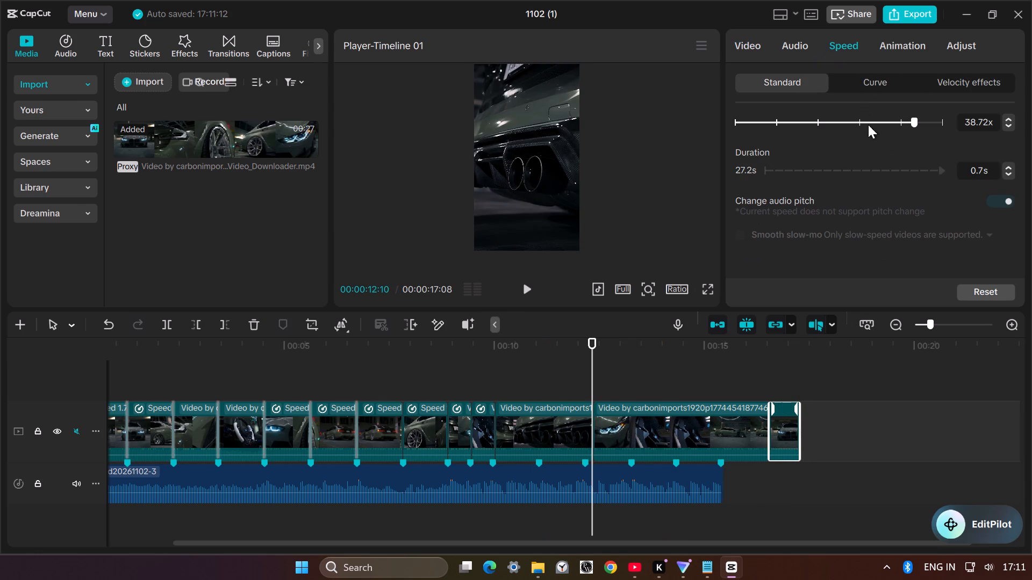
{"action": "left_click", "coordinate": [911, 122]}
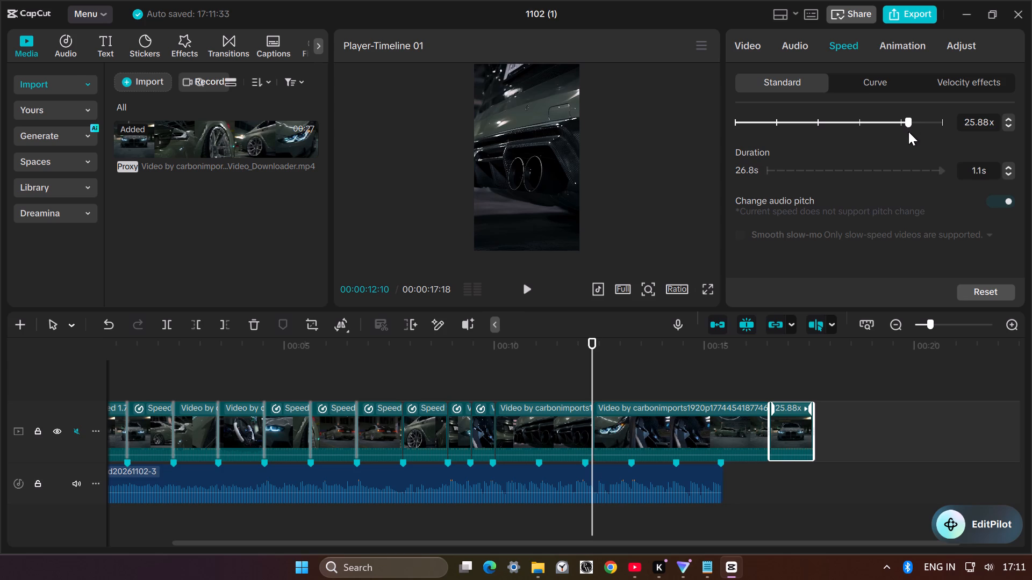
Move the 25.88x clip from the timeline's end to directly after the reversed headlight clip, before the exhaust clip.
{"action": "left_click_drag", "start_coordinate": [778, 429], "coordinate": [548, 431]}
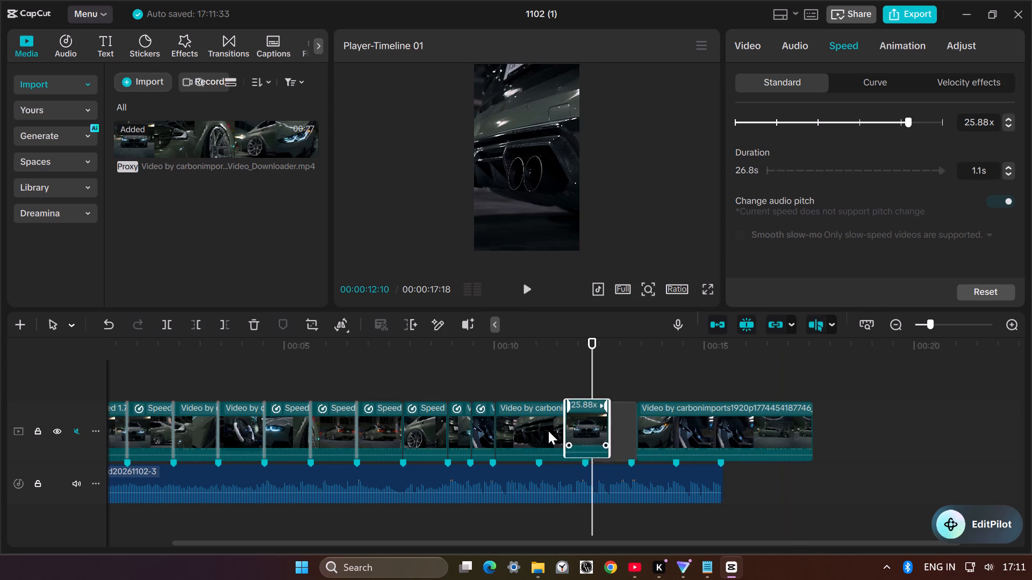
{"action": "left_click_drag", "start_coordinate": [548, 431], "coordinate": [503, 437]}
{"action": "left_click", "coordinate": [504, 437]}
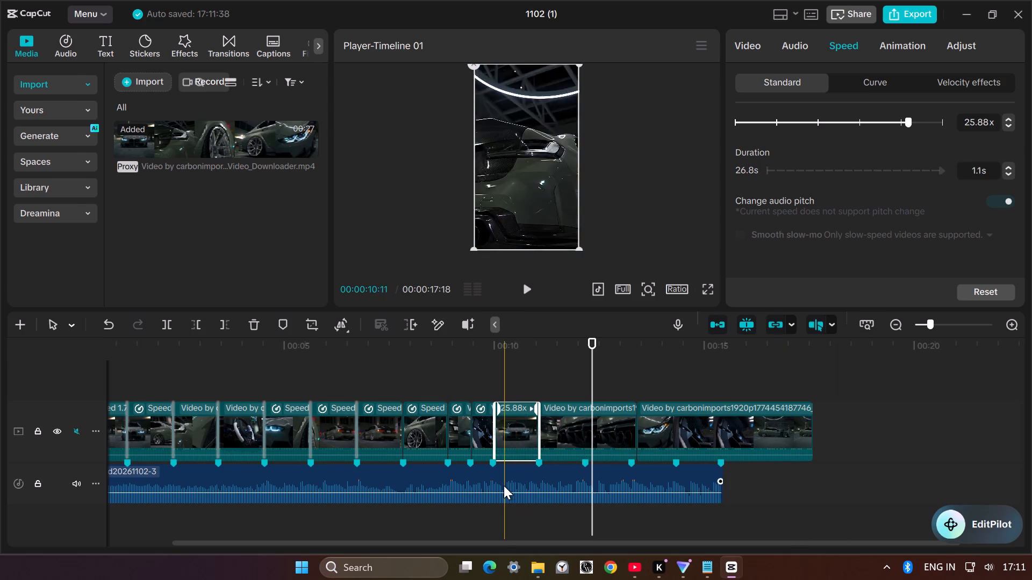
Play back the timeline through the inserted sped-up clip to check how it fits the music.
{"action": "left_click", "coordinate": [513, 366]}
{"action": "left_click", "coordinate": [399, 379]}
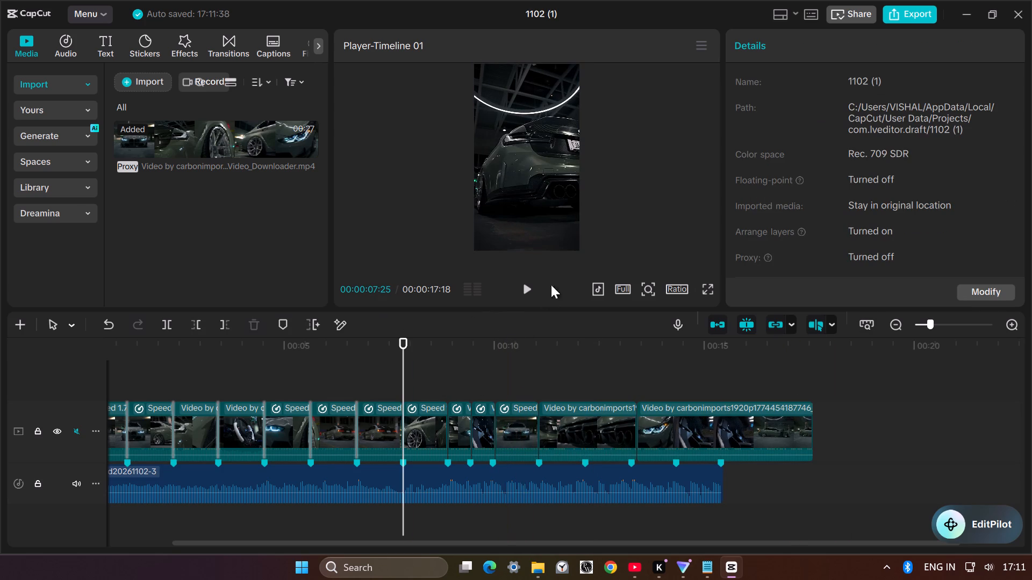
{"action": "left_click", "coordinate": [527, 288]}
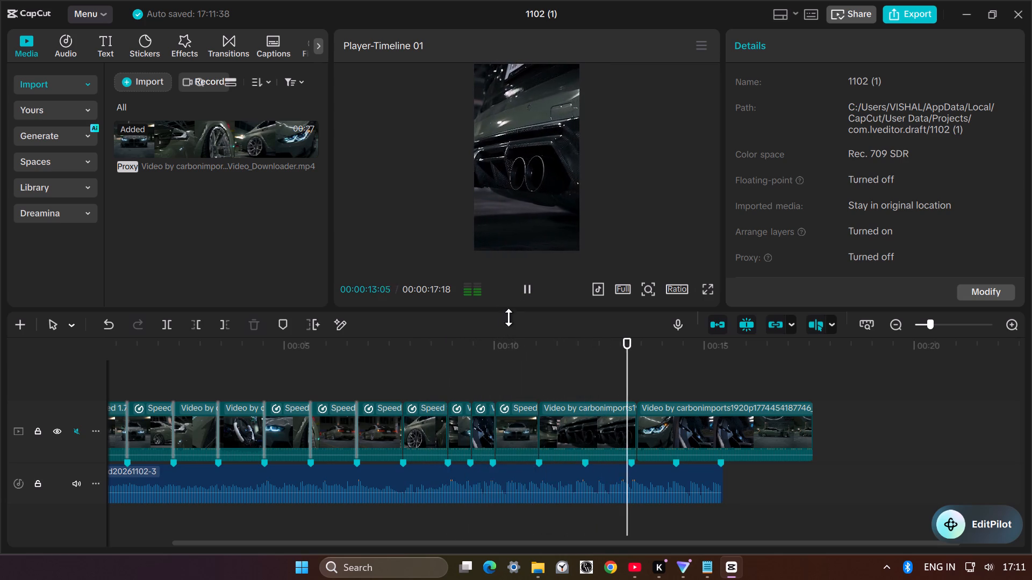
{"action": "left_click", "coordinate": [527, 295]}
{"action": "left_click", "coordinate": [441, 380]}
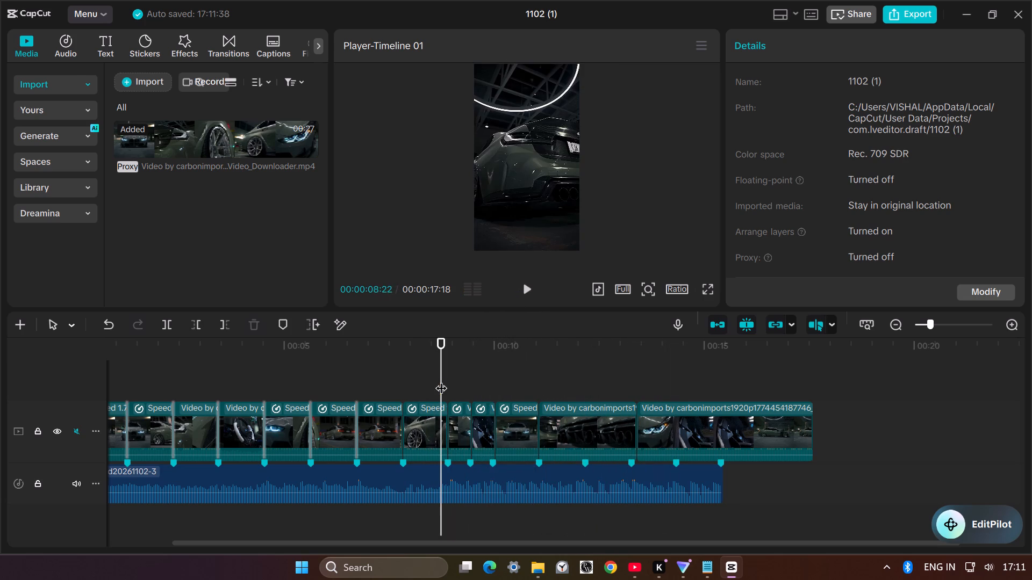
{"action": "left_click", "coordinate": [523, 297]}
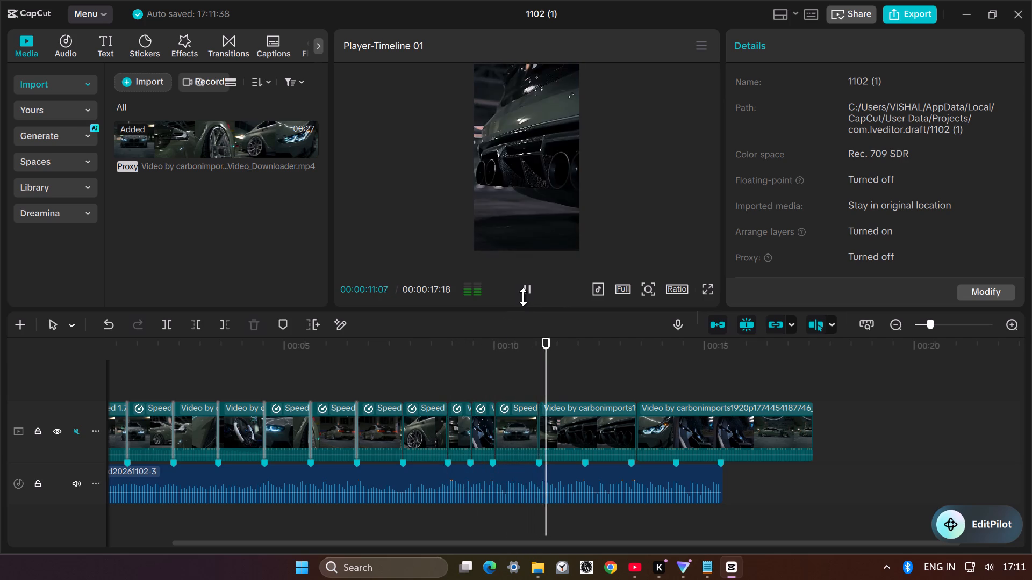
{"action": "left_click", "coordinate": [524, 292]}
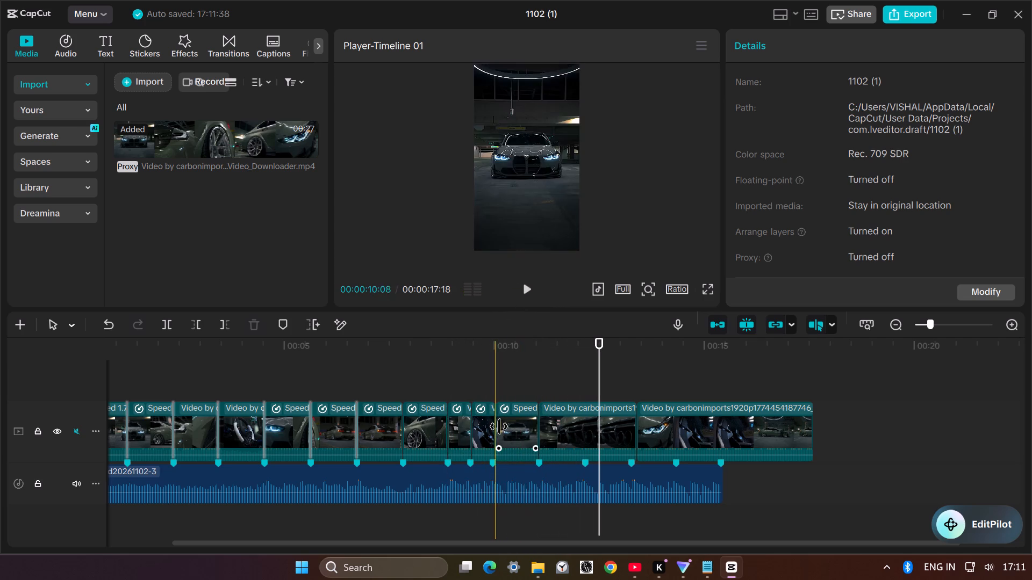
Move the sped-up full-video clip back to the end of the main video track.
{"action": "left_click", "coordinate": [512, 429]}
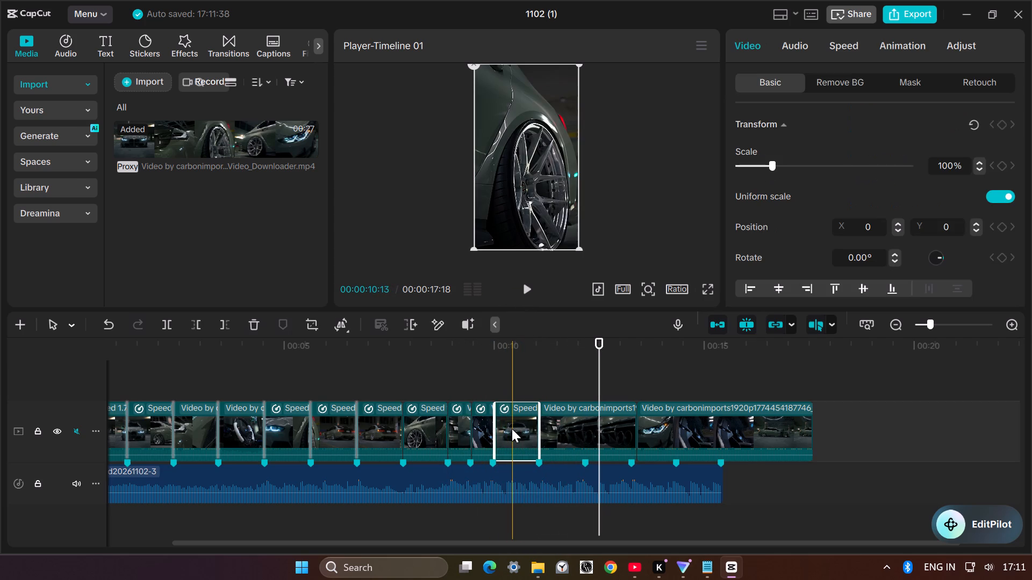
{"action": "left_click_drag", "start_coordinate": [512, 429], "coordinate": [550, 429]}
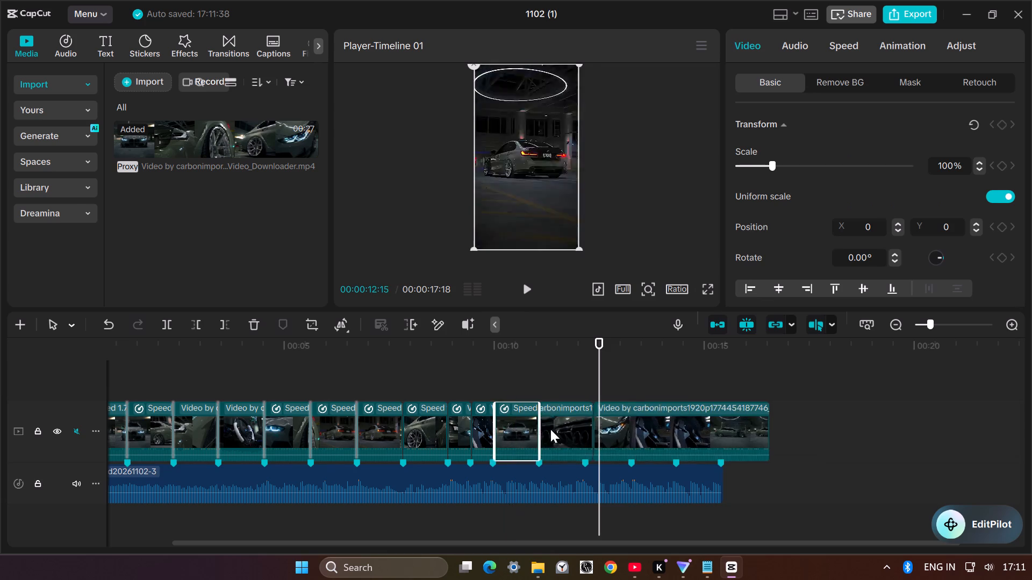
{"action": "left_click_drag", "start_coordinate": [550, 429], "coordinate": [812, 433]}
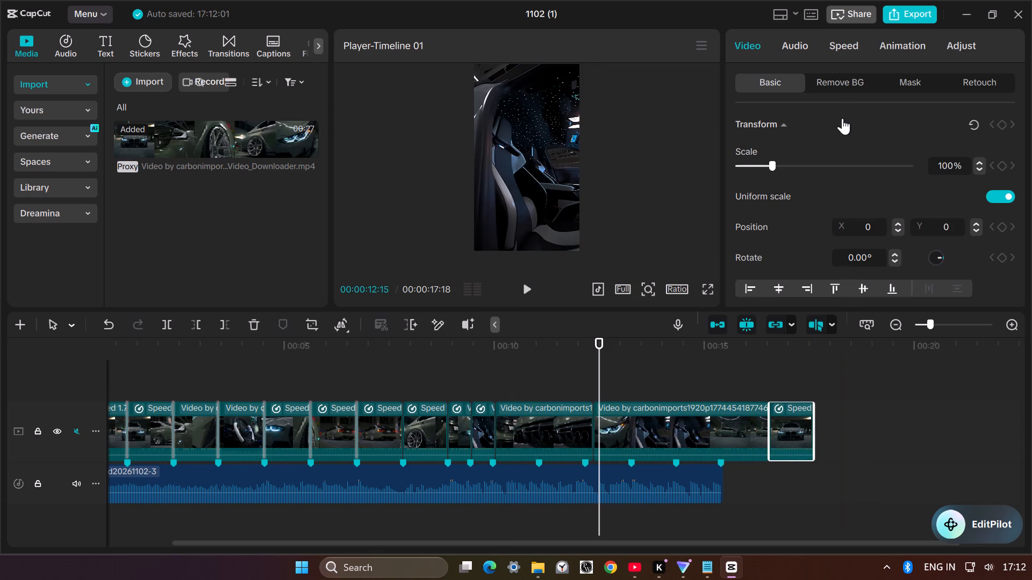
Set the speed of the full-video clip at the end of the timeline to 5.56x.
{"action": "left_click", "coordinate": [836, 49]}
{"action": "left_click", "coordinate": [864, 123]}
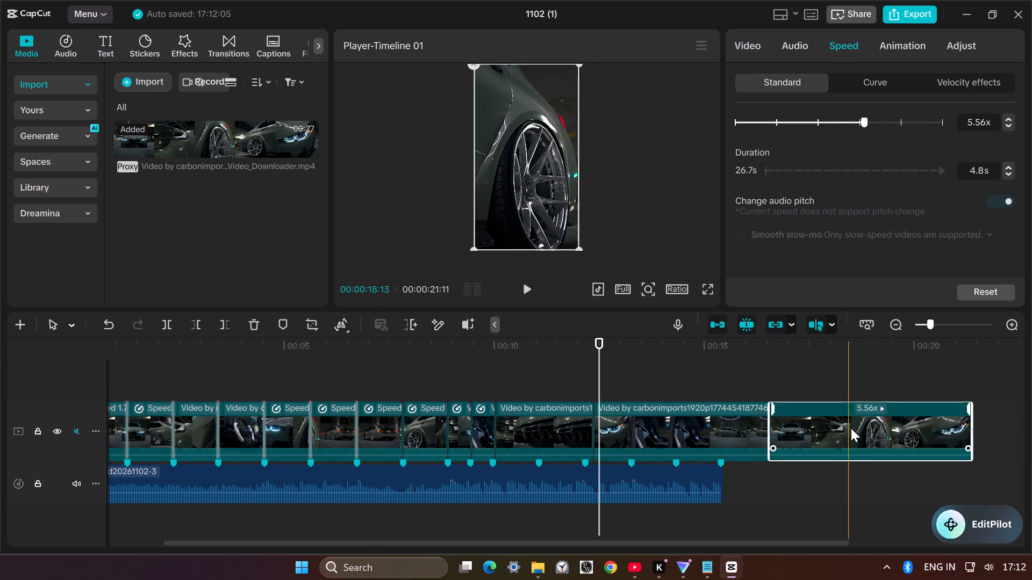
{"action": "left_click", "coordinate": [866, 422]}
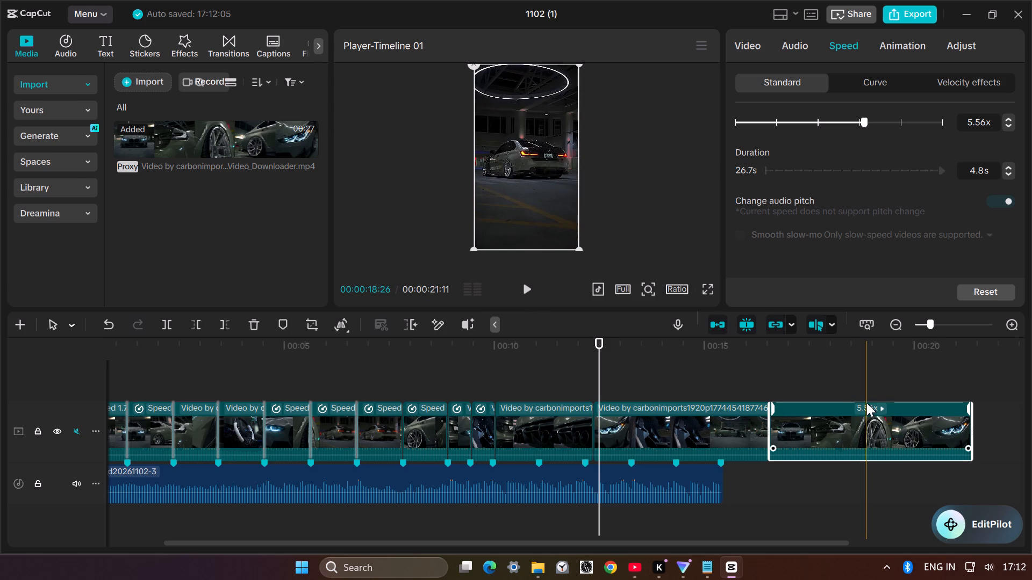
Cut the sped-up full-video clip at 00:00:18:23 and remove everything after that point.
{"action": "left_click", "coordinate": [866, 403]}
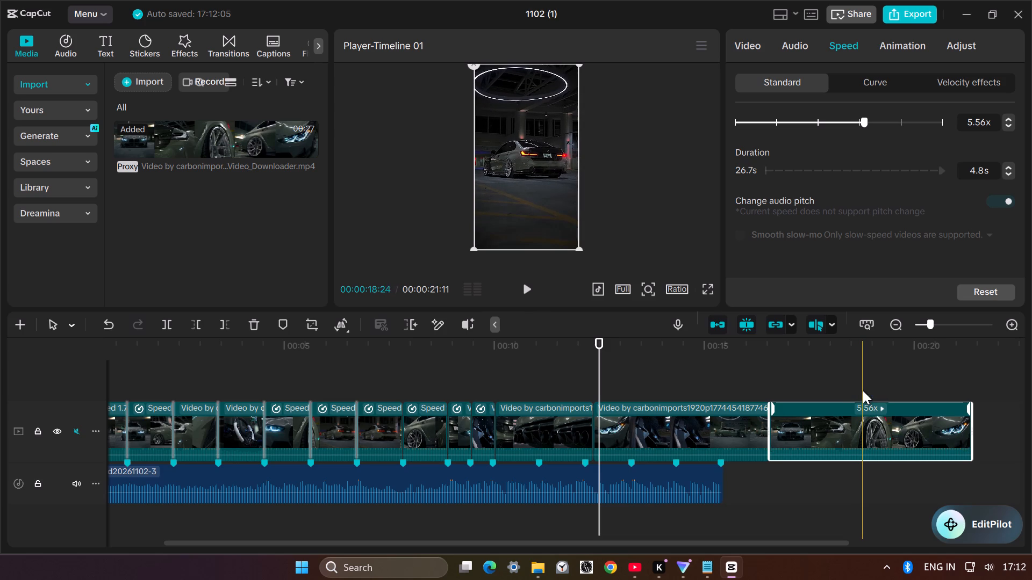
{"action": "left_click", "coordinate": [863, 390]}
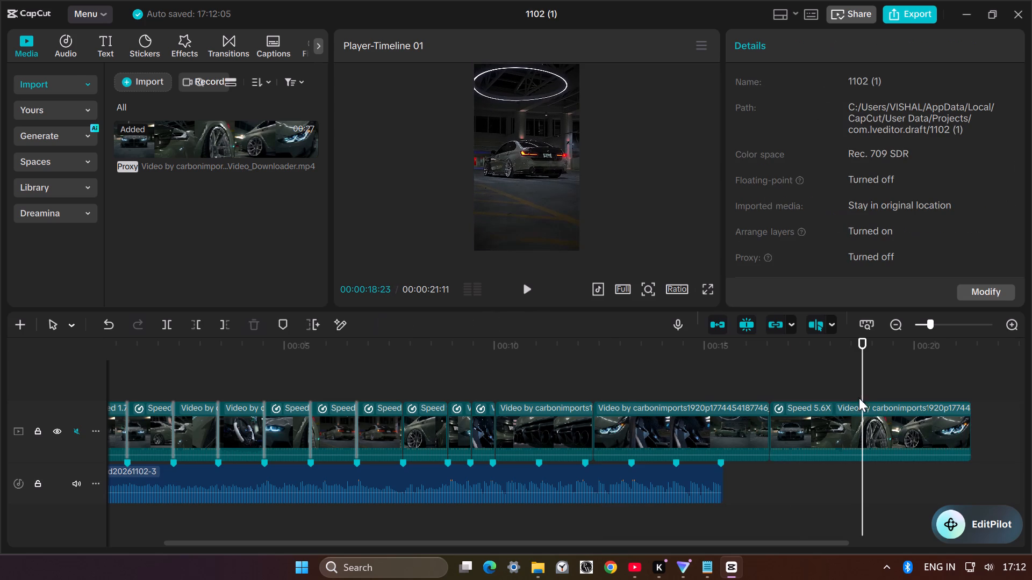
{"action": "left_click", "coordinate": [221, 324]}
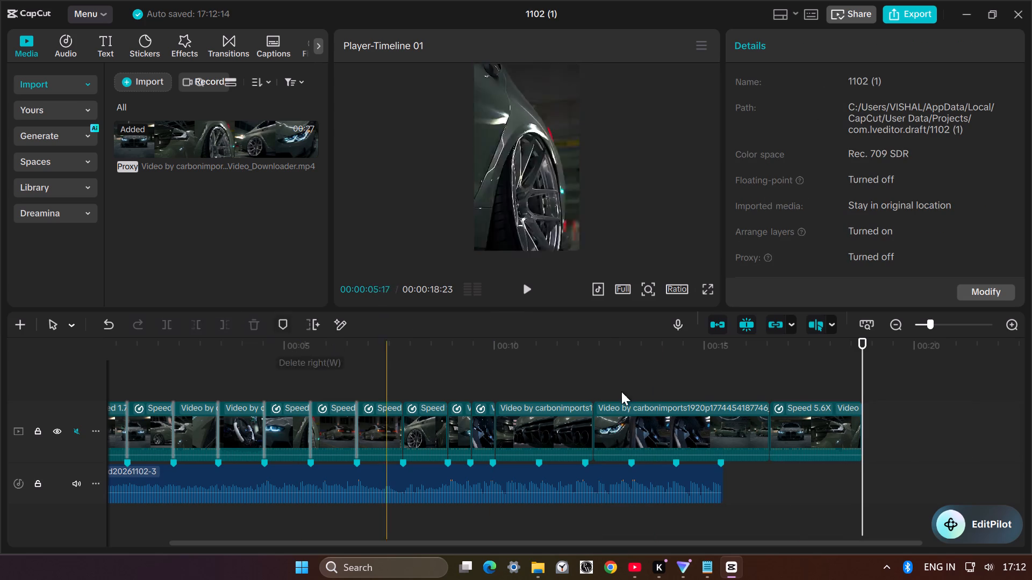
Set the speed of the shortened clip at the end of the timeline to 10.00x.
{"action": "left_click", "coordinate": [841, 430]}
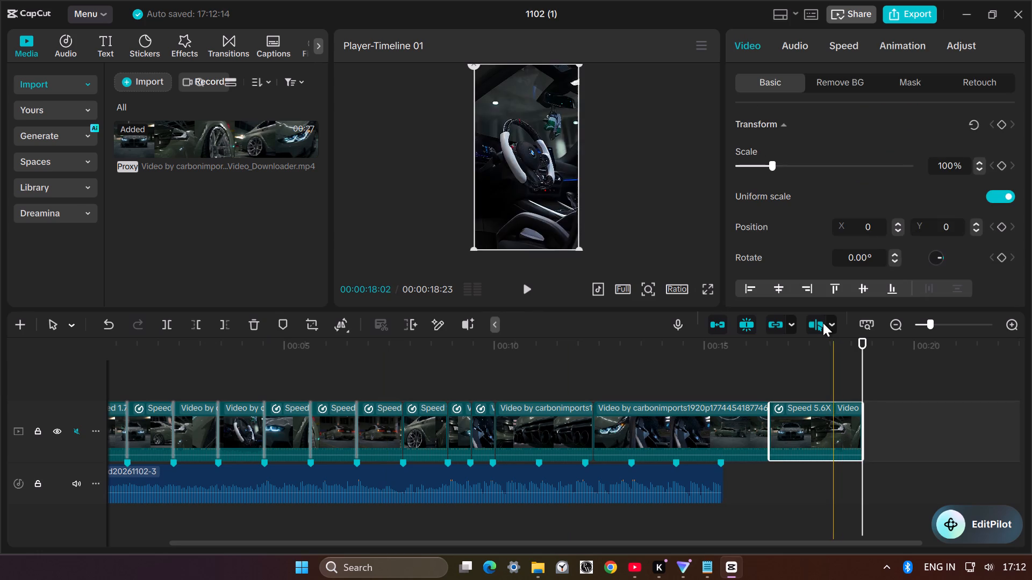
{"action": "left_click", "coordinate": [850, 40]}
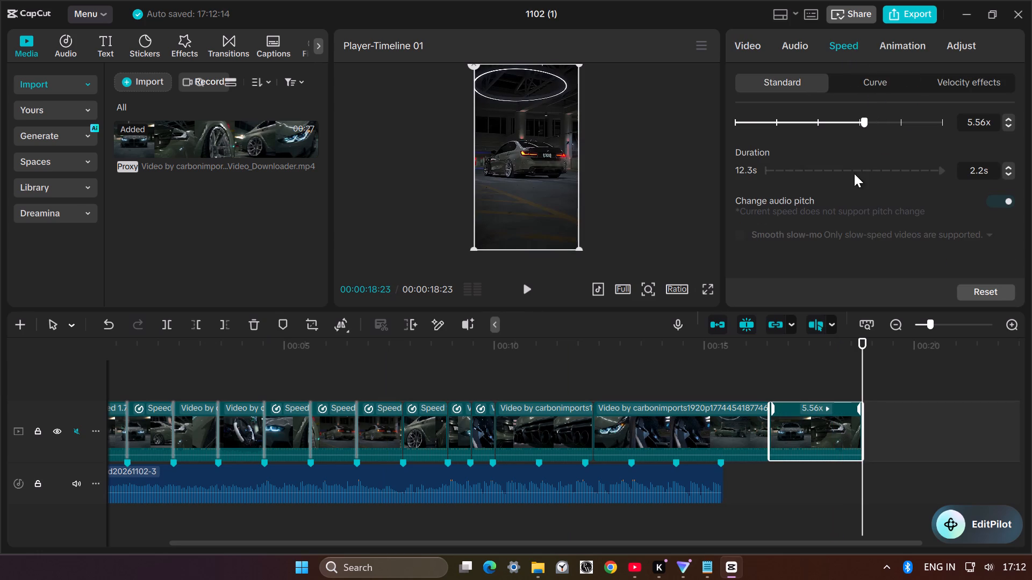
{"action": "left_click_drag", "start_coordinate": [863, 121], "coordinate": [879, 121]}
{"action": "left_click_drag", "start_coordinate": [879, 121], "coordinate": [884, 122]}
{"action": "left_click_drag", "start_coordinate": [884, 122], "coordinate": [911, 122]}
{"action": "left_click_drag", "start_coordinate": [911, 122], "coordinate": [907, 122]}
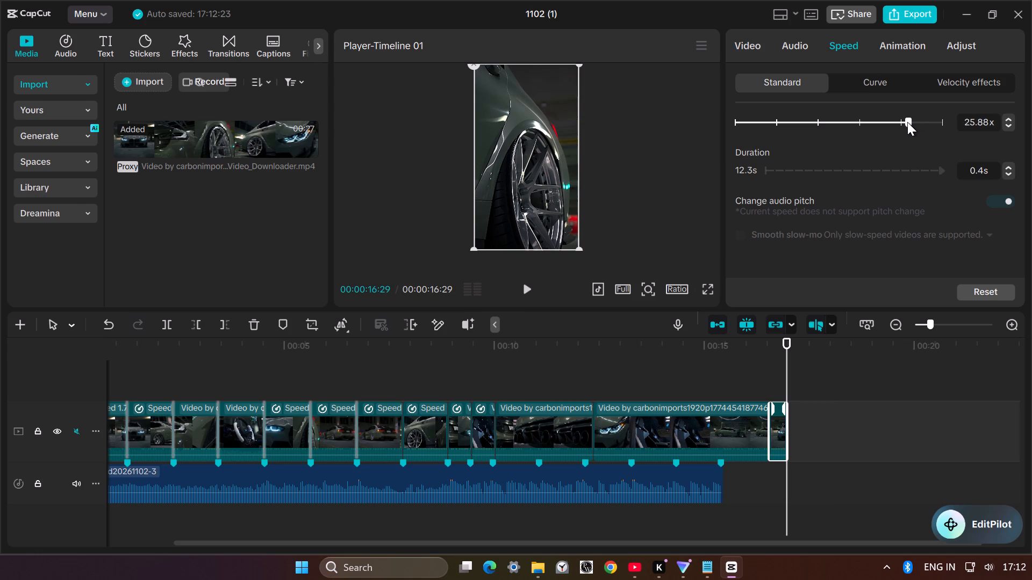
{"action": "left_click_drag", "start_coordinate": [907, 122], "coordinate": [905, 122]}
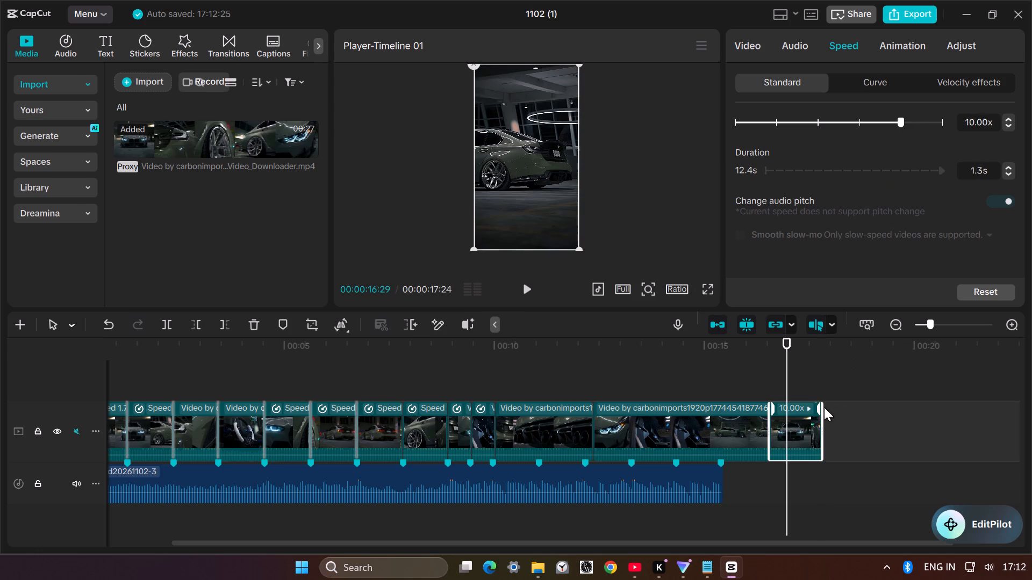
Move the 10.00x clip from the timeline's end to directly before the exhaust clip.
{"action": "left_click_drag", "start_coordinate": [793, 430], "coordinate": [579, 436]}
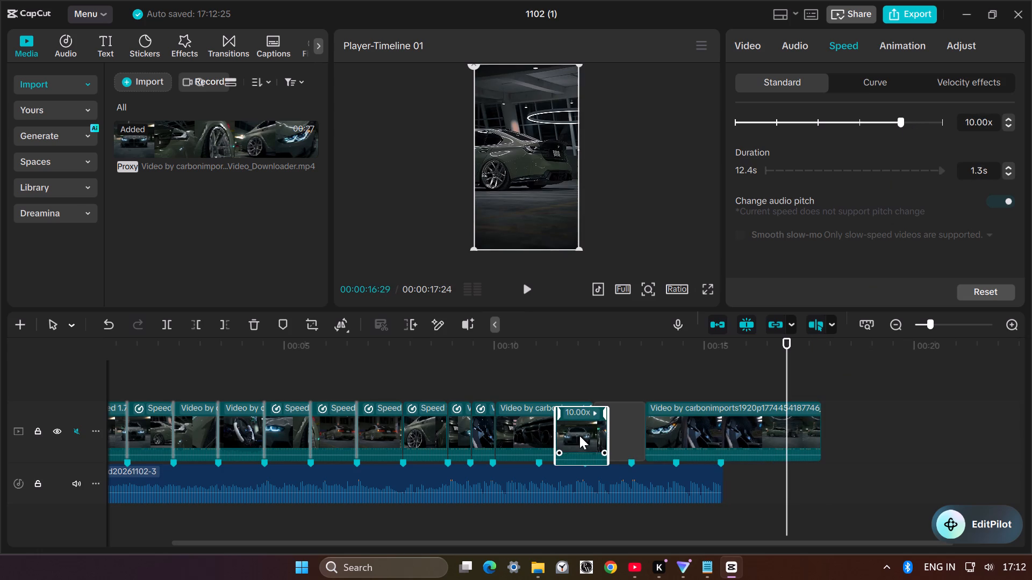
{"action": "left_click_drag", "start_coordinate": [579, 436], "coordinate": [529, 433]}
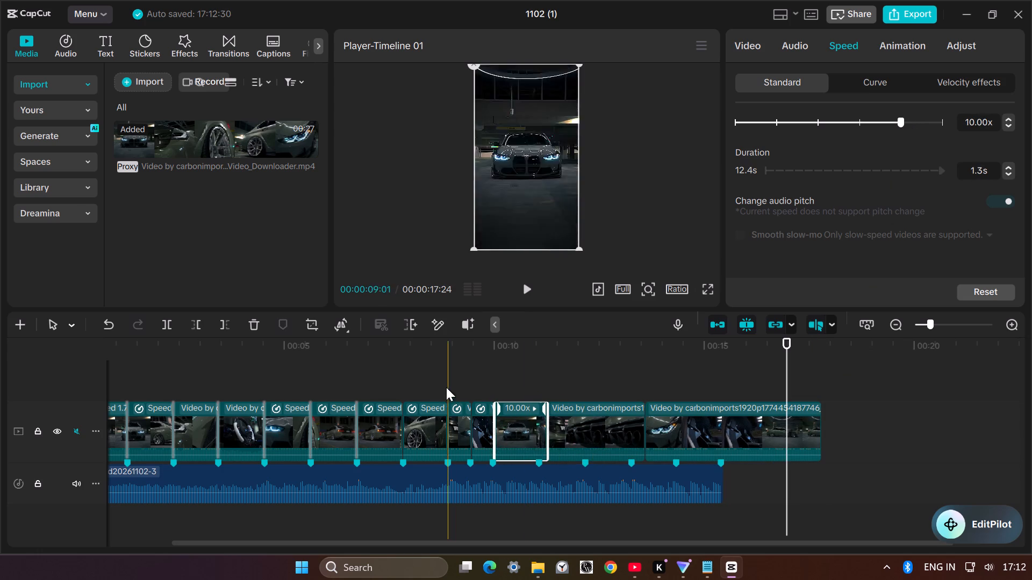
Trim the end of the 10.00x clip to the beat marker at about 00:00:11:02.
{"action": "left_click_drag", "start_coordinate": [547, 433], "coordinate": [539, 432]}
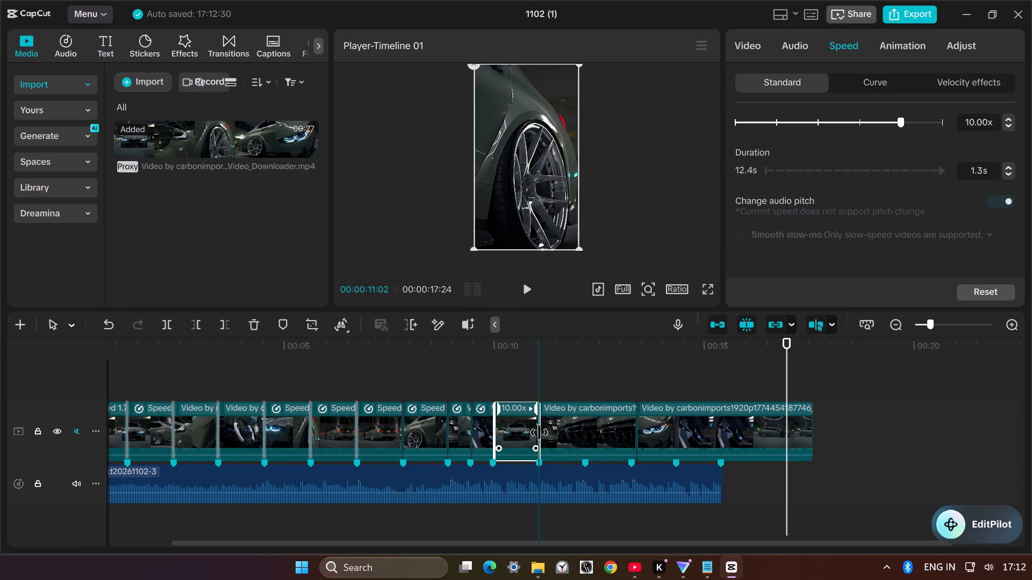
{"action": "left_click_drag", "start_coordinate": [539, 432], "coordinate": [538, 432]}
Play back the timeline from about 7 seconds to its end to check the inserted 10.00x clip against the music.
{"action": "left_click", "coordinate": [560, 431]}
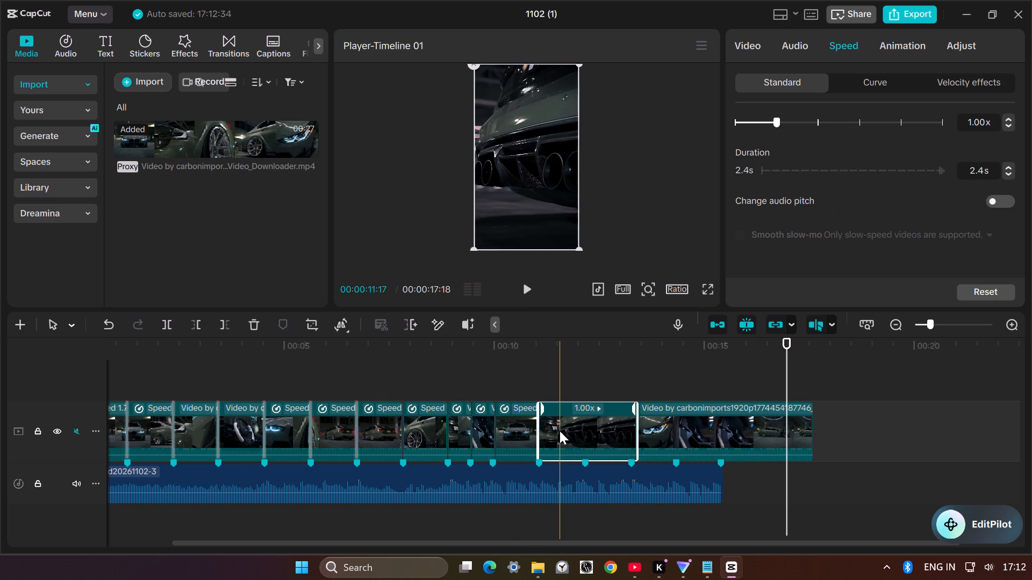
{"action": "left_click", "coordinate": [368, 363]}
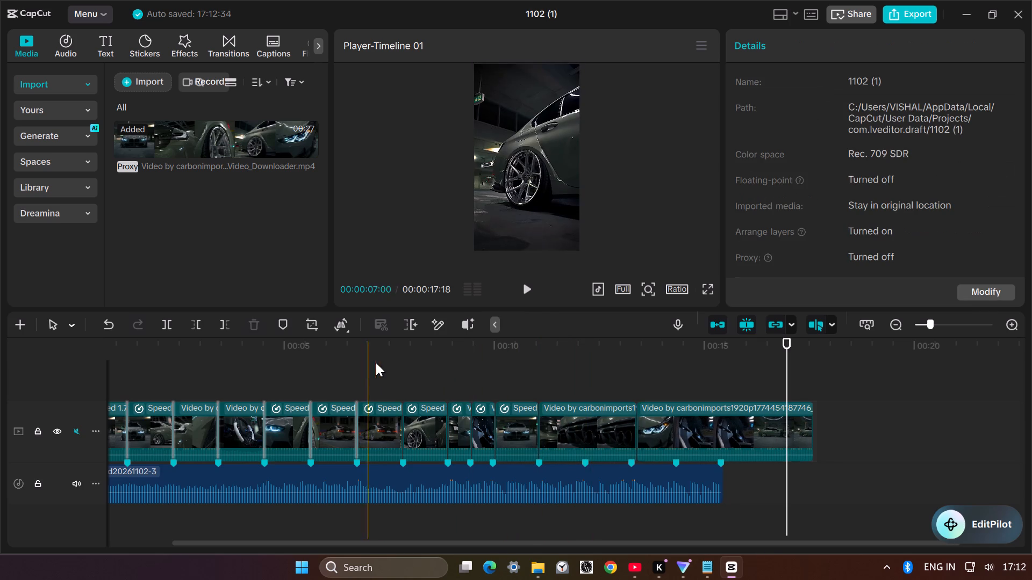
{"action": "left_click", "coordinate": [527, 295]}
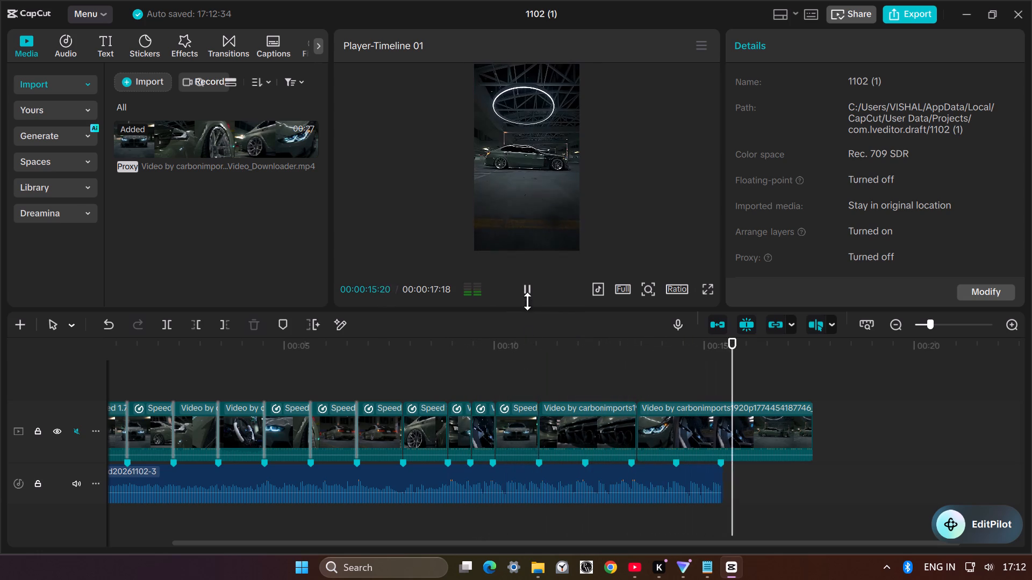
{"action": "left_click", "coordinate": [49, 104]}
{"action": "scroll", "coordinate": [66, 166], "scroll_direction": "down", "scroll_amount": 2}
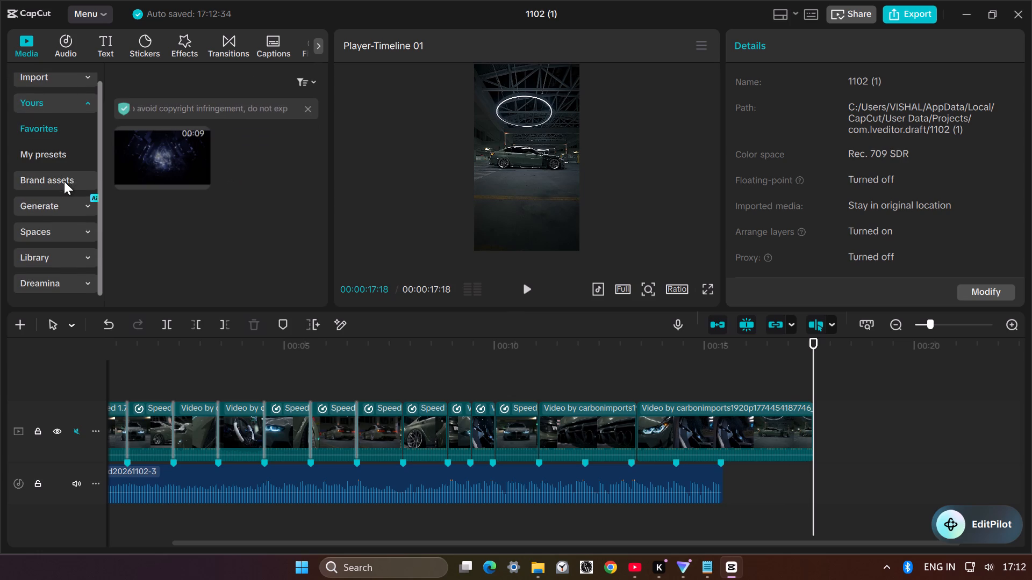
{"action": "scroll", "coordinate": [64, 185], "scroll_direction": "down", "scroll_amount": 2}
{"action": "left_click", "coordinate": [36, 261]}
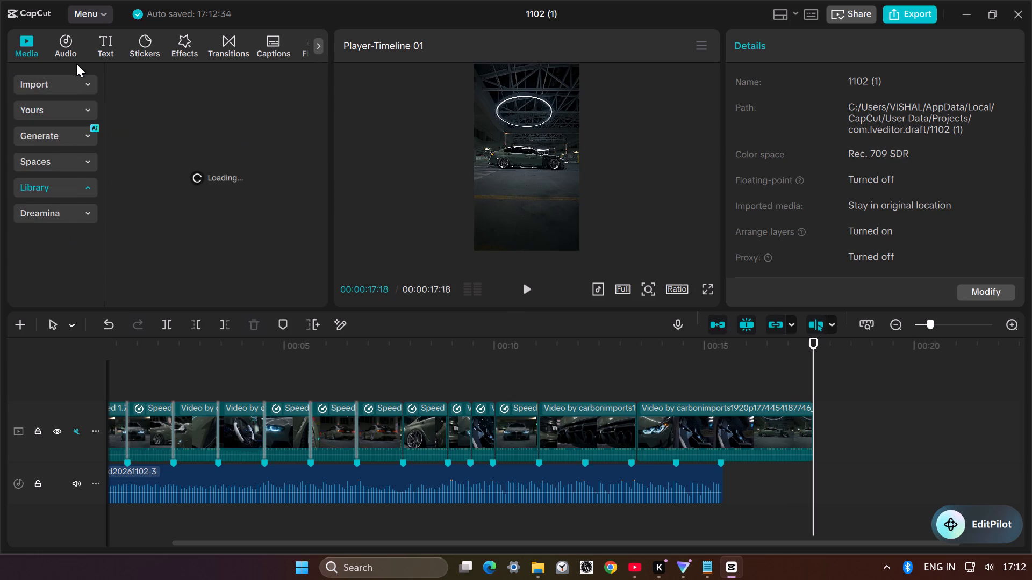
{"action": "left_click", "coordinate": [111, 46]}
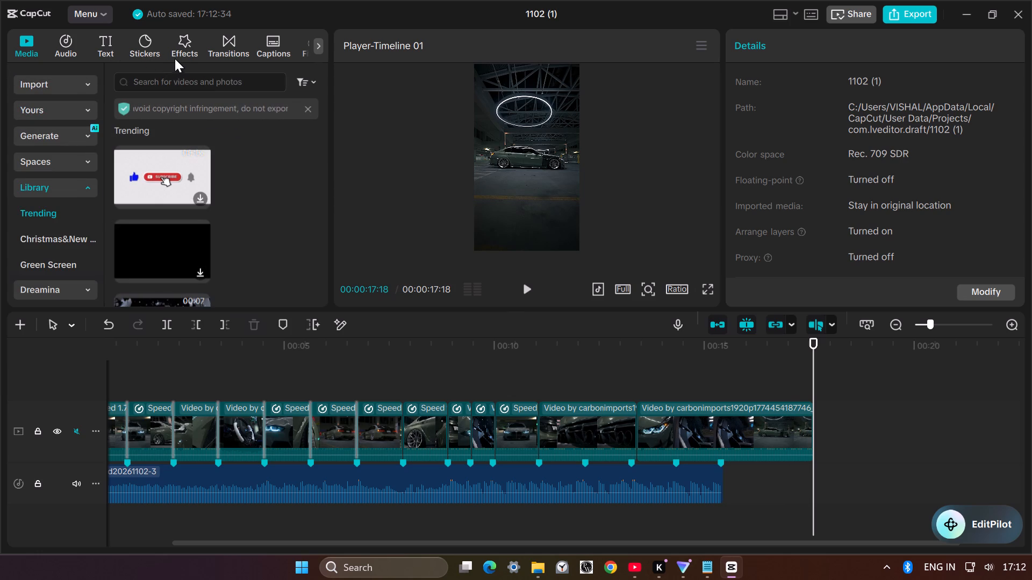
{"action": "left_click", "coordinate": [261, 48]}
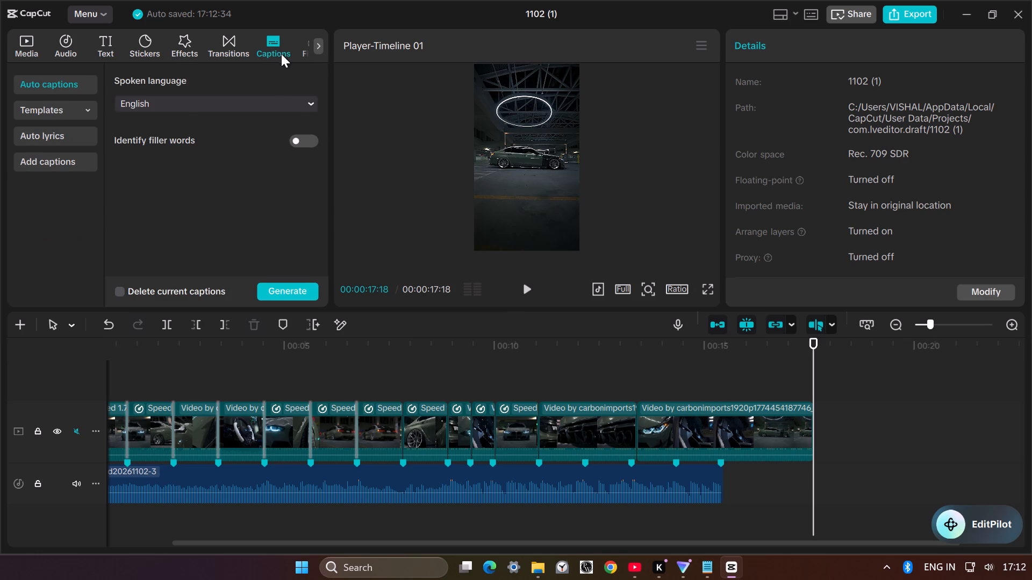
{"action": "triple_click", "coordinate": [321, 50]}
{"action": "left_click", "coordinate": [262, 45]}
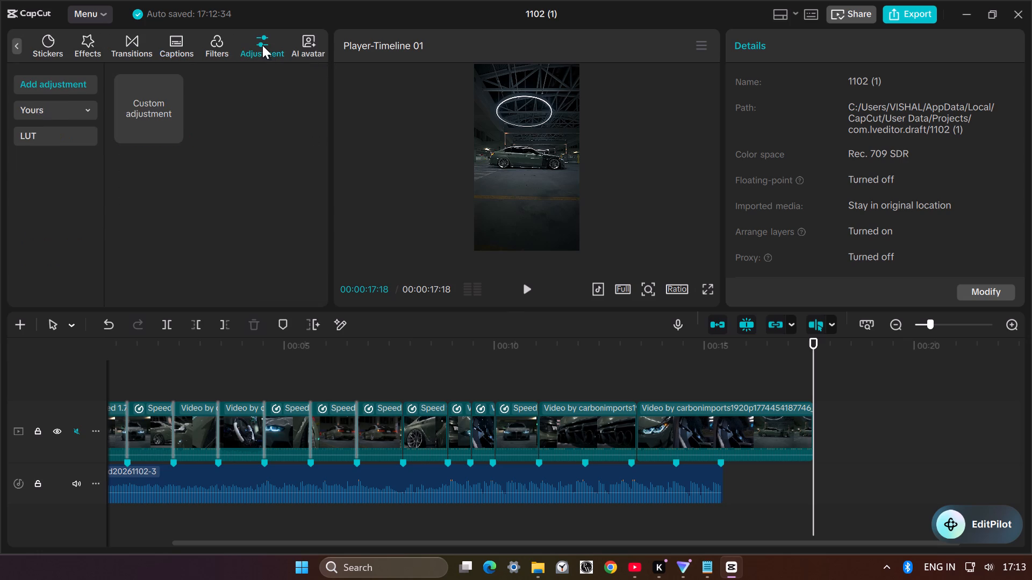
Browse the featured filters in the Filters library for a look that suits the car video.
{"action": "left_click", "coordinate": [212, 33]}
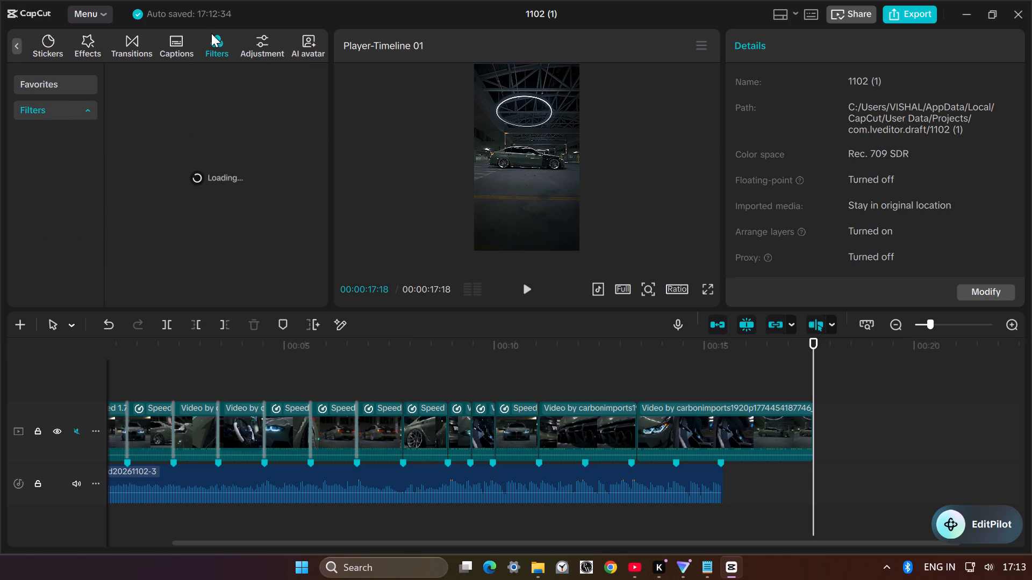
{"action": "scroll", "coordinate": [212, 150], "scroll_direction": "down", "scroll_amount": 1}
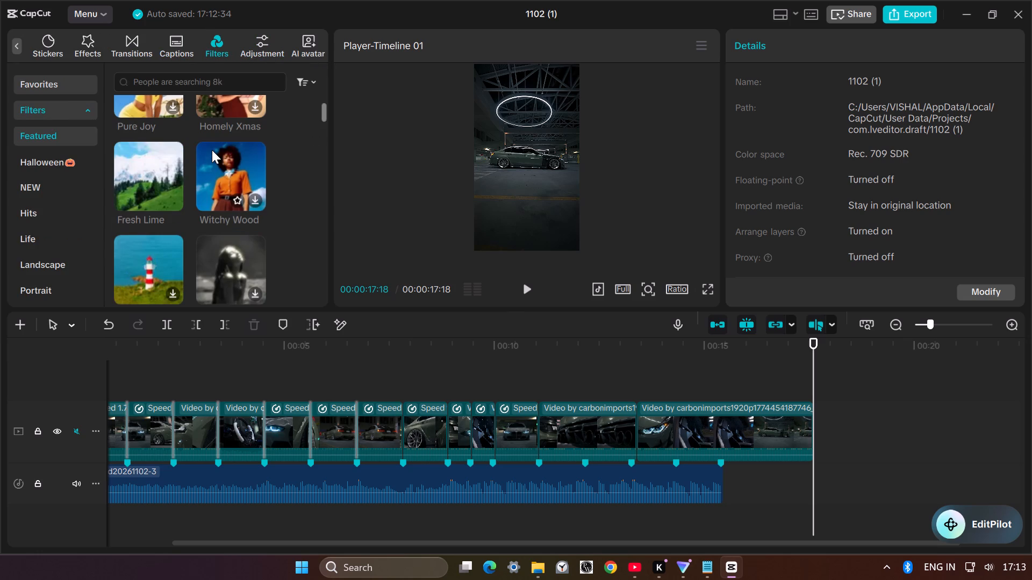
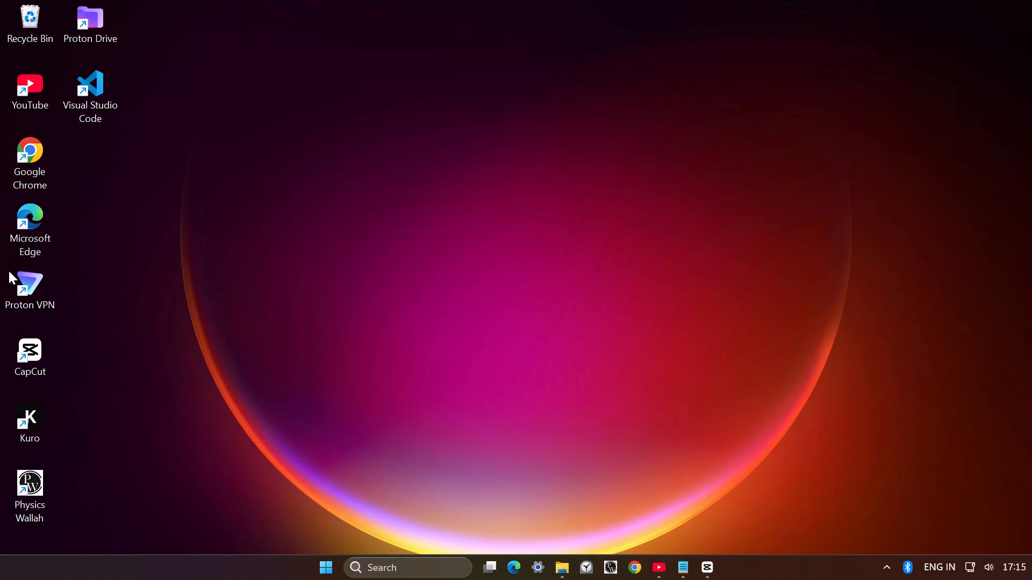
Switch to Proton VPN, disconnect from the Japan free server, and minimise its window.
{"action": "double_click", "coordinate": [8, 272]}
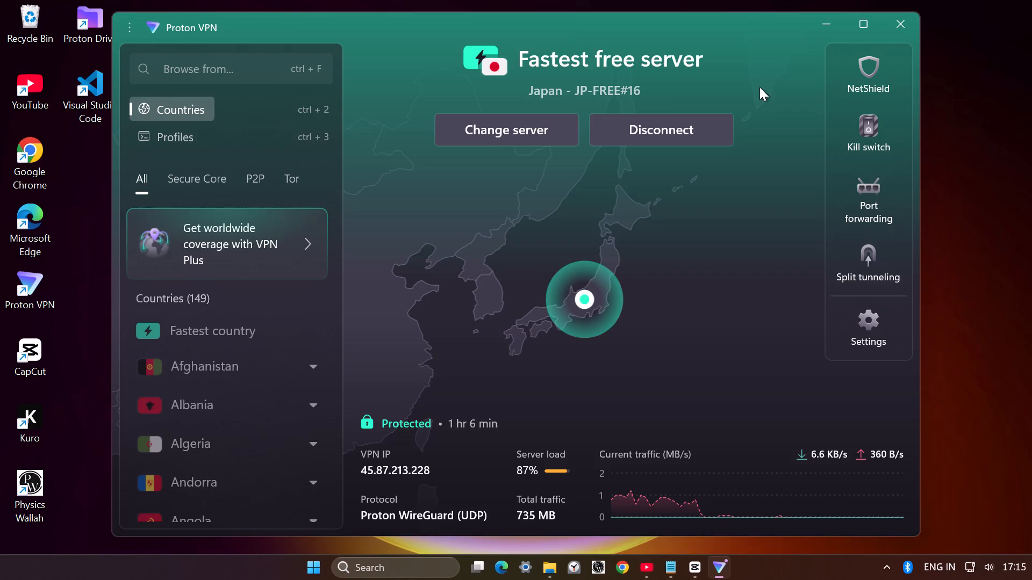
{"action": "left_click", "coordinate": [637, 131]}
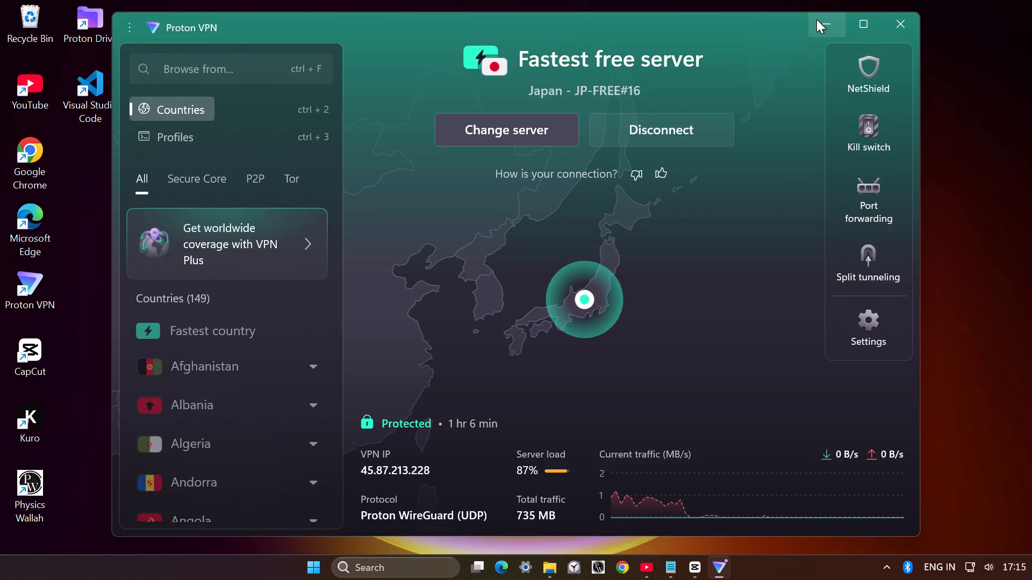
{"action": "left_click", "coordinate": [816, 19]}
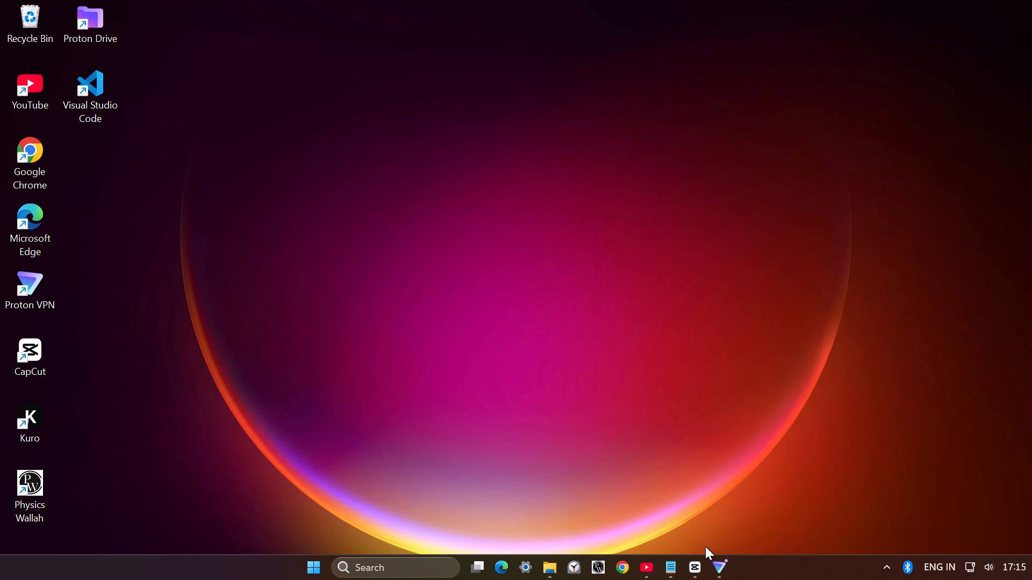
Close CapCut from the desktop session.
{"action": "left_click", "coordinate": [766, 434]}
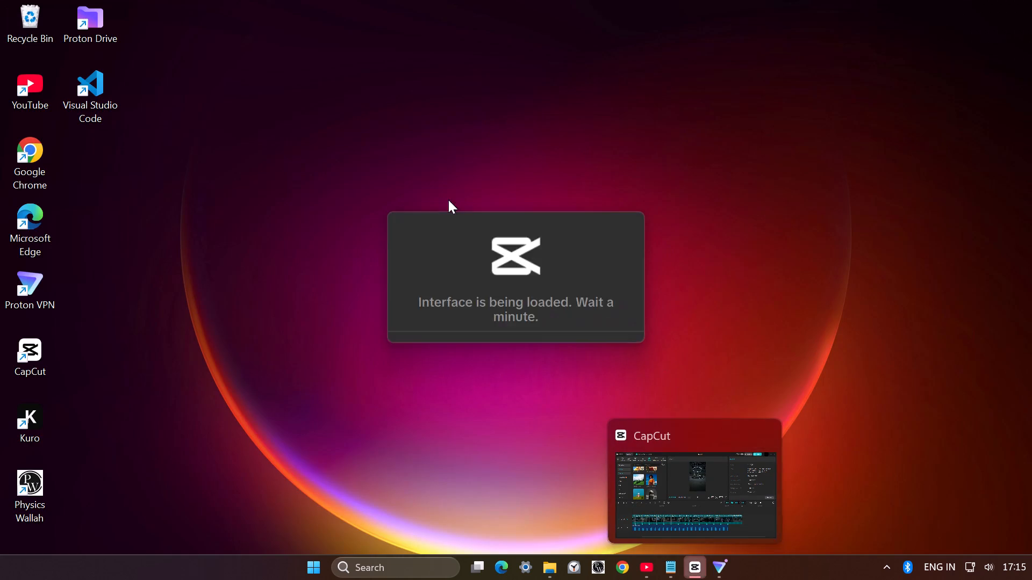
{"action": "left_click", "coordinate": [1031, 0]}
{"action": "left_click", "coordinate": [1022, 15]}
{"action": "left_click", "coordinate": [1019, 6]}
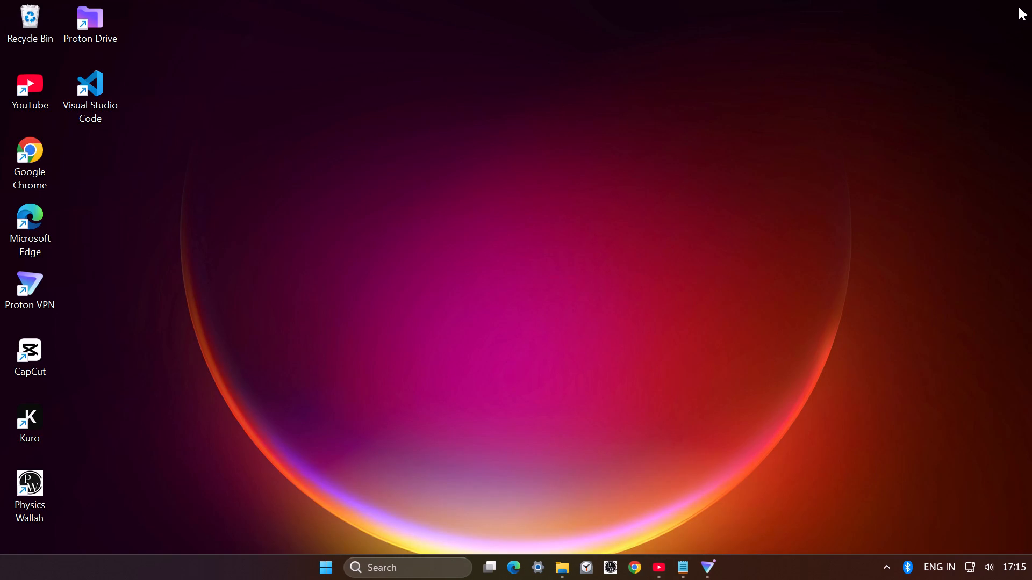